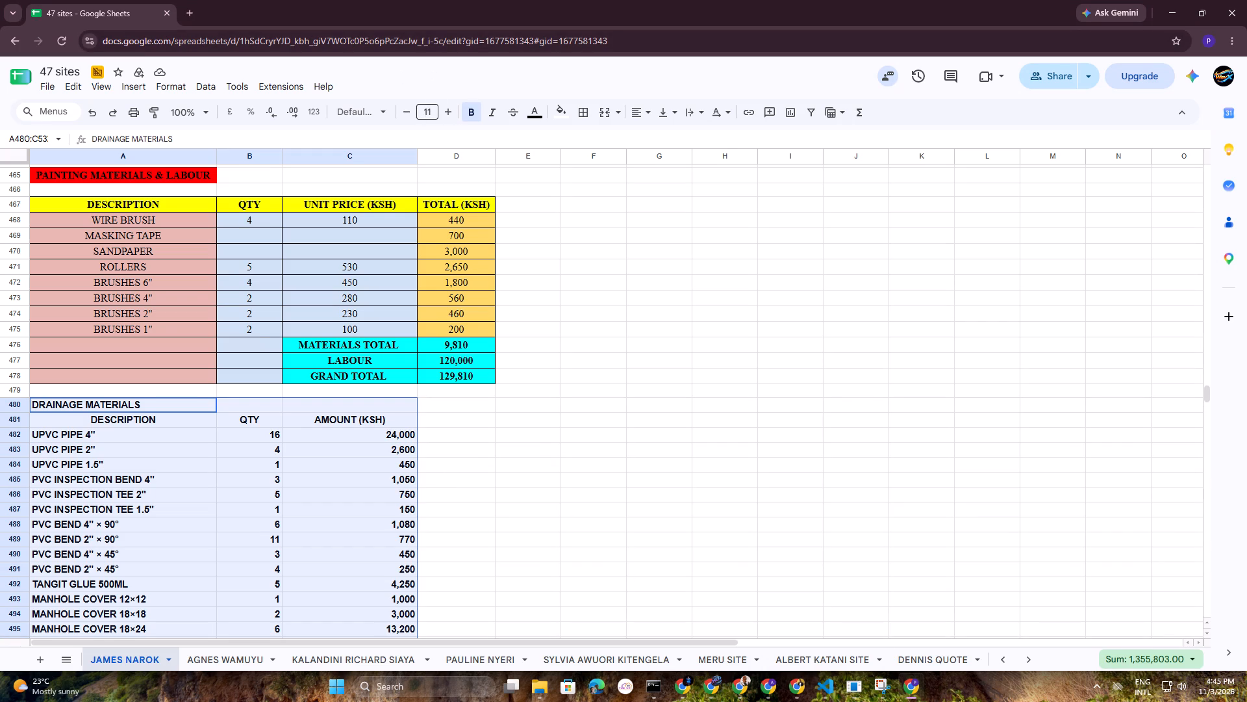
pyautogui.click(444, 109)
pyautogui.click(472, 109)
pyautogui.click(362, 107)
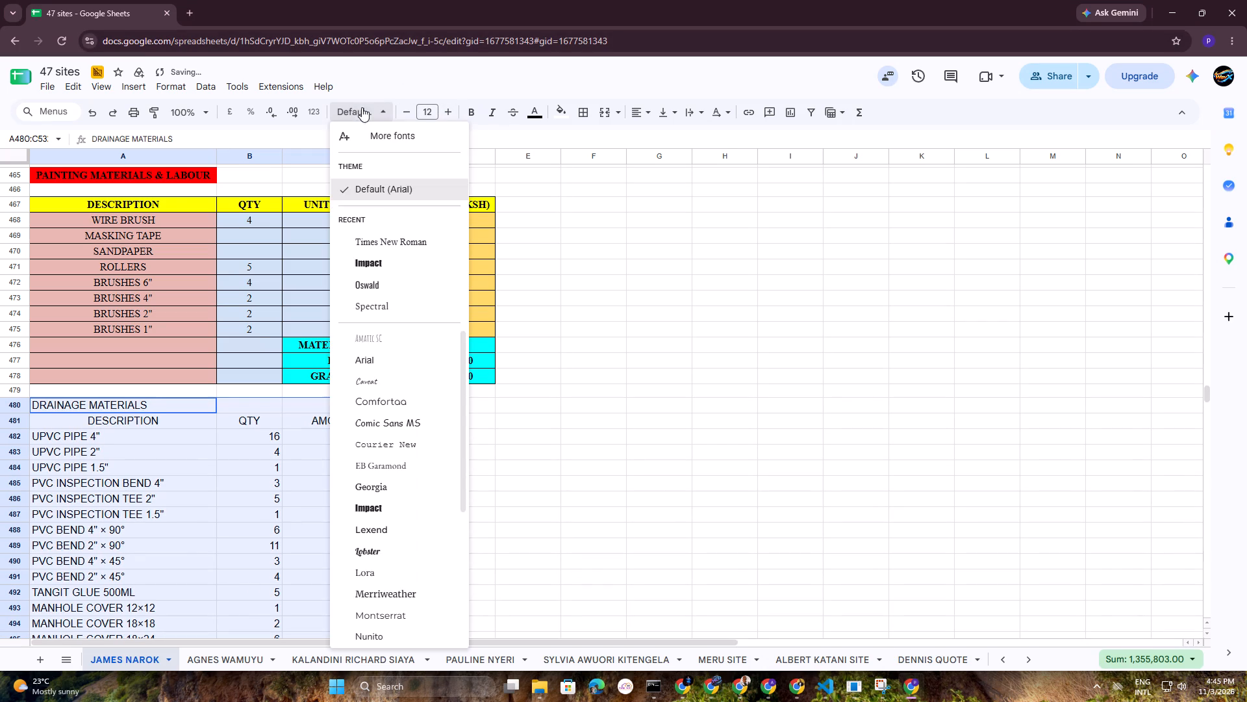
pyautogui.click(381, 238)
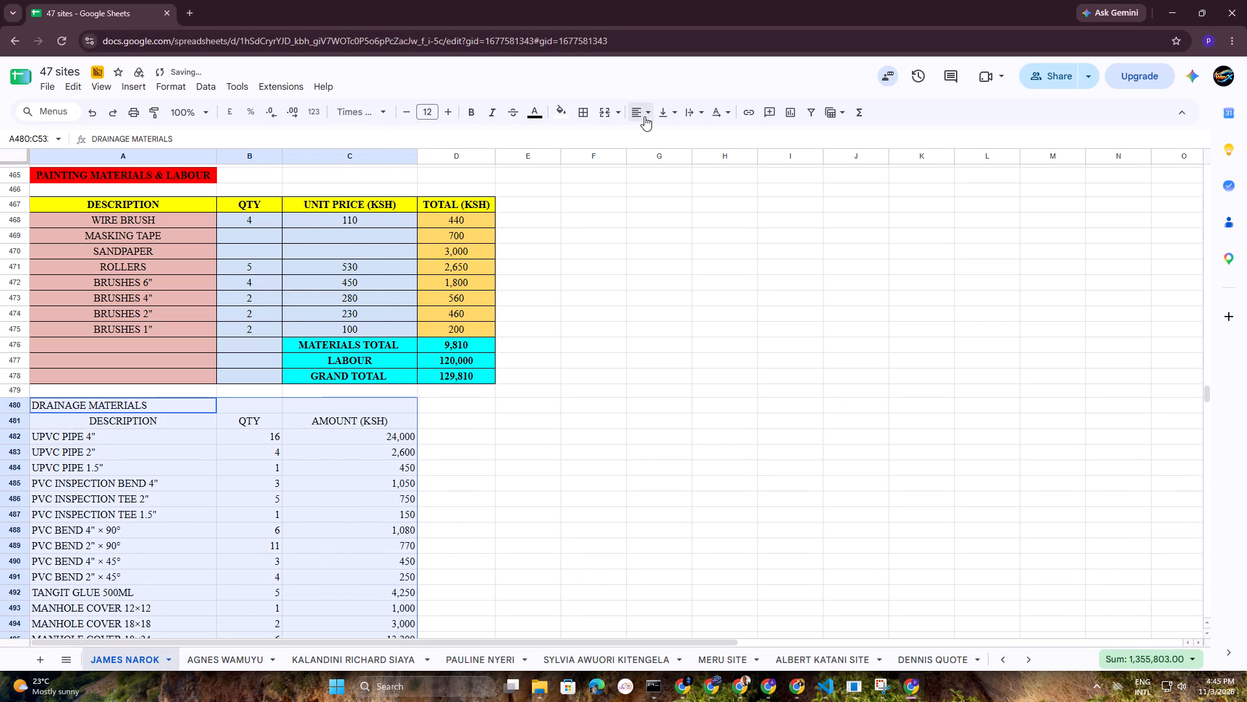
pyautogui.click(637, 109)
pyautogui.click(662, 131)
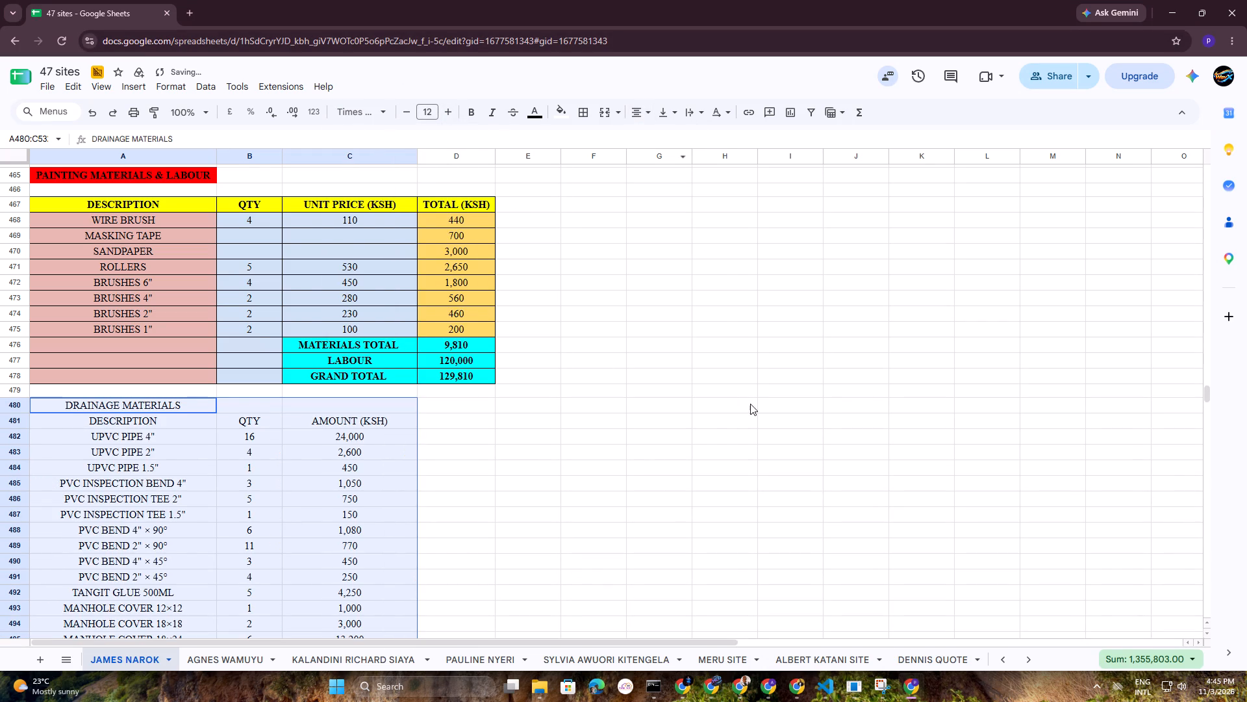
# Make the DRAINAGE MATERIALS title in A480 bold.
pyautogui.click(750, 404)
pyautogui.click(159, 405)
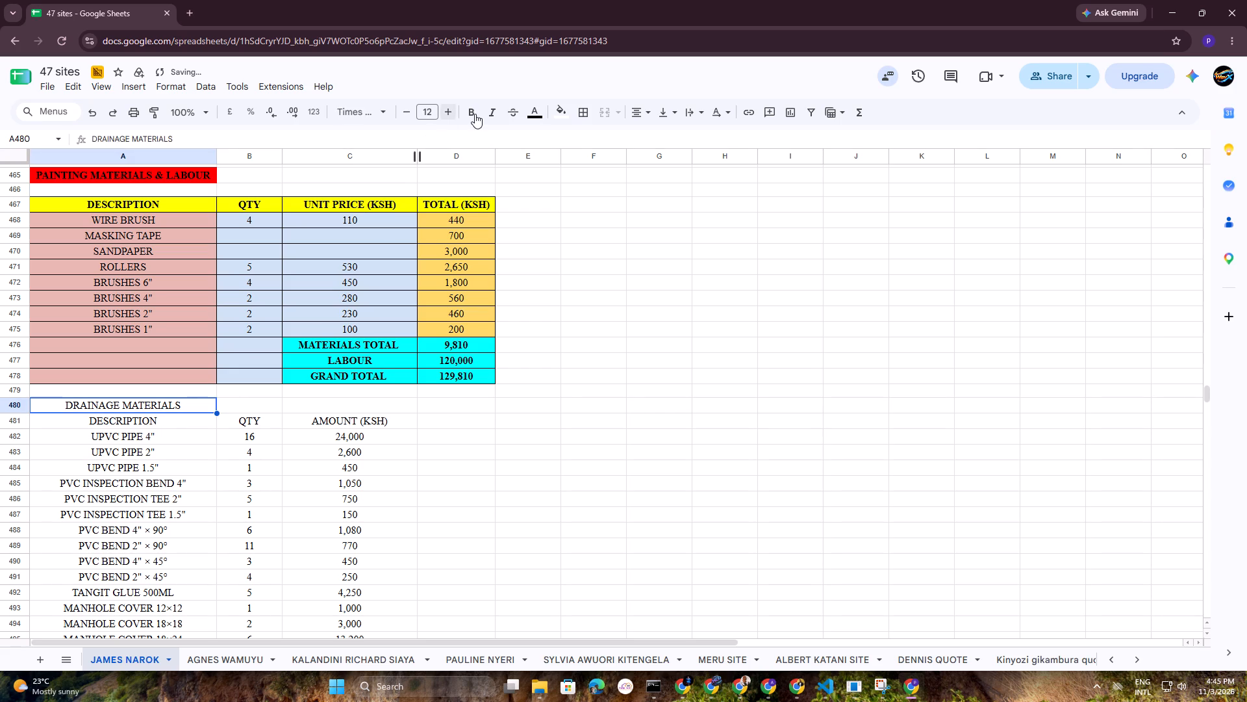
pyautogui.click(475, 114)
# Add the column header "TOTAL" in D481, beside the drainage table's AMOUNT (KSH) header.
pyautogui.scroll(-1, 508, 454)
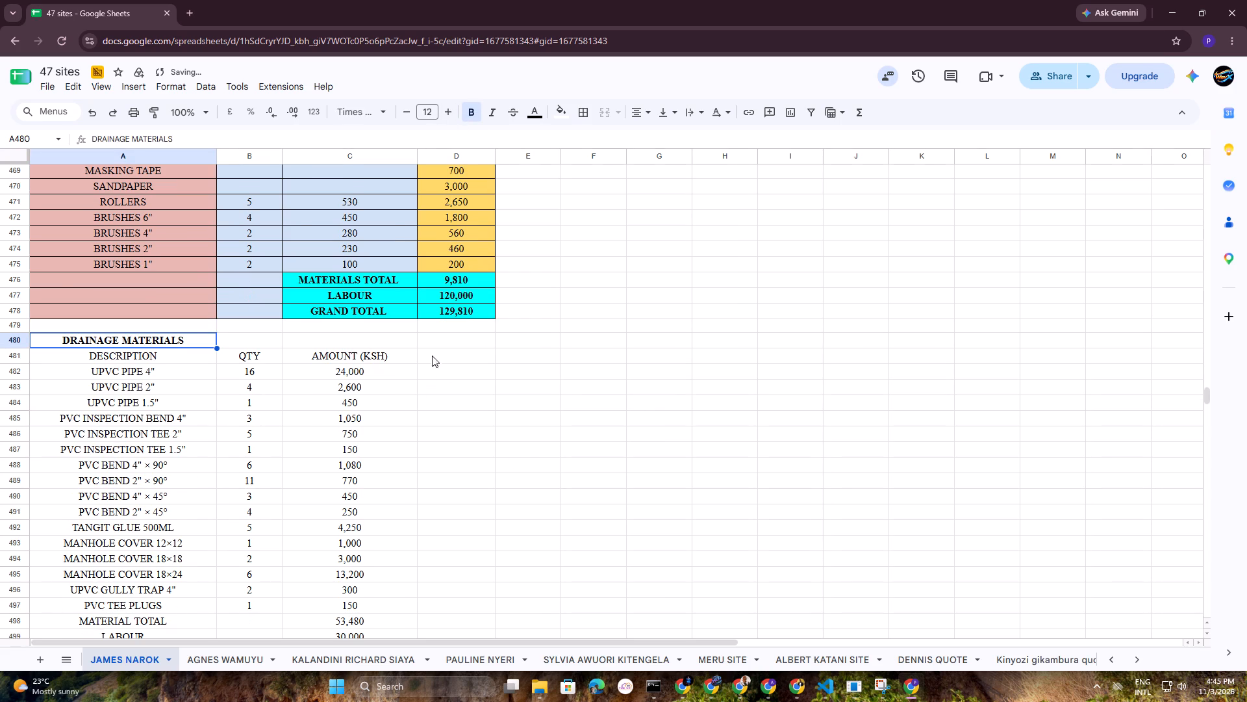
pyautogui.click(435, 351)
pyautogui.write('TOTAL')
pyautogui.click(550, 467)
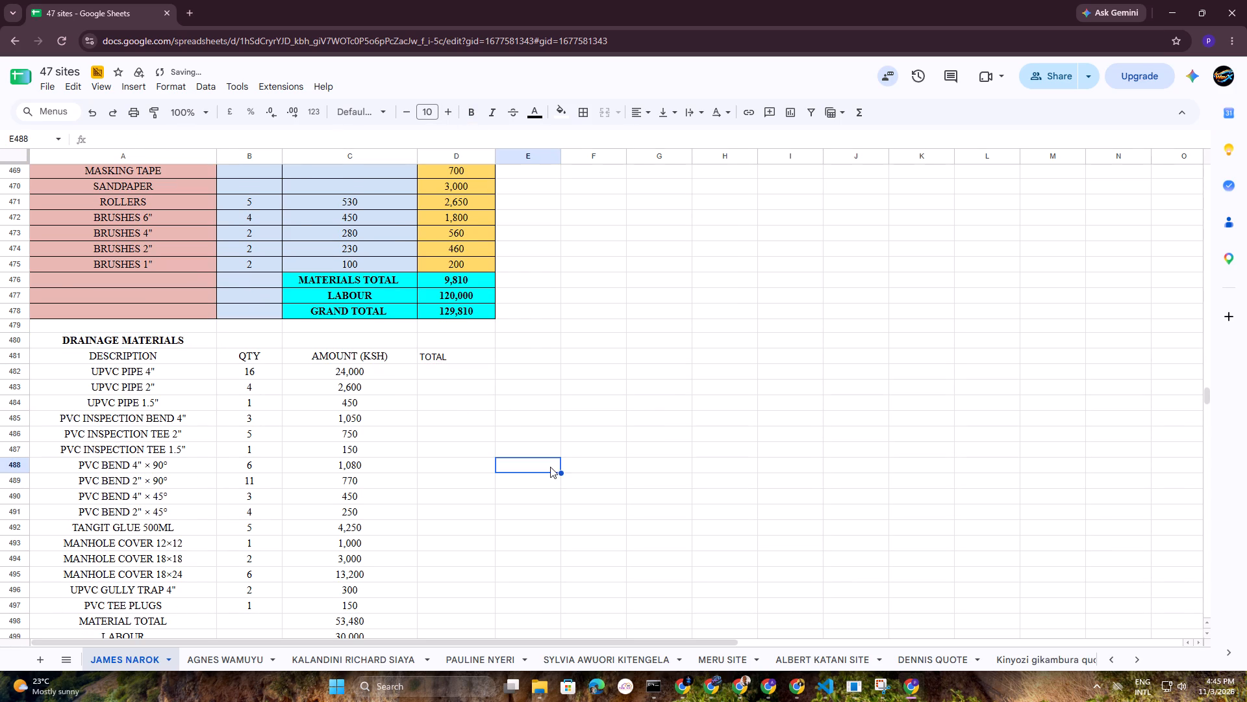
# Enter a formula in D482 multiplying B482 by C482 and accept the suggested autofill down column D.
pyautogui.click(435, 369)
pyautogui.press('+')
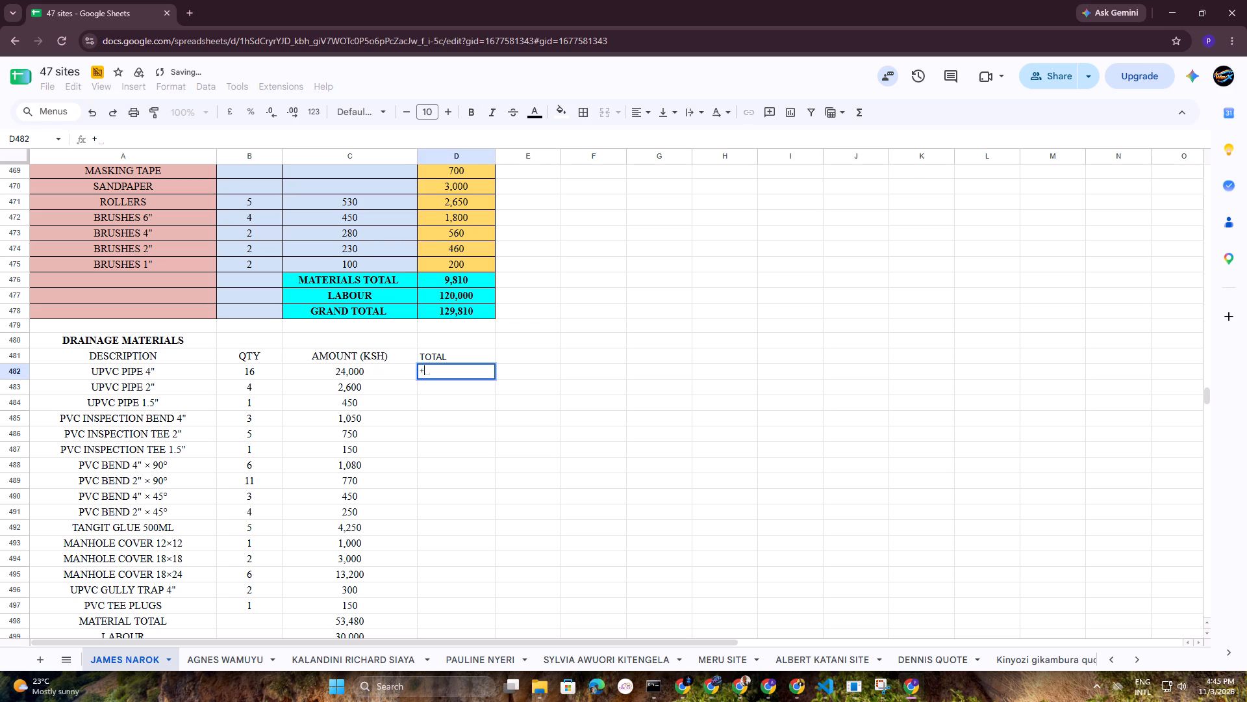
pyautogui.click(254, 369)
pyautogui.press('*')
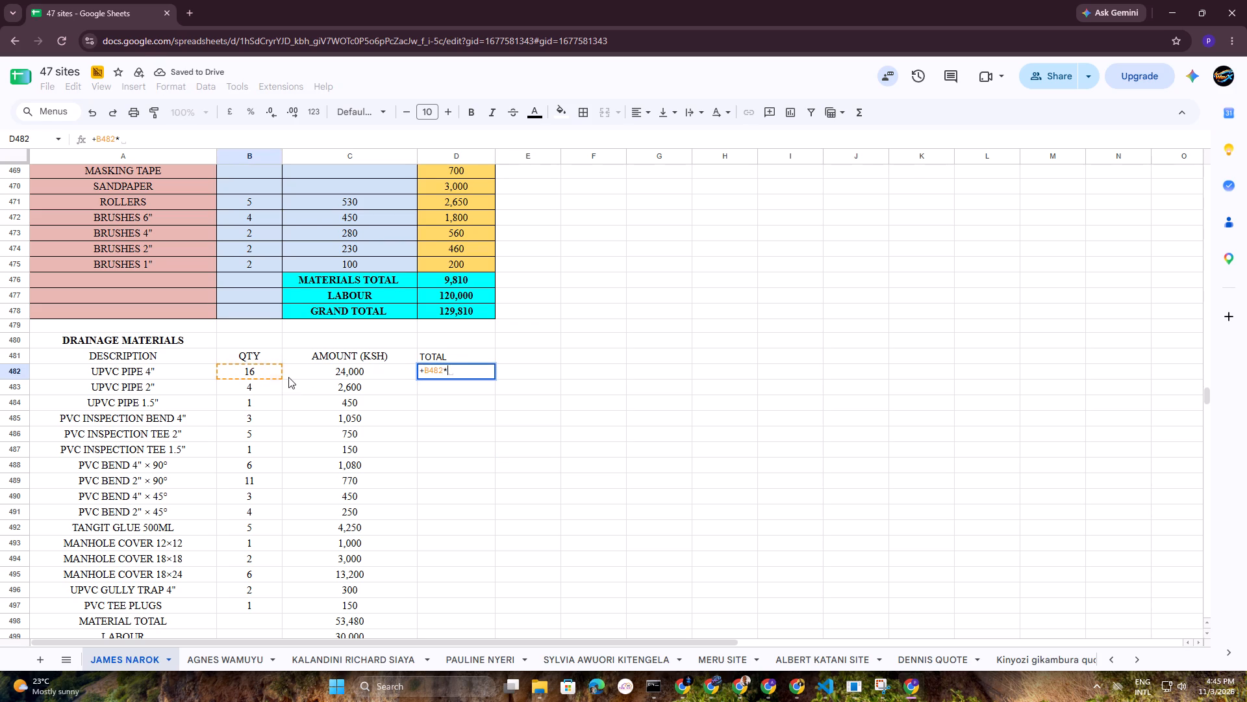
pyautogui.click(325, 373)
pyautogui.press('Return')
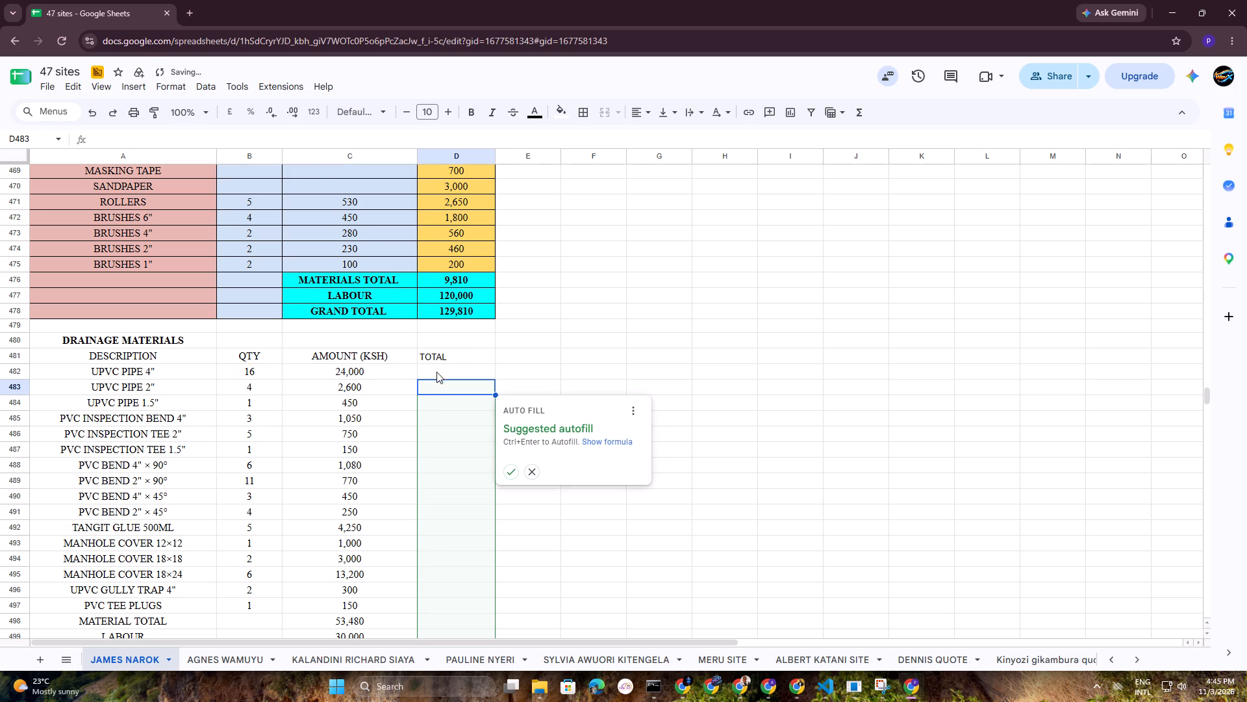
pyautogui.click(510, 471)
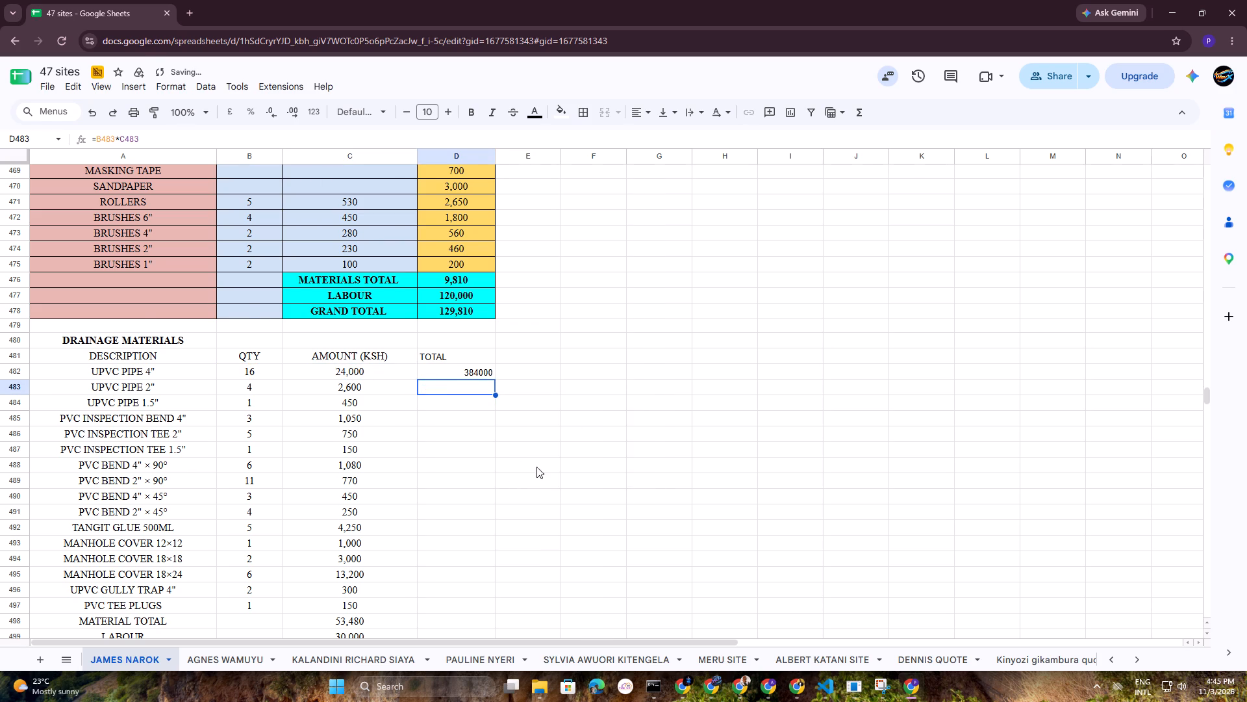
# Clear the autofilled formulas in D498:D501, beside the drainage total rows and the sanitary fittings heading.
pyautogui.scroll(1, 611, 416)
pyautogui.scroll(-5, 616, 415)
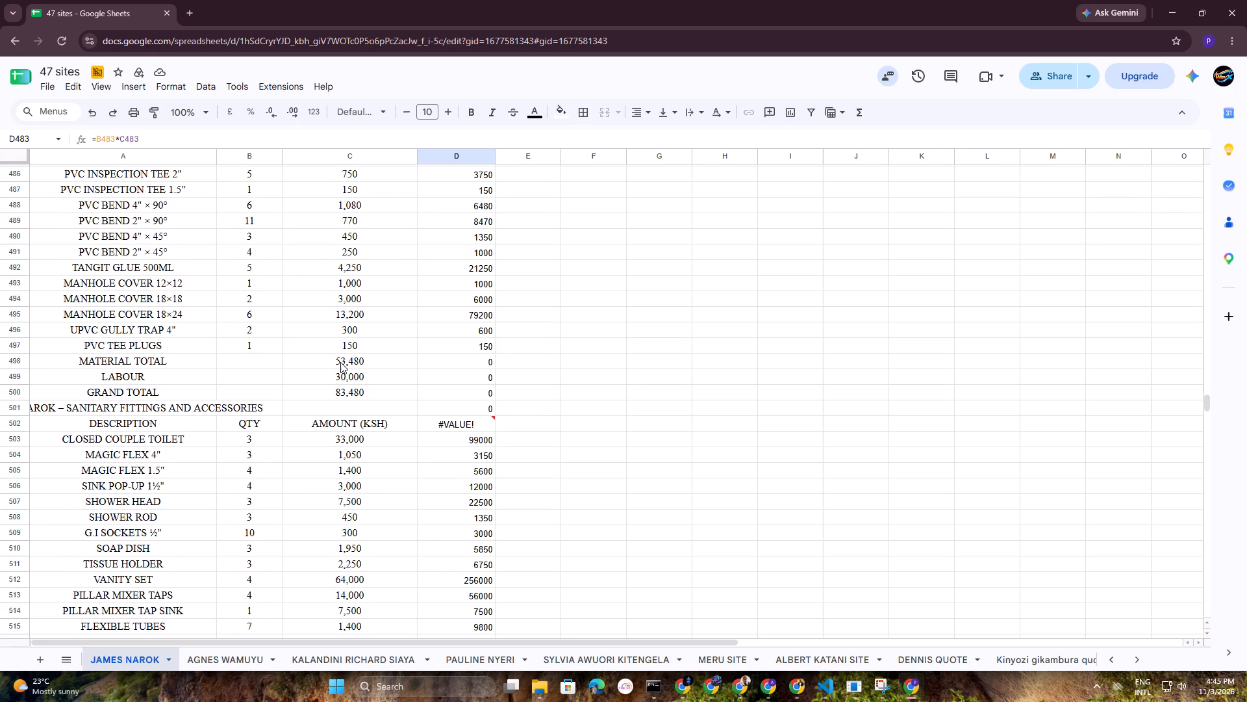
pyautogui.moveTo(484, 363); pyautogui.dragTo(490, 411)
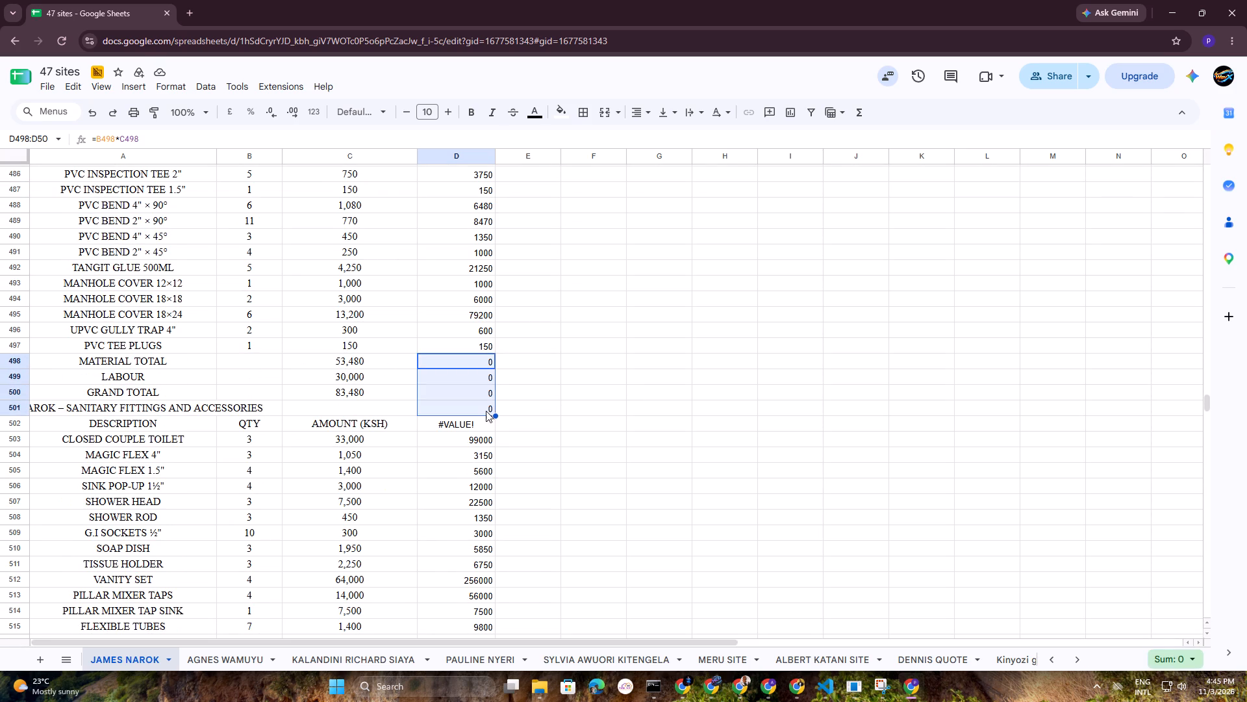
pyautogui.press('Delete')
pyautogui.click(727, 425)
# Replace the autofilled formula in D502 with the header "TOTAL" beside the sanitary table's AMOUNT (KSH) header.
pyautogui.scroll(-1, 605, 466)
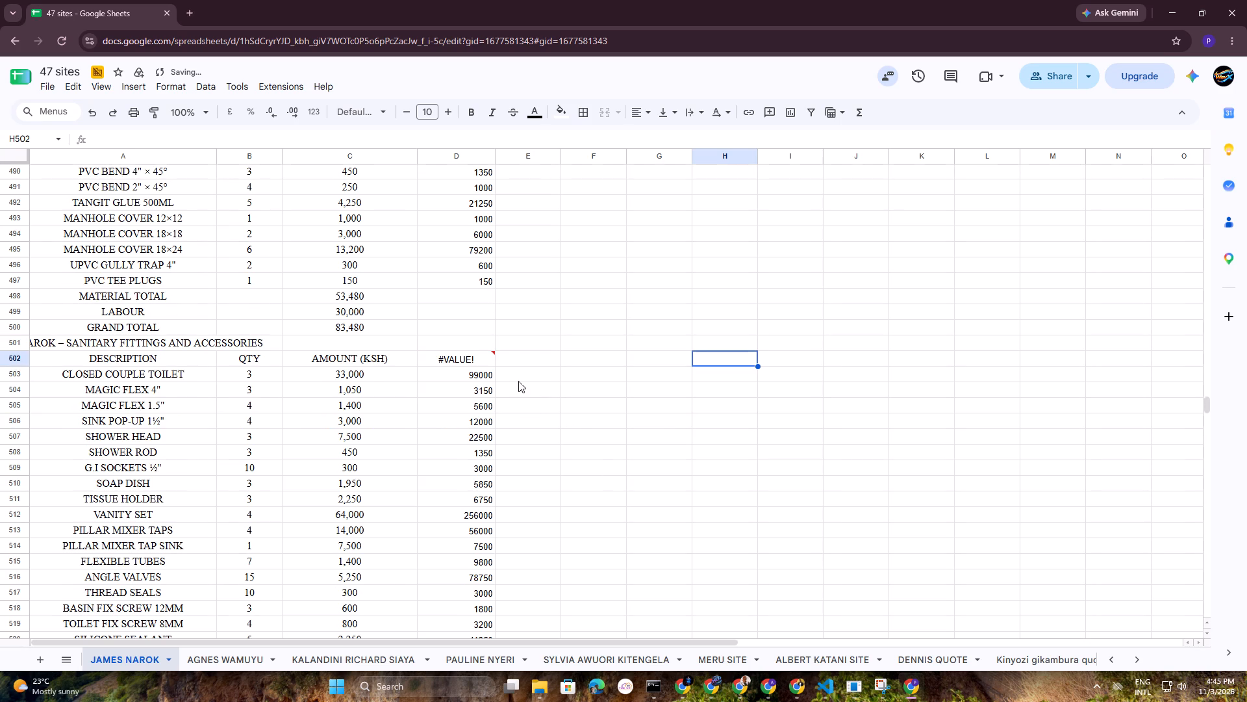
pyautogui.click(483, 359)
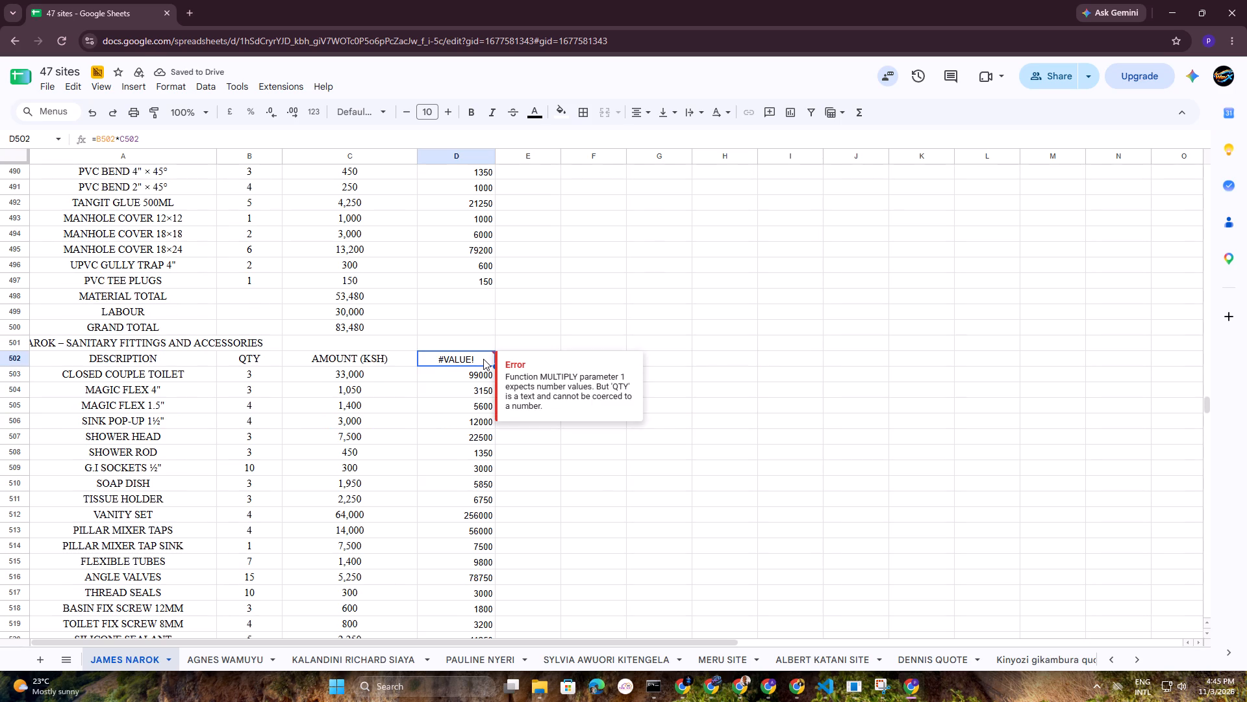
pyautogui.press('Delete')
pyautogui.write('TOTAL')
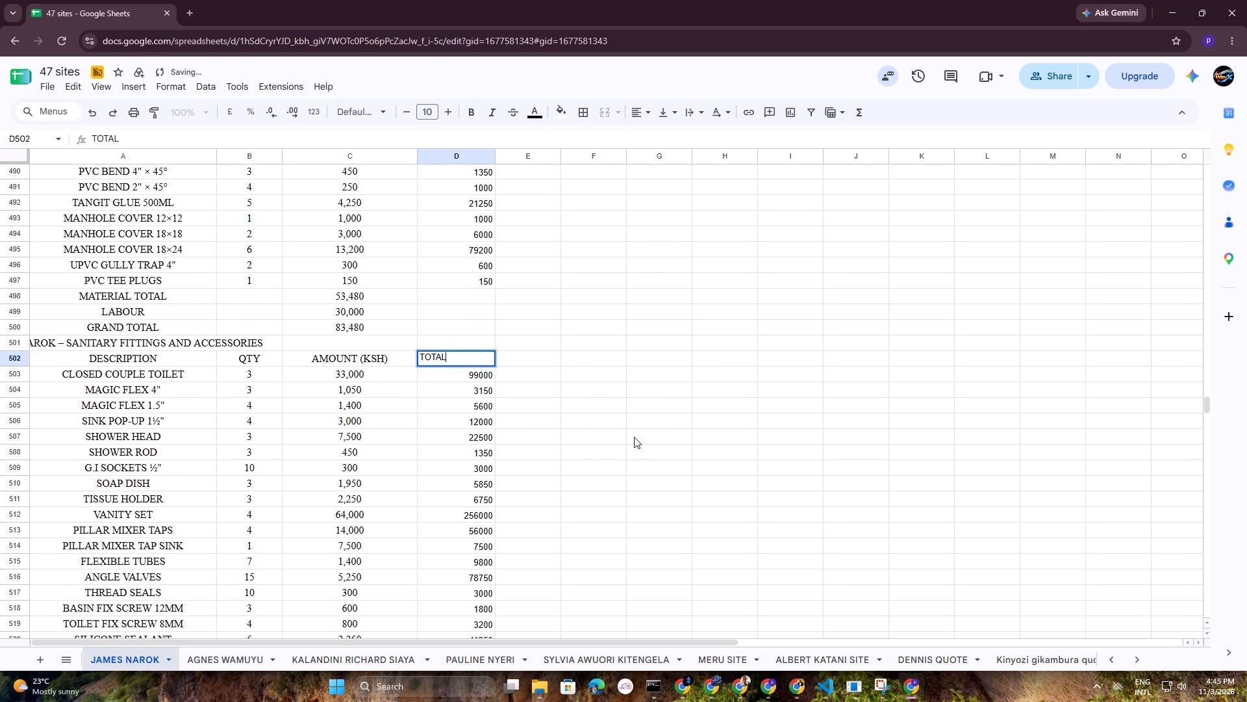
pyautogui.click(634, 437)
# Clear the autofilled formulas in D525:D528, beside the sanitary table's total rows and the SUMMARY heading.
pyautogui.scroll(-4, 625, 437)
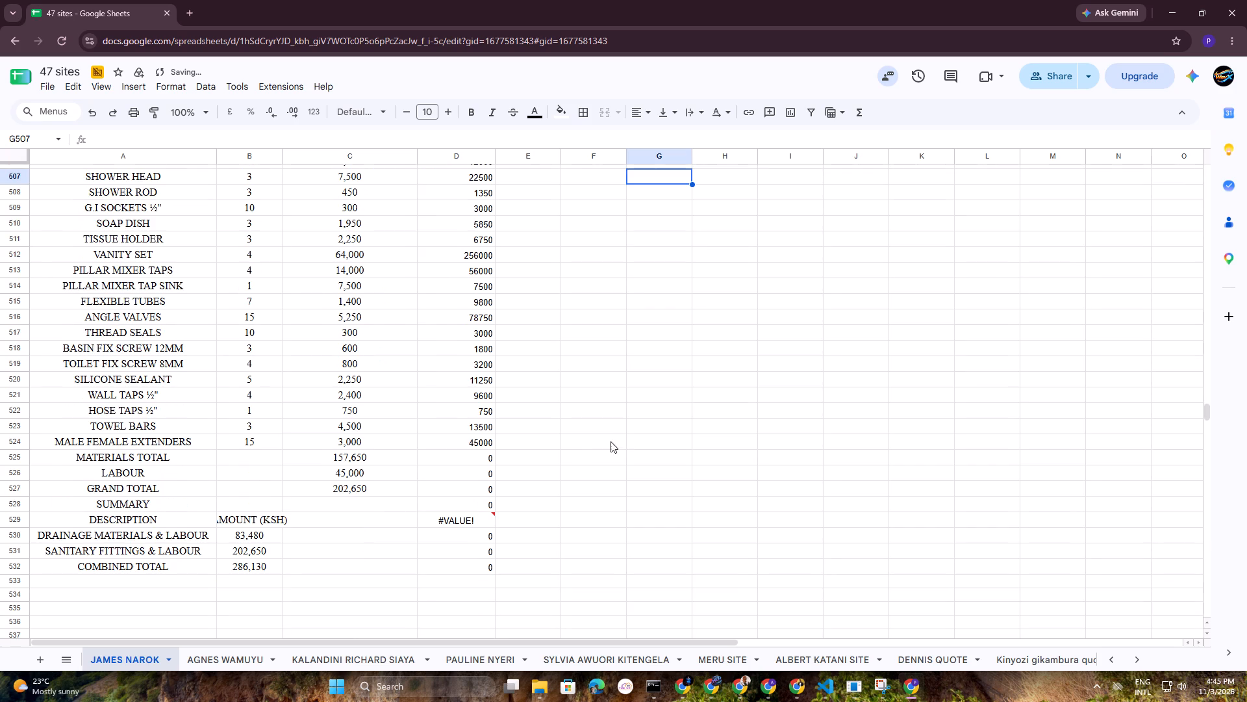
pyautogui.moveTo(476, 458); pyautogui.dragTo(474, 507)
pyautogui.press('Delete')
pyautogui.click(666, 518)
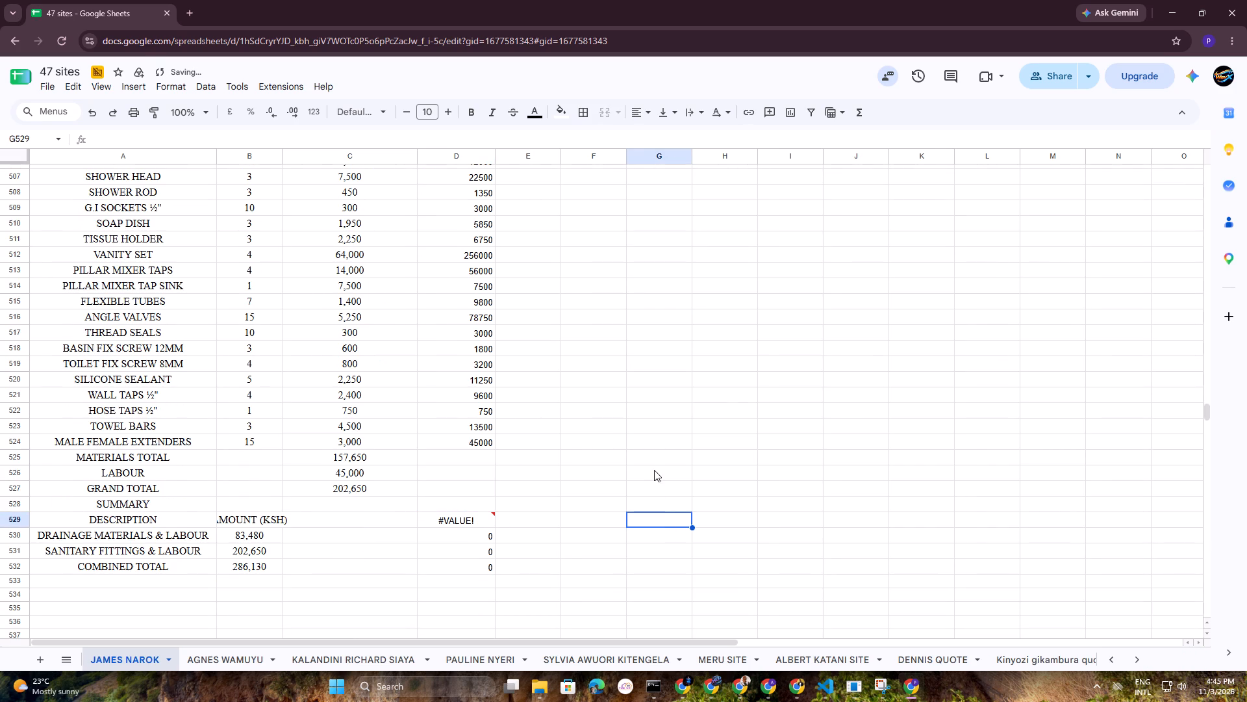
# Replace the autofilled formula in D529 with the header "TOTAL" in the summary table's header row.
pyautogui.scroll(-2, 653, 472)
pyautogui.click(476, 392)
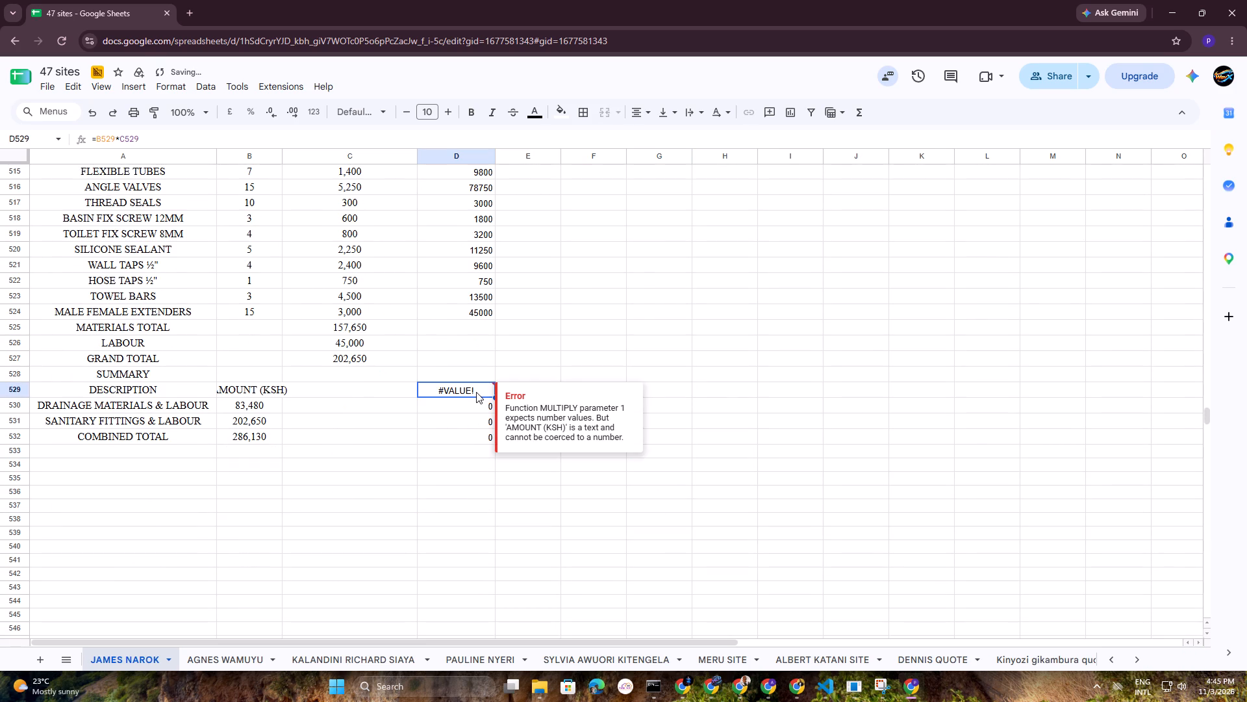
pyautogui.write('TOTAL')
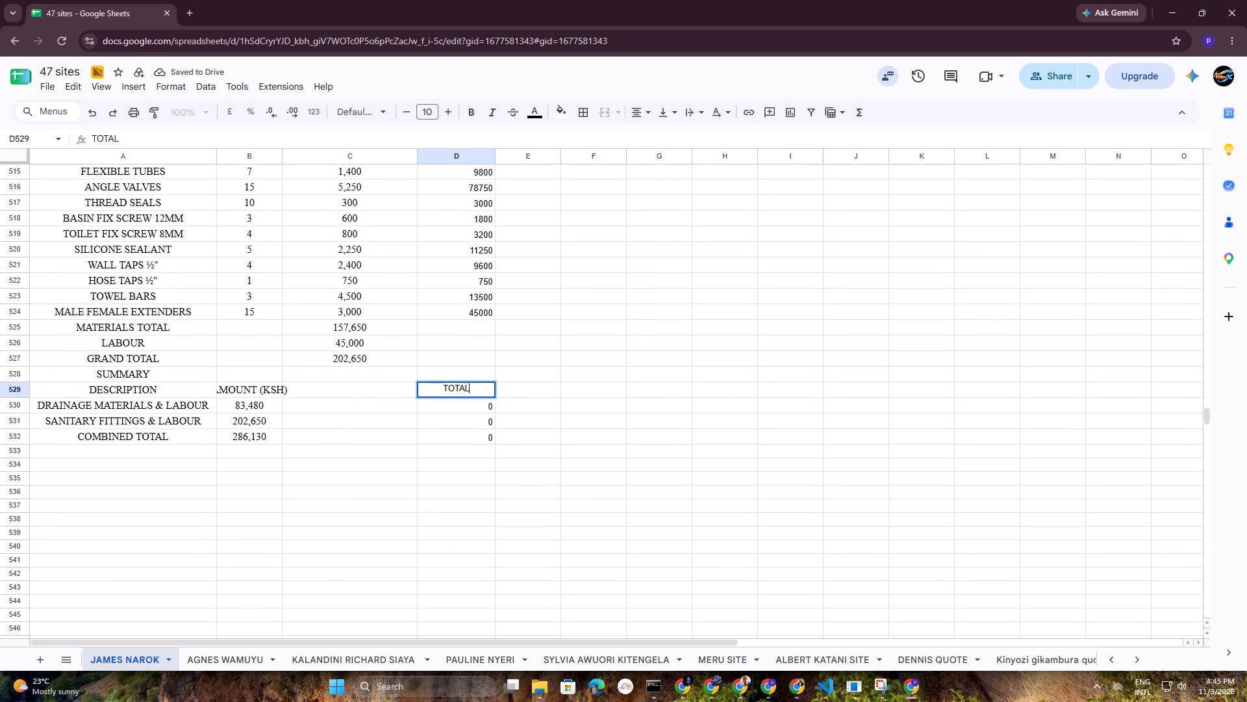
pyautogui.click(746, 580)
# Move the drainage table's material total, labour and grand total amounts from C498:C500 to D498:D500.
pyautogui.scroll(6, 551, 346)
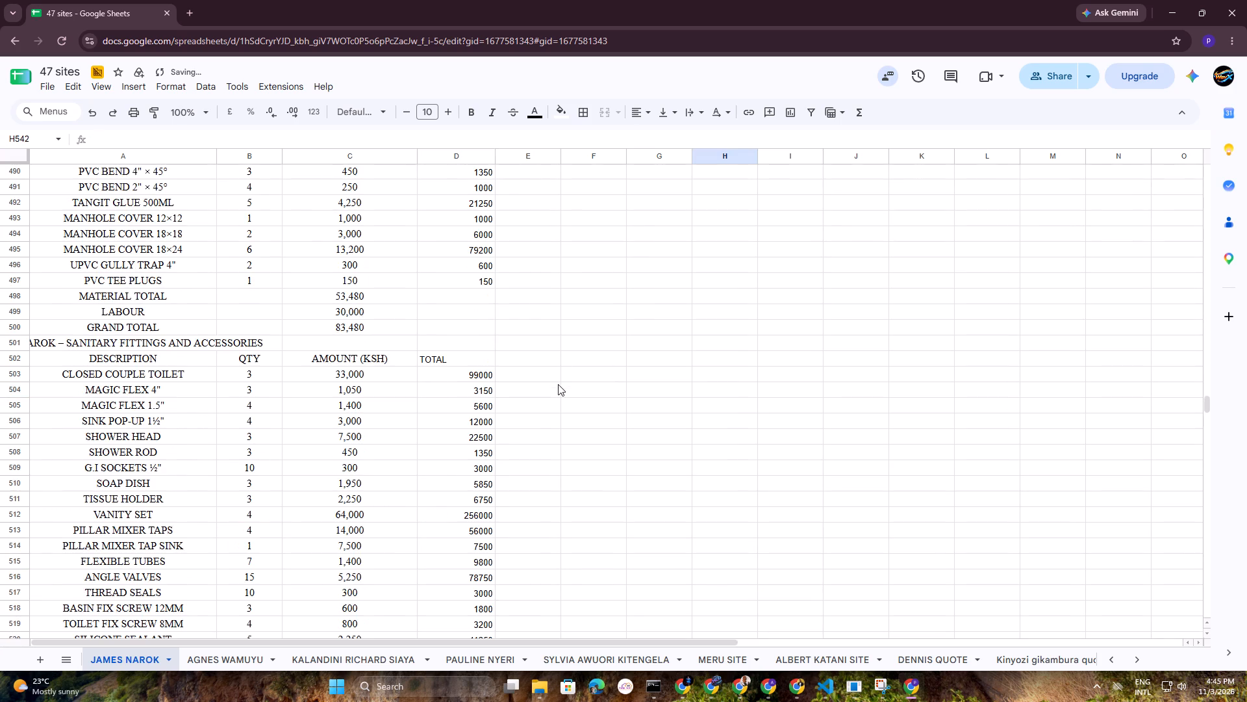
pyautogui.scroll(5, 559, 389)
pyautogui.scroll(-2, 571, 398)
pyautogui.scroll(1, 572, 406)
pyautogui.scroll(-1, 572, 406)
pyautogui.scroll(-2, 546, 466)
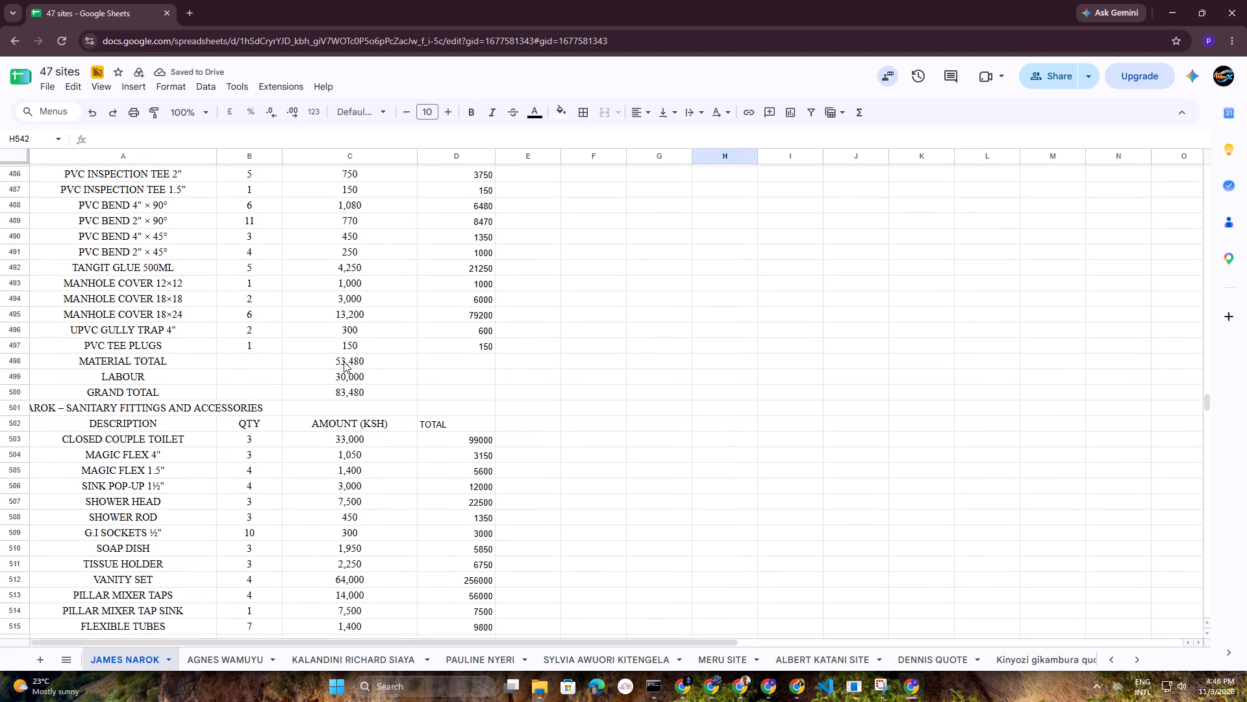
pyautogui.moveTo(344, 361); pyautogui.dragTo(370, 395)
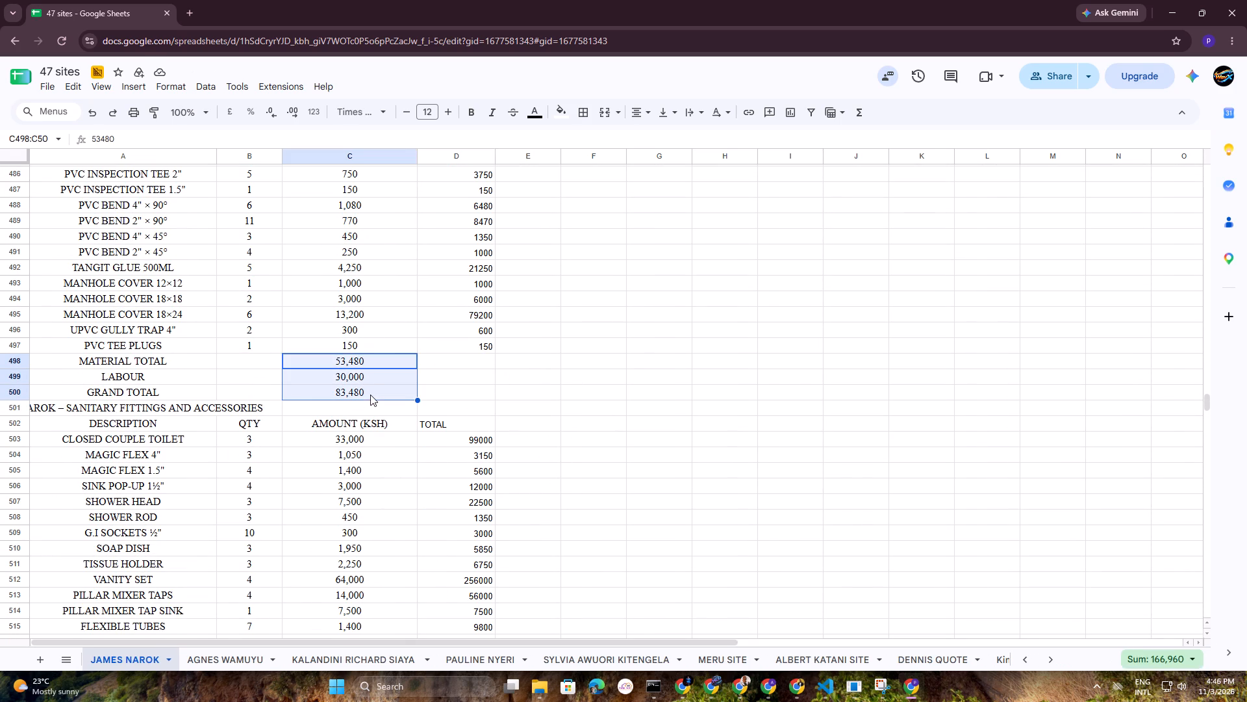
pyautogui.hotkey('ctrl', 'x')
pyautogui.click(474, 367)
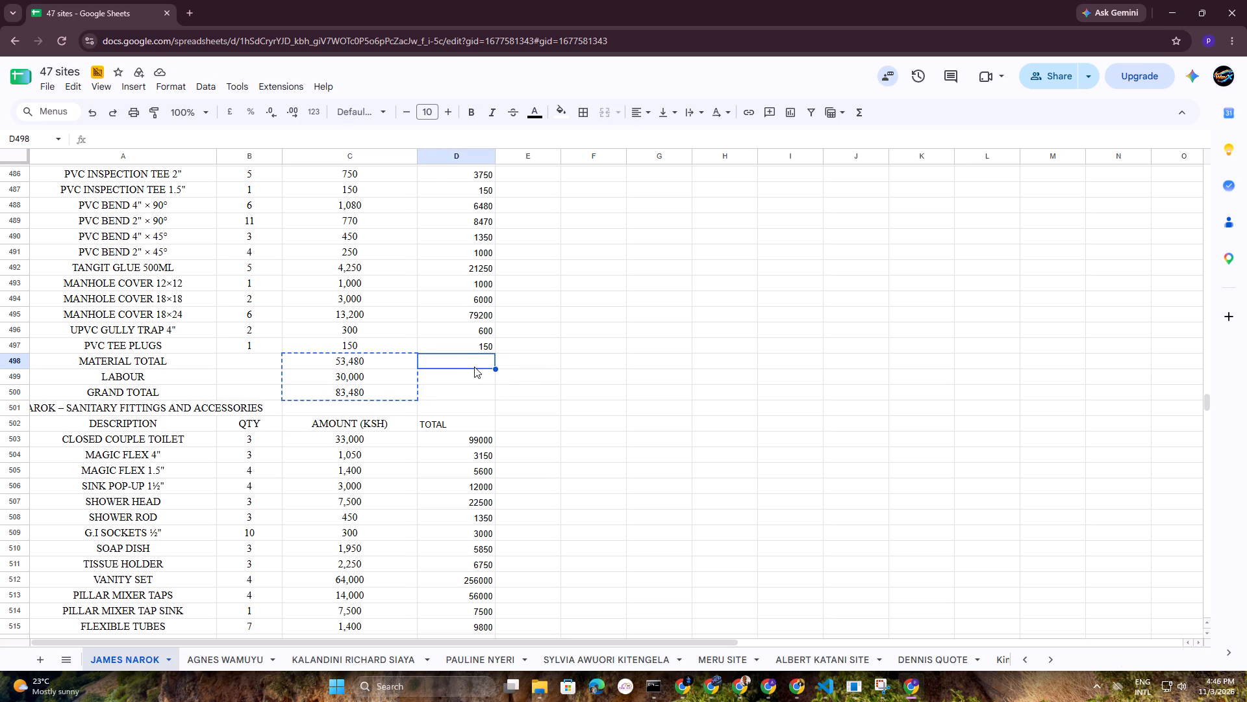
pyautogui.hotkey('ctrl', 'v')
pyautogui.click(725, 395)
# Move the MATERIAL TOTAL, LABOUR and GRAND TOTAL labels from A498:A500 to C498:C500.
pyautogui.moveTo(92, 358); pyautogui.dragTo(131, 389)
pyautogui.hotkey('ctrl', 'x')
pyautogui.click(333, 359)
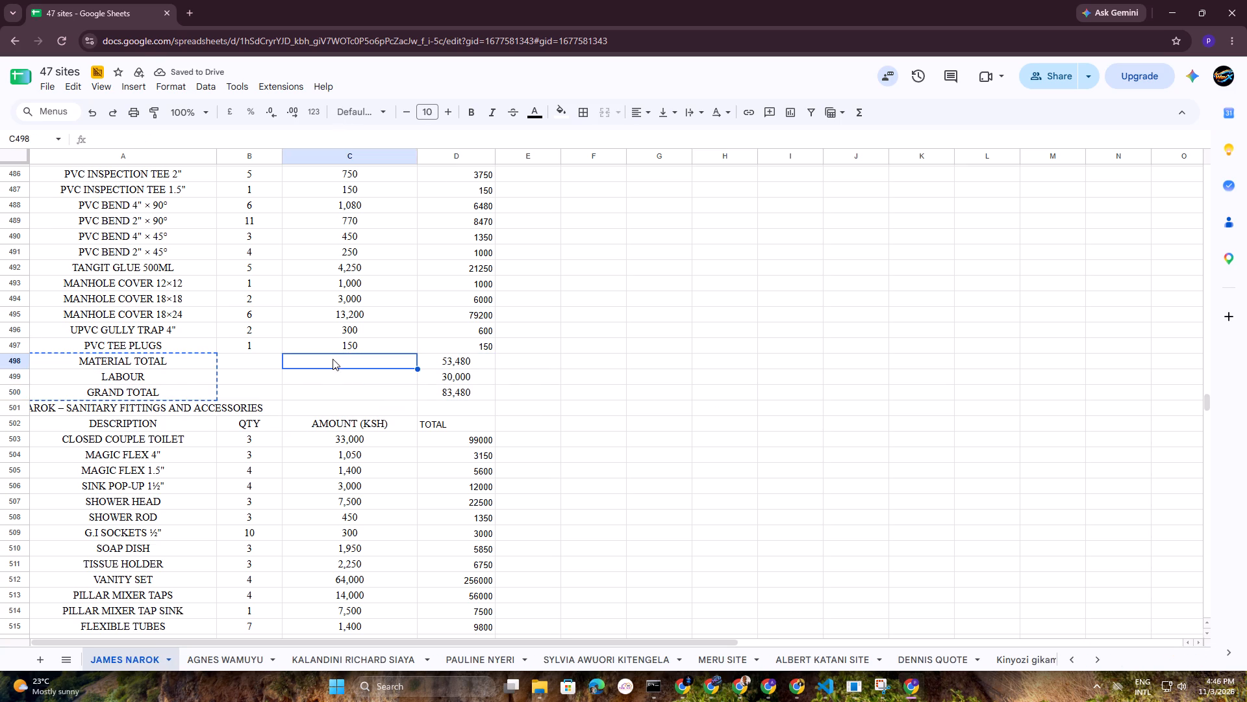
pyautogui.hotkey('ctrl', 'v')
pyautogui.click(668, 406)
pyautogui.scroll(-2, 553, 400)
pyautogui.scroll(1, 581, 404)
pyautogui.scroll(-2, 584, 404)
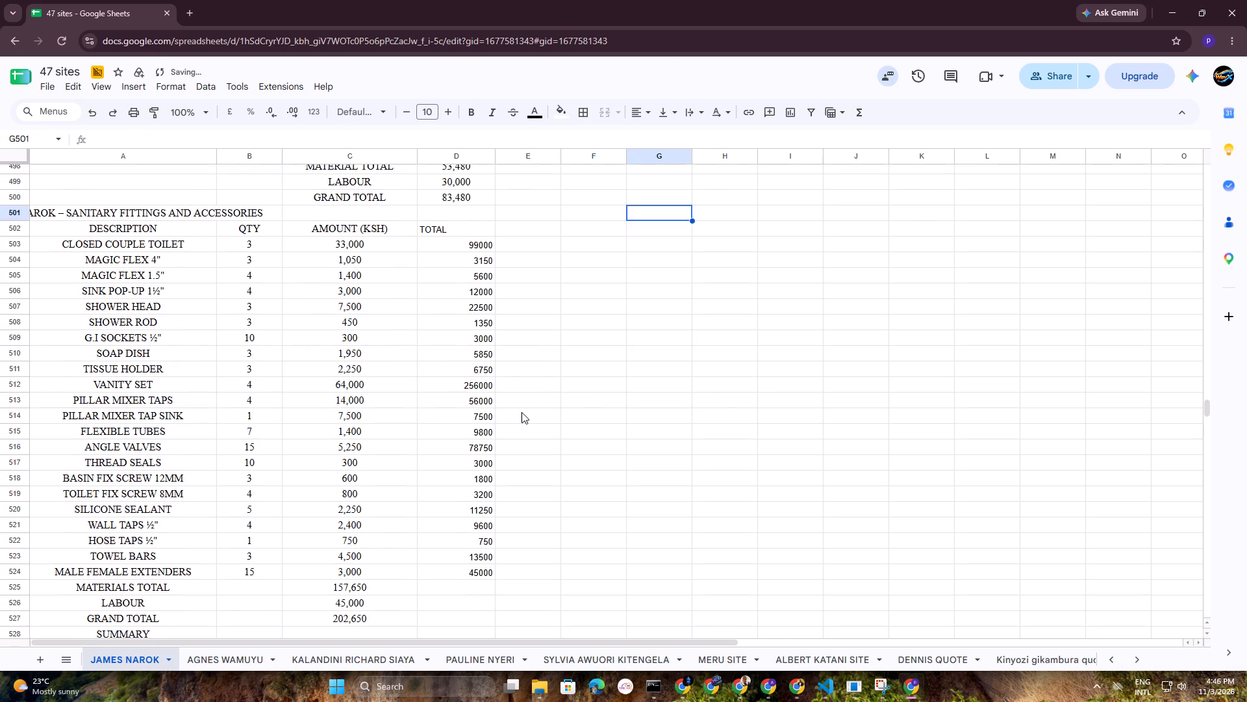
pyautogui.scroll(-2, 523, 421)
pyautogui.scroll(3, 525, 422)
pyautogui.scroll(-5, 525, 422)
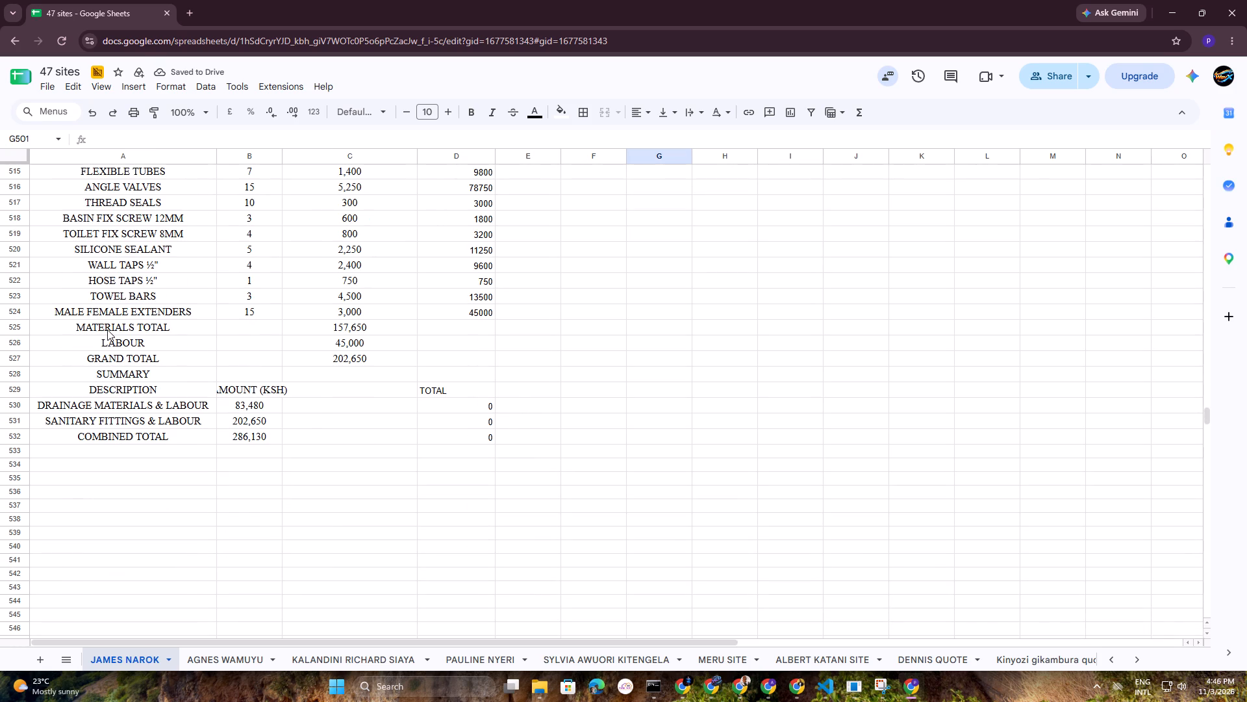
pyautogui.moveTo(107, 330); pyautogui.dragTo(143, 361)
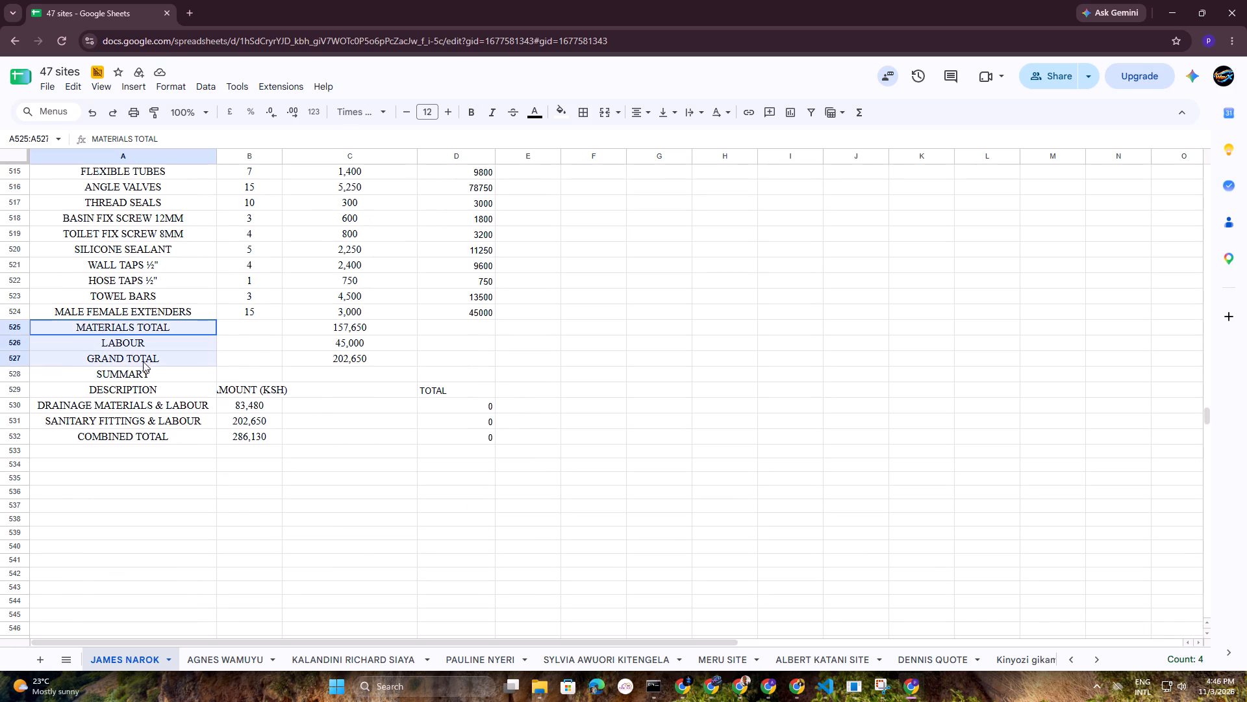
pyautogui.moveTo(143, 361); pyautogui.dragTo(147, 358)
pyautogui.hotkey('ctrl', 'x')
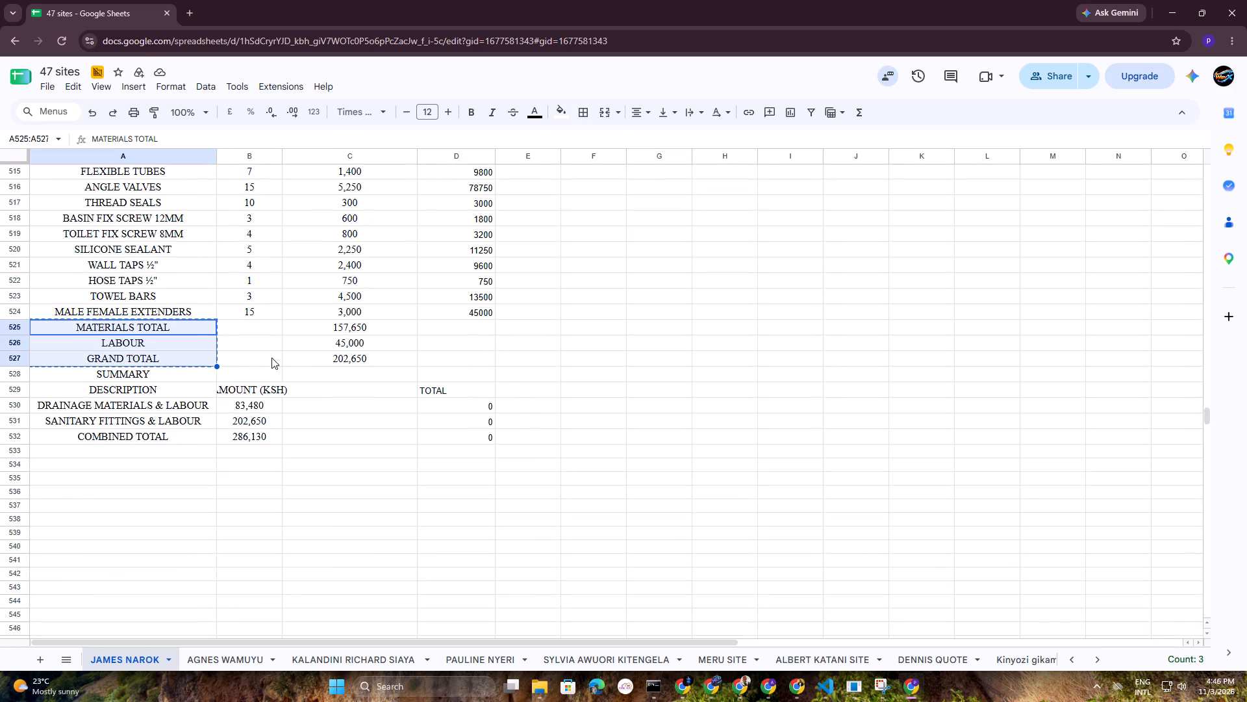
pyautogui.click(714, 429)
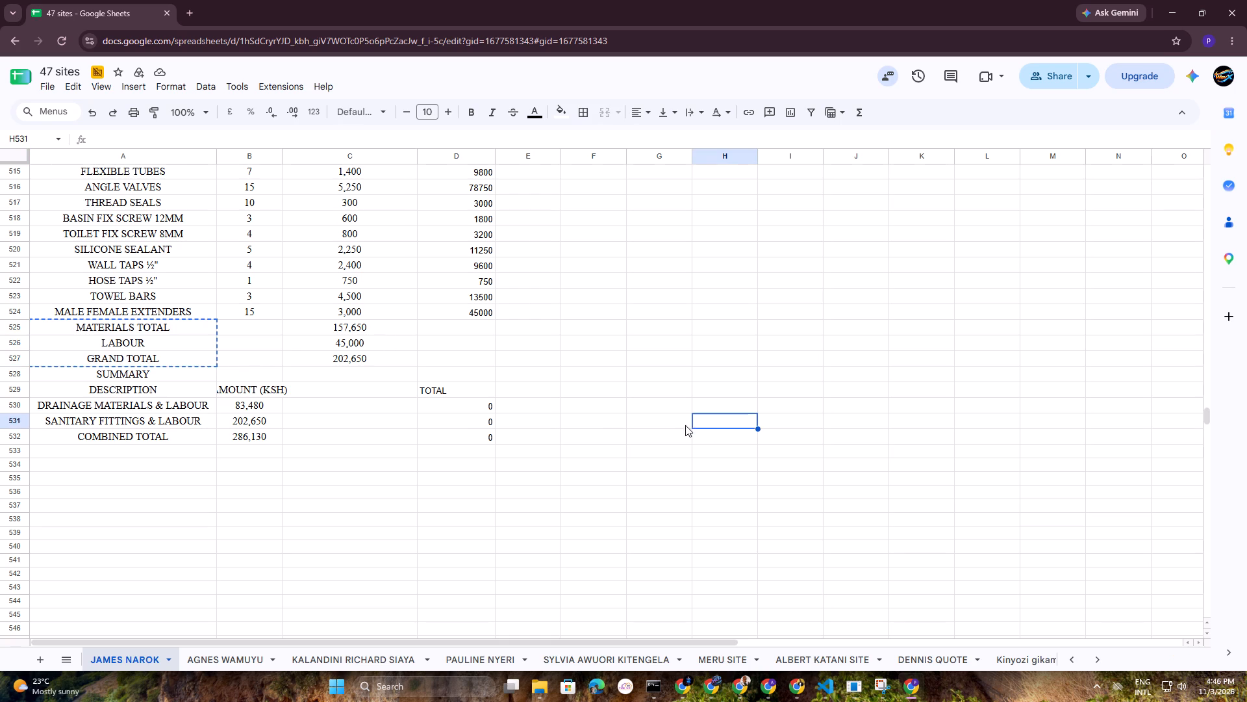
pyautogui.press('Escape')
# Move the sanitary table's materials total, labour and grand total amounts from C525:C527 to D525:D527.
pyautogui.moveTo(312, 328); pyautogui.dragTo(366, 357)
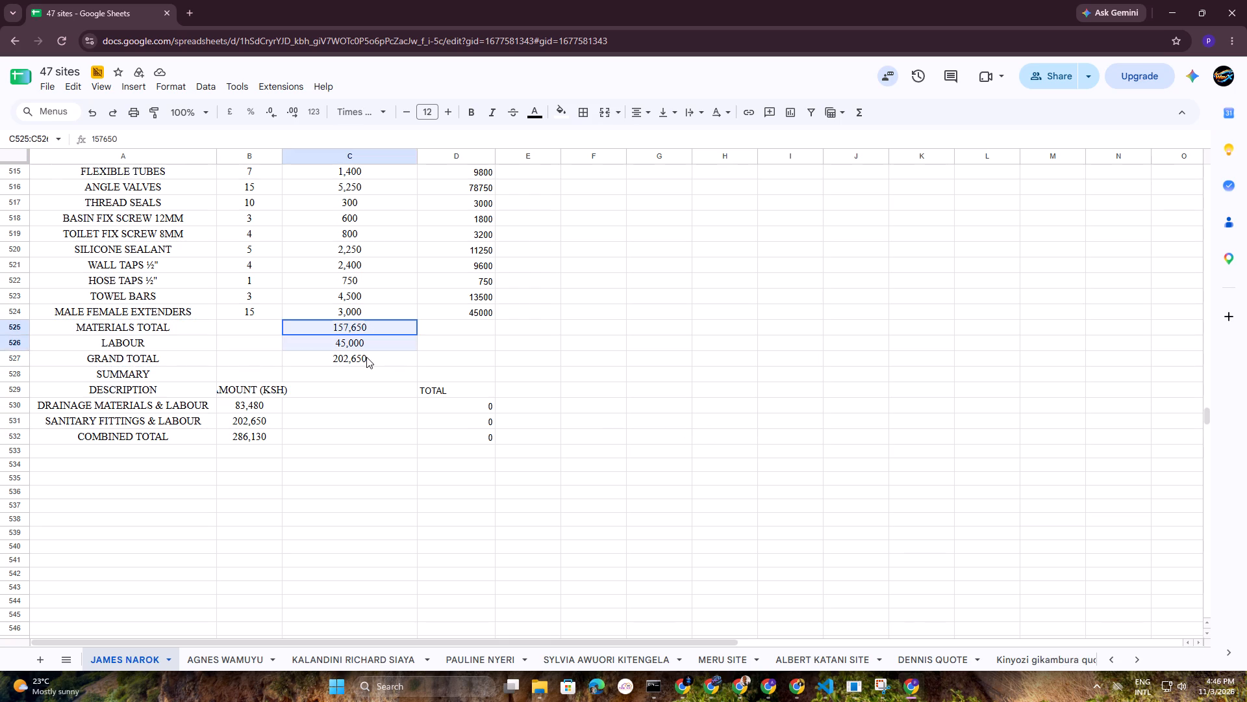
pyautogui.moveTo(366, 357); pyautogui.dragTo(368, 359)
pyautogui.hotkey('ctrl', 'x')
pyautogui.click(486, 332)
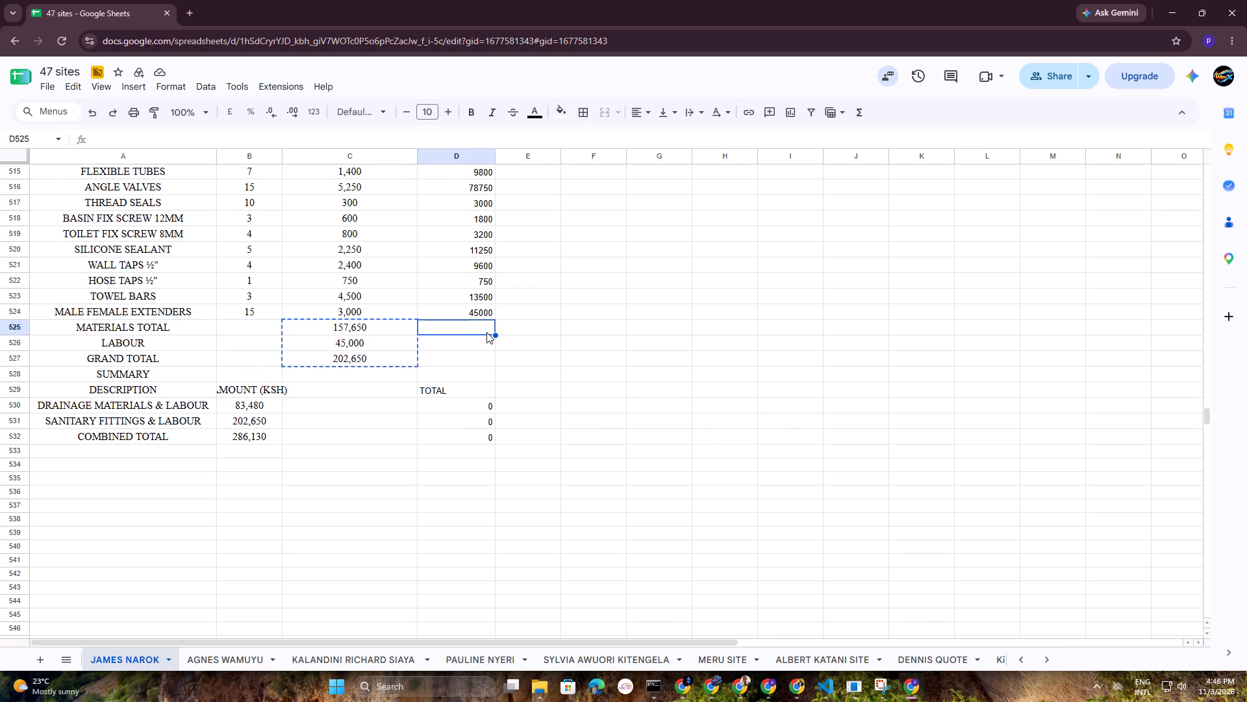
pyautogui.hotkey('ctrl', 'v')
pyautogui.click(658, 378)
# Move the MATERIALS TOTAL, LABOUR and GRAND TOTAL labels from A525:A527 to C525:C527.
pyautogui.moveTo(71, 322); pyautogui.dragTo(129, 344)
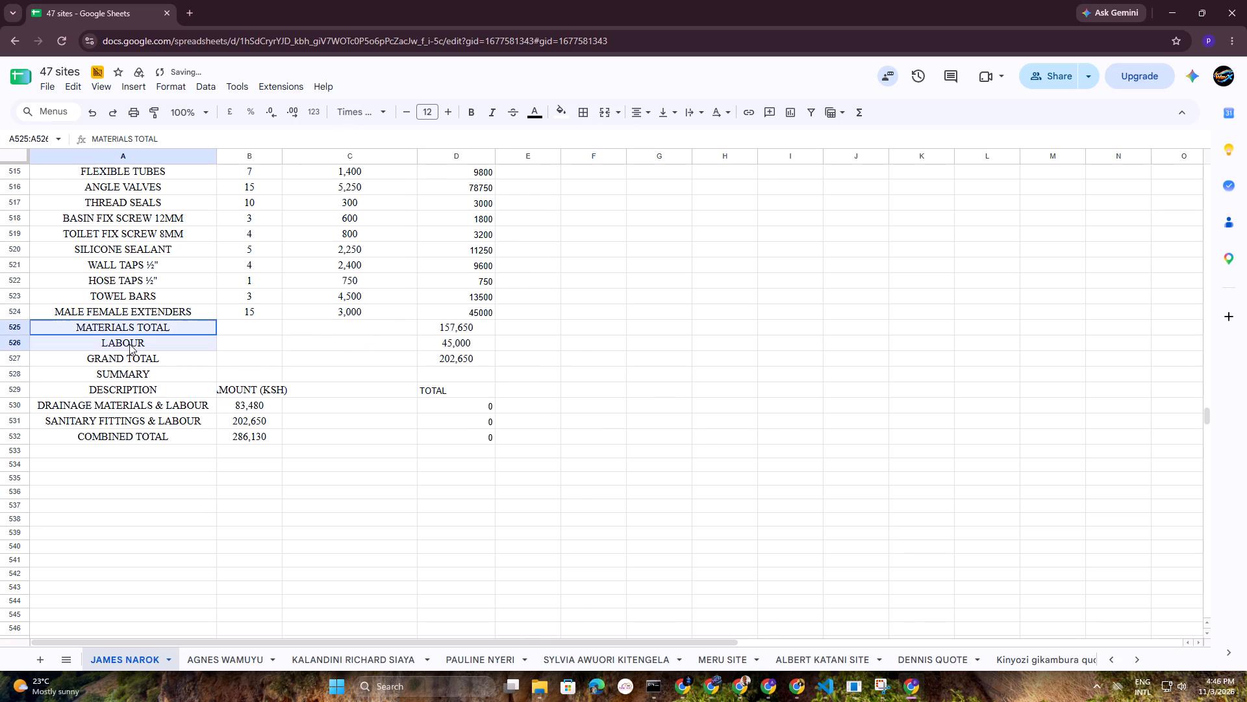
pyautogui.moveTo(129, 344); pyautogui.dragTo(147, 359)
pyautogui.hotkey('ctrl', 'x')
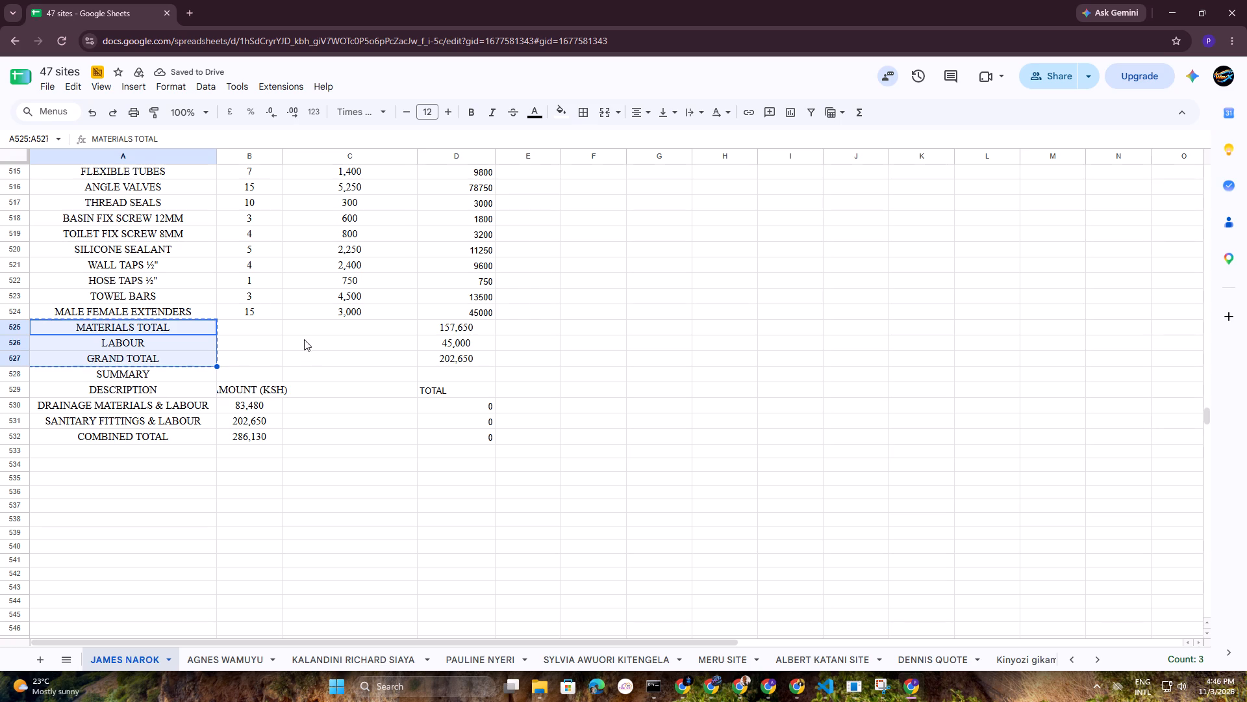
pyautogui.click(311, 330)
pyautogui.hotkey('ctrl', 'v')
pyautogui.click(629, 512)
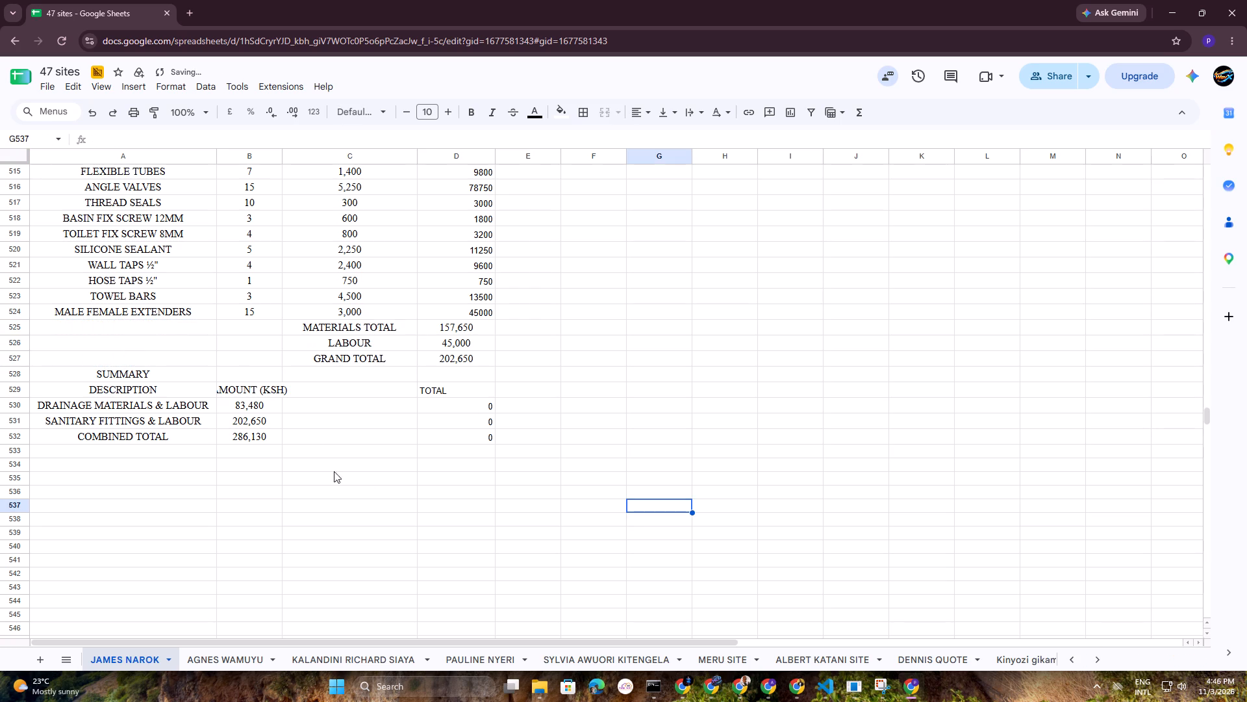
# Make the sanitary table's total labels and amounts in C525:D527 bold.
pyautogui.moveTo(306, 328); pyautogui.dragTo(445, 361)
pyautogui.click(474, 115)
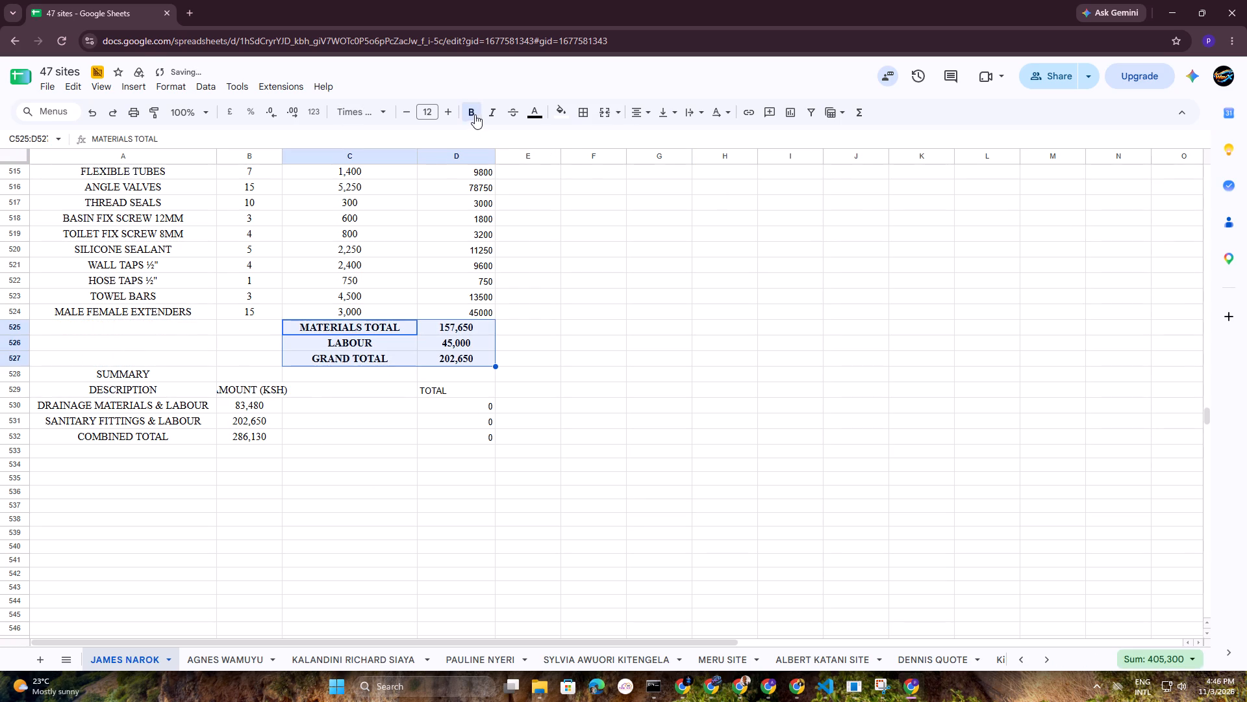
pyautogui.click(825, 389)
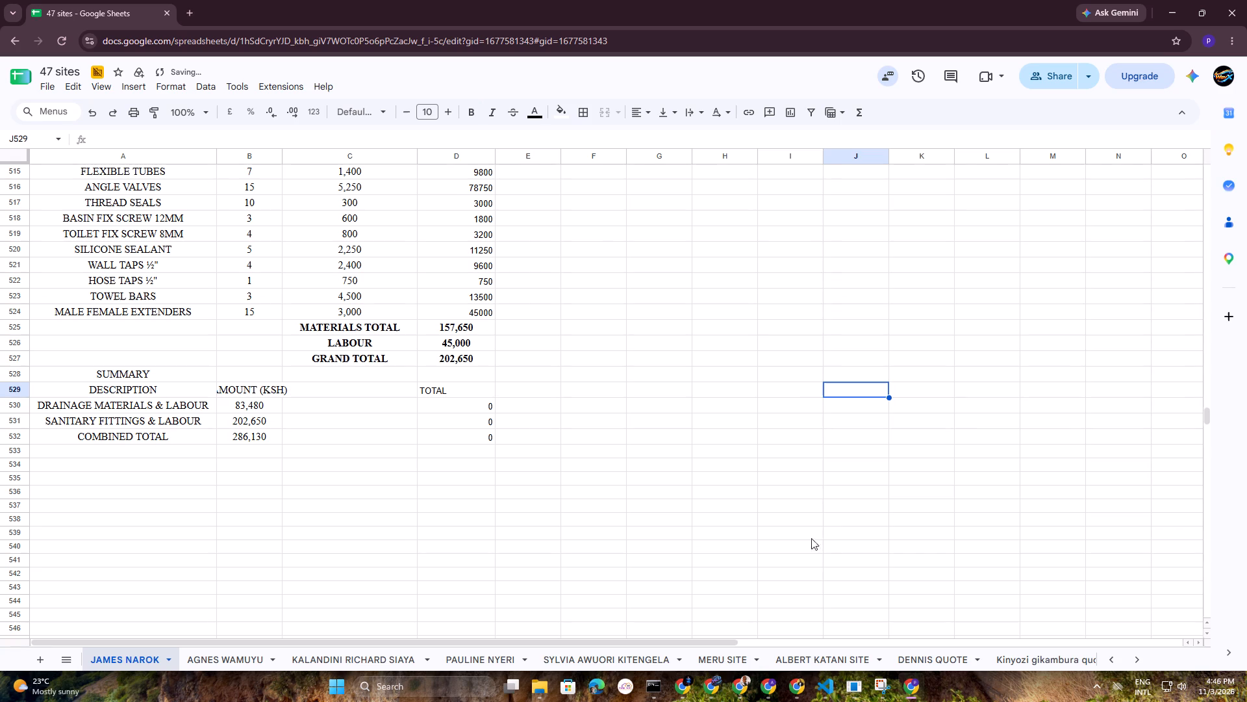
# Make the drainage table's total labels and amounts in C498:D500 bold.
pyautogui.scroll(4, 770, 542)
pyautogui.scroll(2, 491, 499)
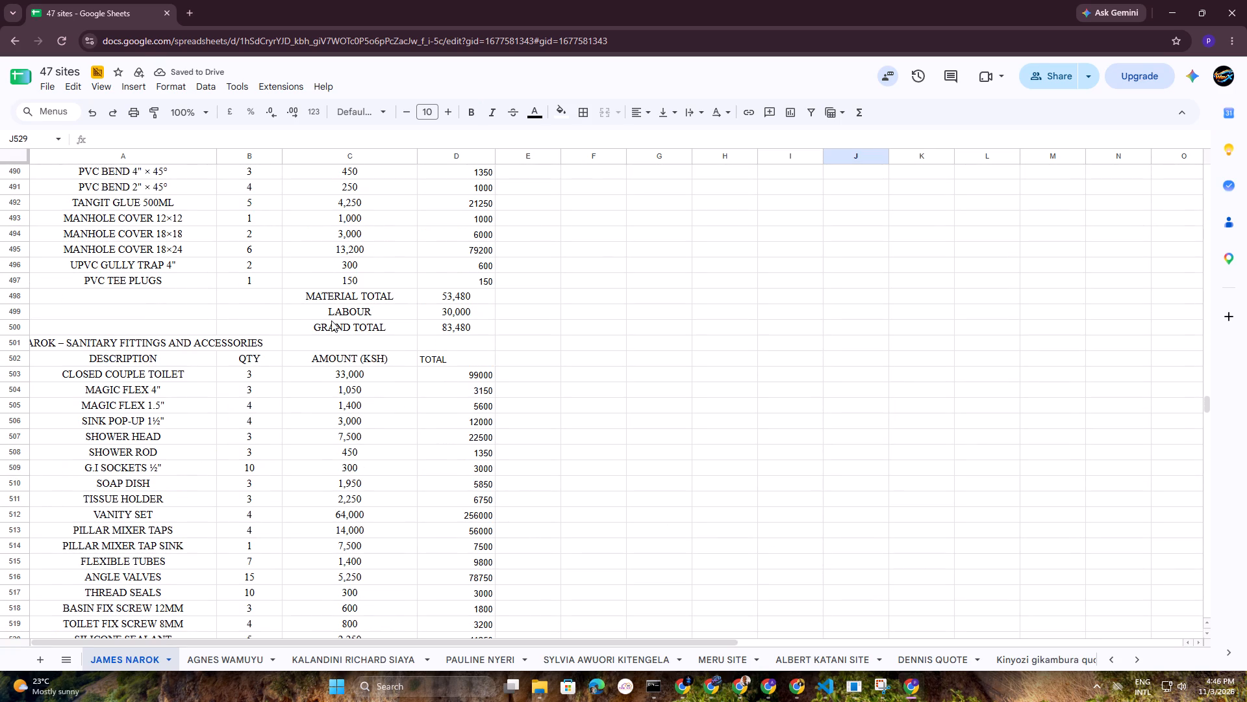
pyautogui.moveTo(320, 292); pyautogui.dragTo(466, 324)
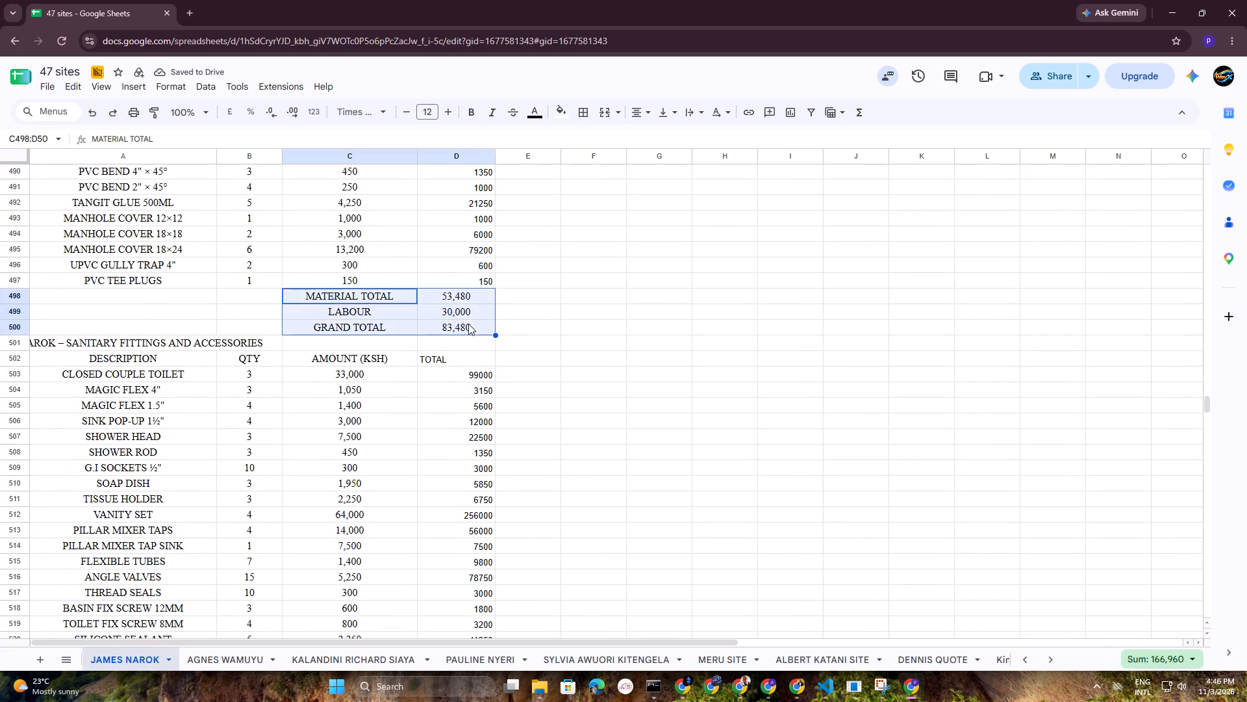
pyautogui.click(470, 114)
pyautogui.click(685, 361)
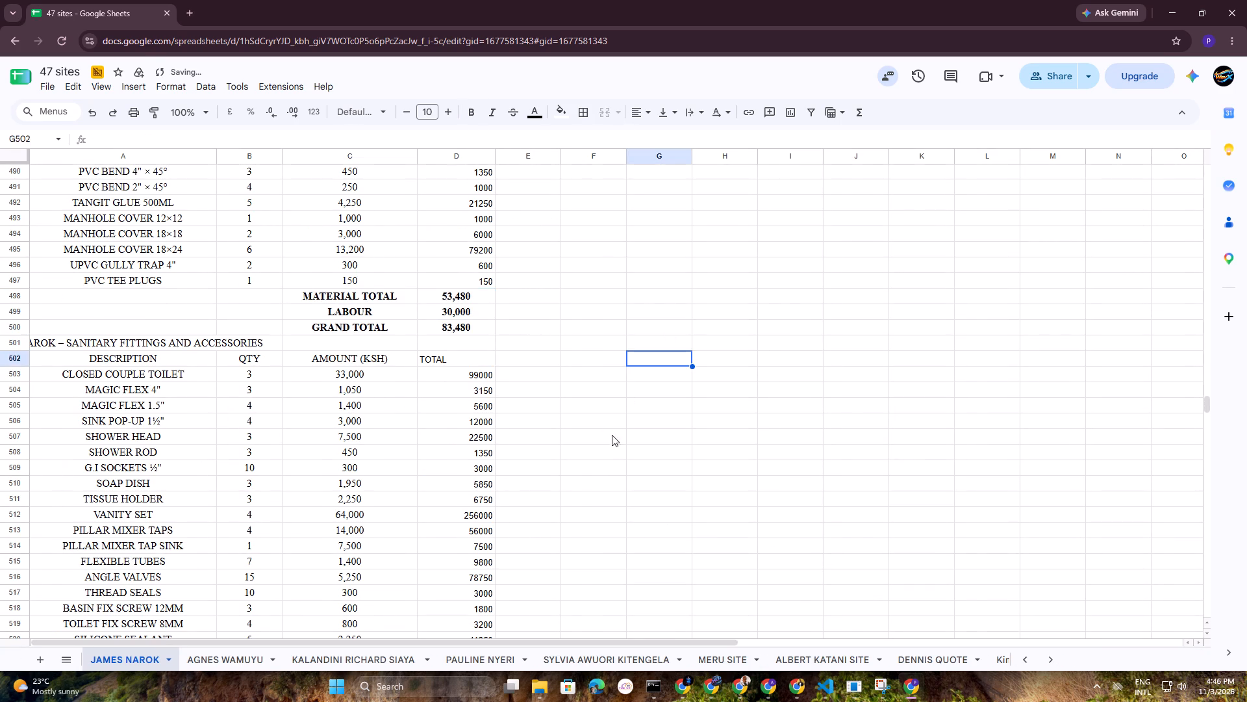
# Inspect the line-total formulas in D503 and D512 for the closed couple toilet and vanity set rows.
pyautogui.scroll(-1, 614, 444)
pyautogui.doubleClick(456, 314)
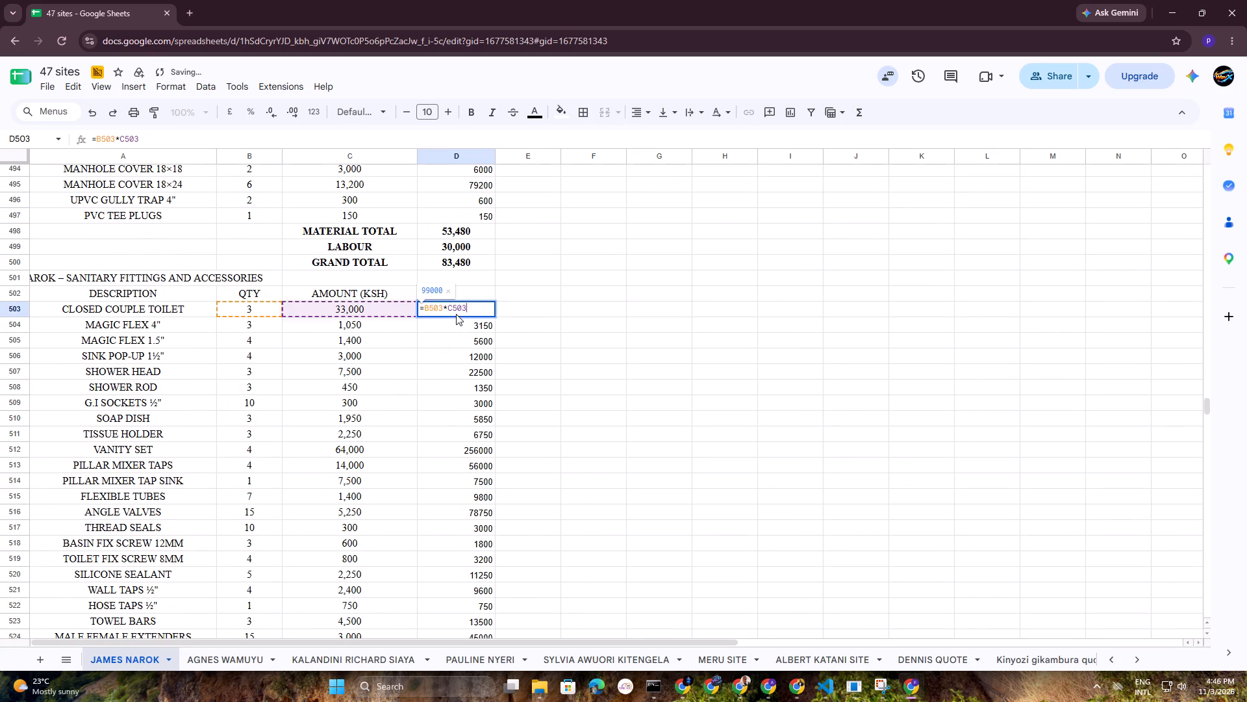
pyautogui.press('Escape')
pyautogui.scroll(-2, 565, 402)
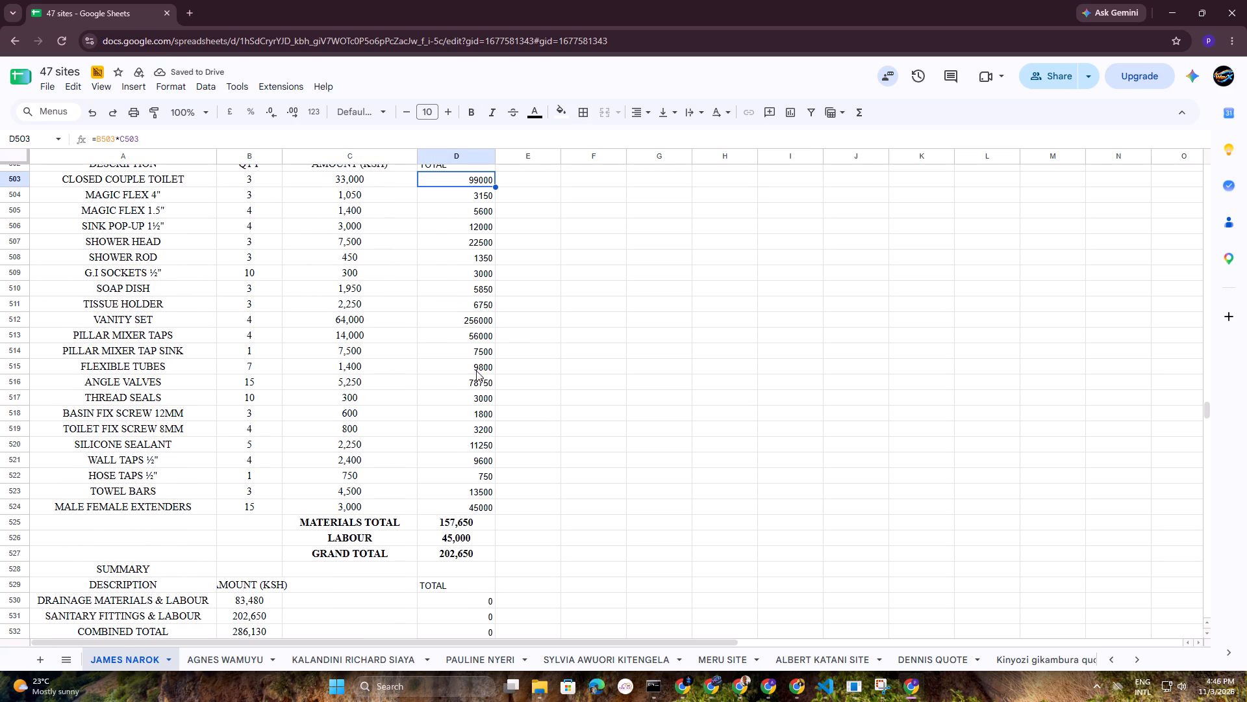
pyautogui.doubleClick(481, 319)
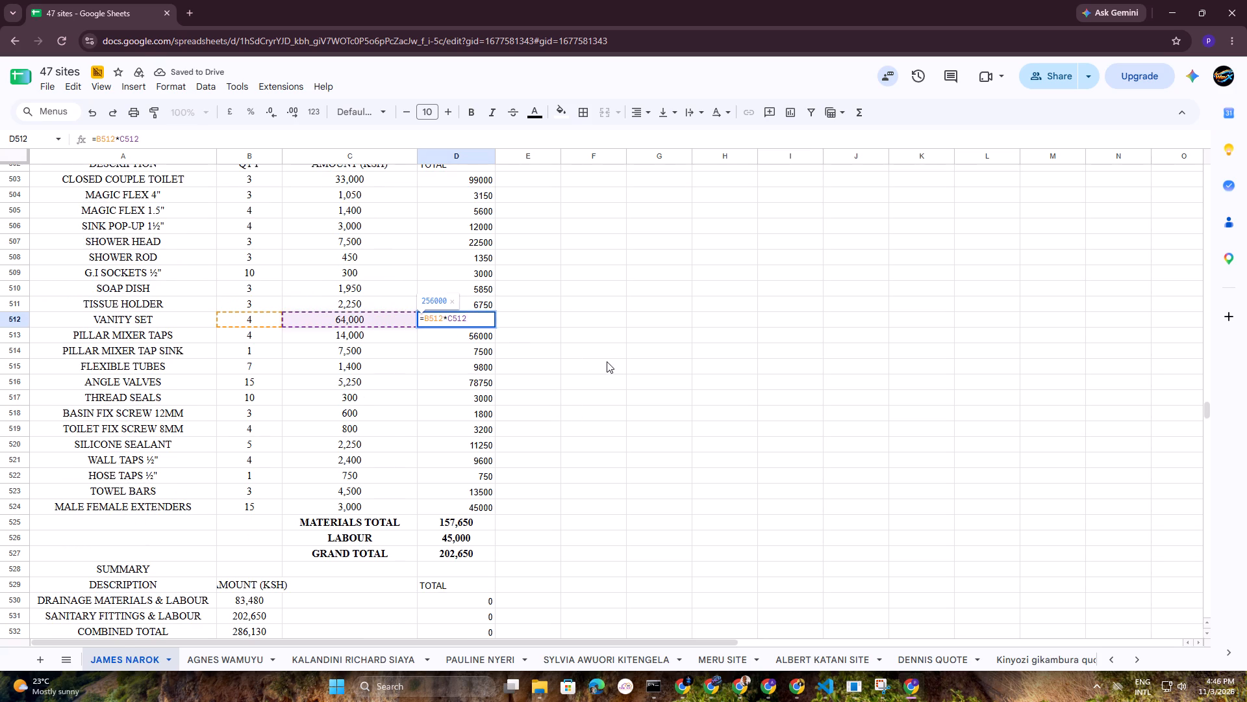
pyautogui.press('Escape')
# Apply the Number format to the sanitary table's line totals in D503:D524.
pyautogui.scroll(2, 520, 316)
pyautogui.moveTo(466, 309); pyautogui.dragTo(479, 432)
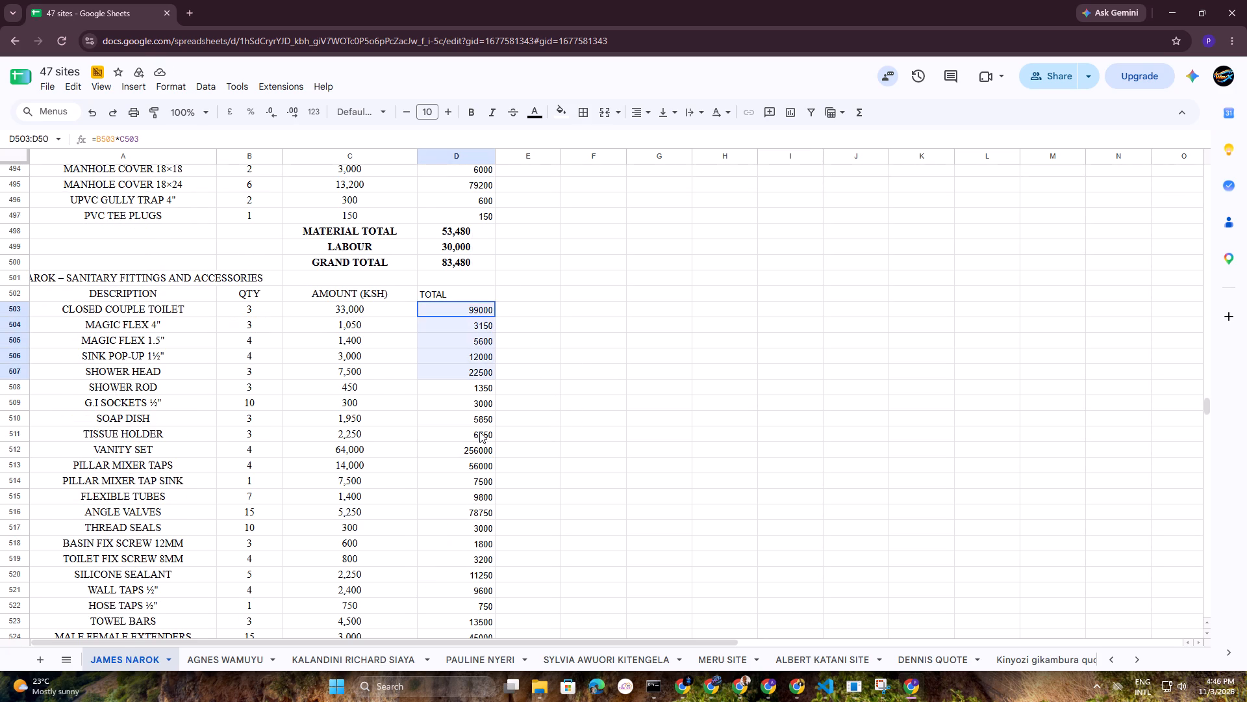
pyautogui.moveTo(479, 432); pyautogui.dragTo(475, 513)
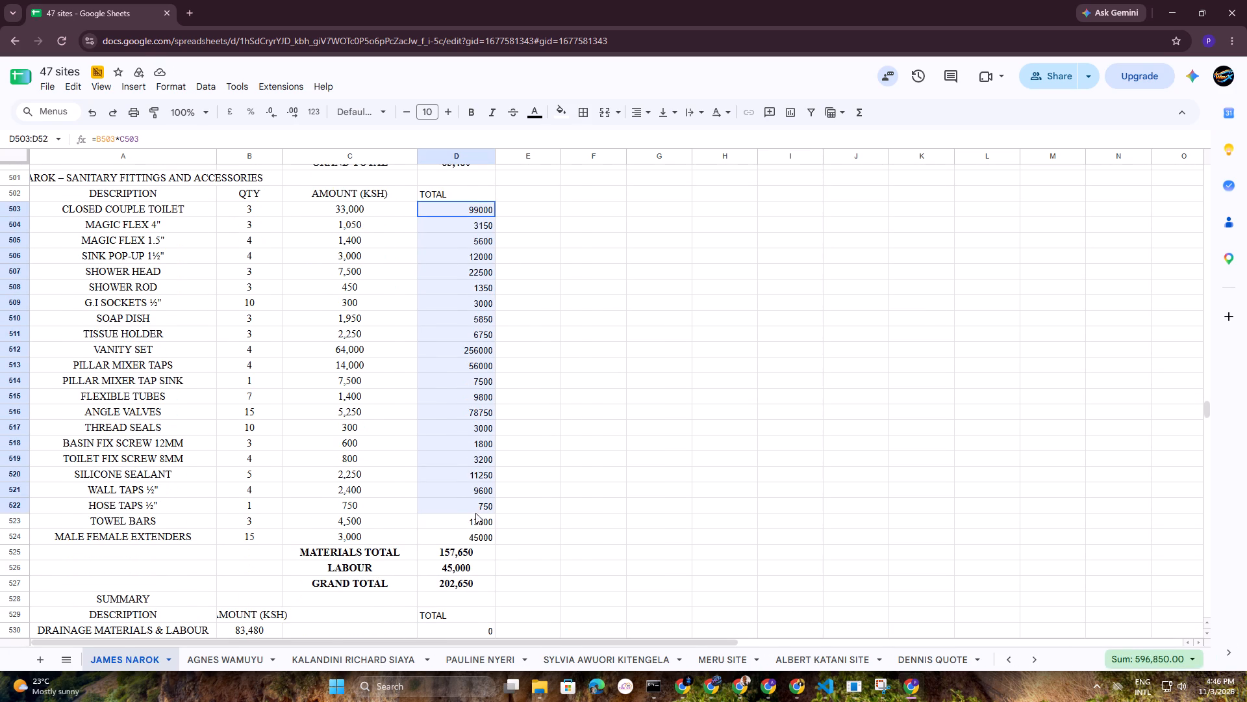
pyautogui.moveTo(475, 513); pyautogui.dragTo(473, 534)
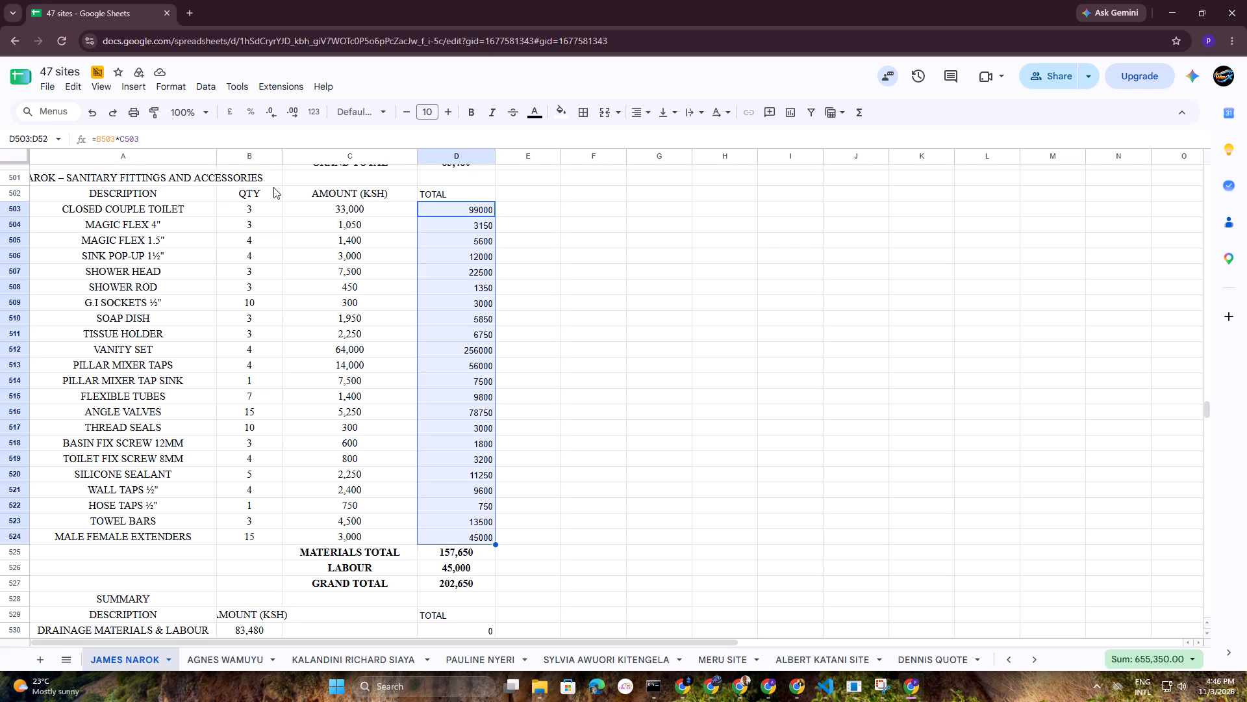
pyautogui.click(313, 113)
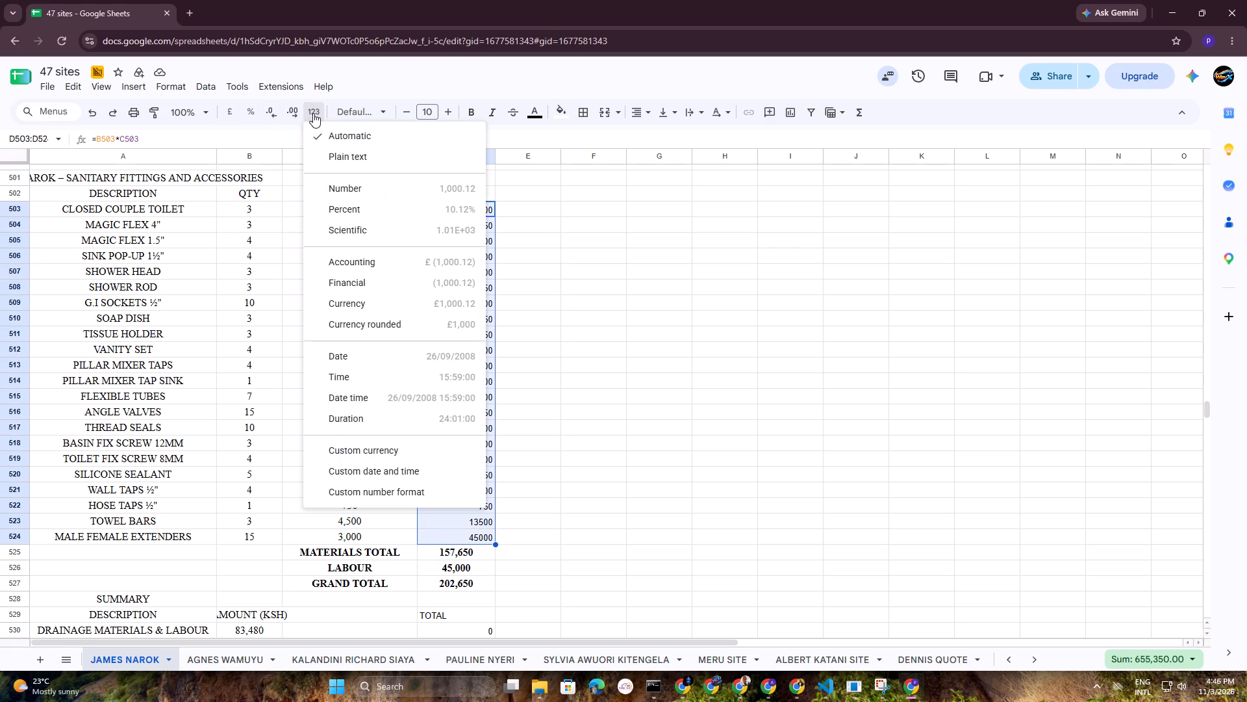
pyautogui.click(353, 190)
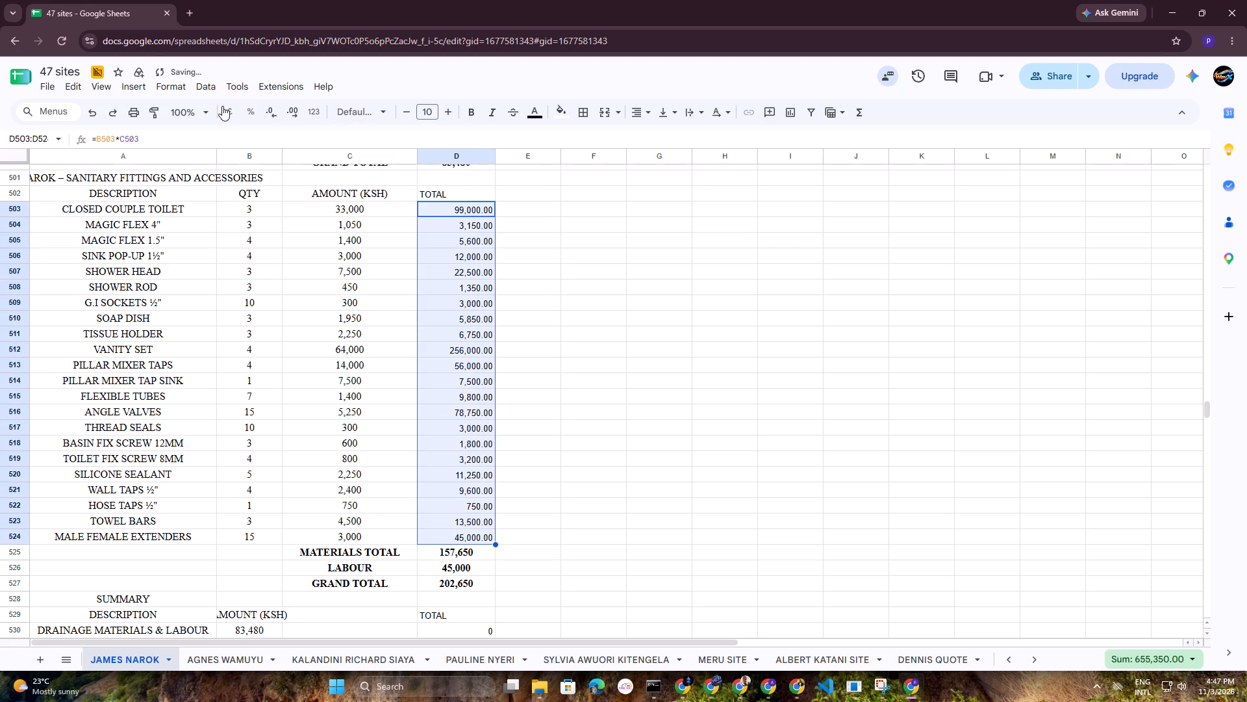
# Remove the decimal places from the sanitary table's line totals in D503:D524.
pyautogui.click(273, 114)
pyautogui.click(273, 114)
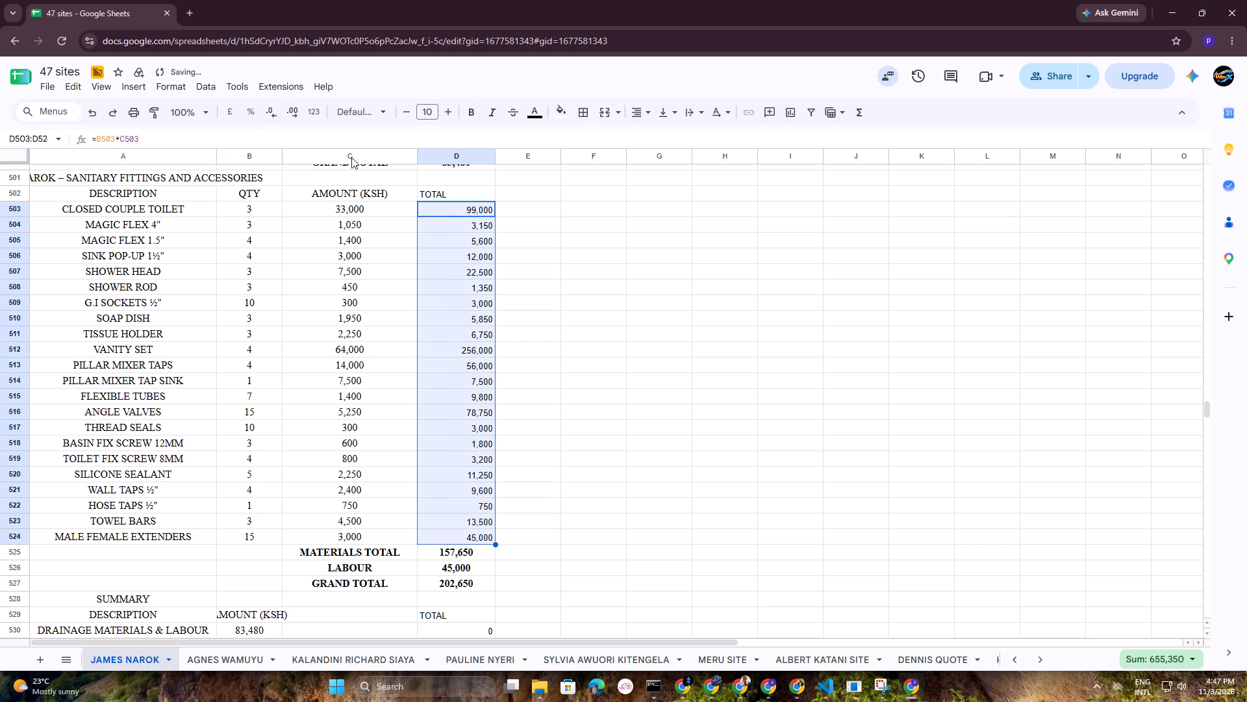
# Format the sanitary table's line totals in D503:D524 as Times New Roman, size 12, non-bold and centred.
pyautogui.click(469, 112)
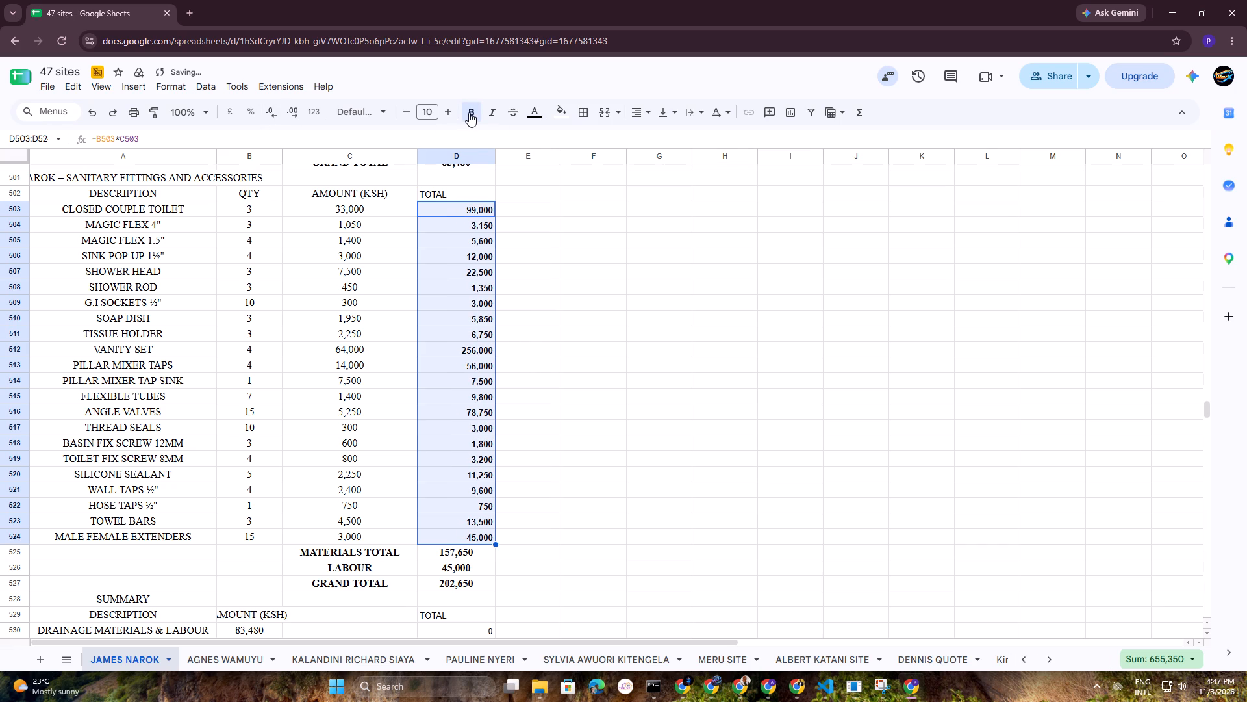
pyautogui.click(469, 112)
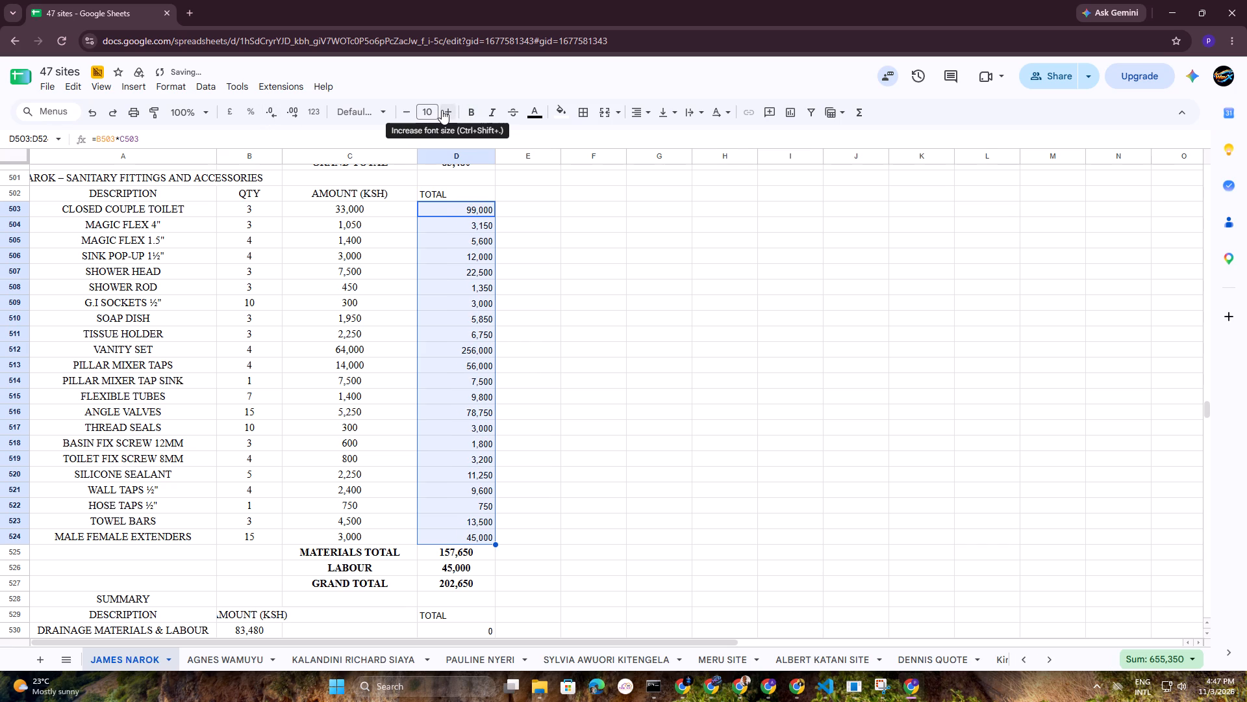
pyautogui.click(444, 109)
pyautogui.click(444, 109)
pyautogui.click(373, 109)
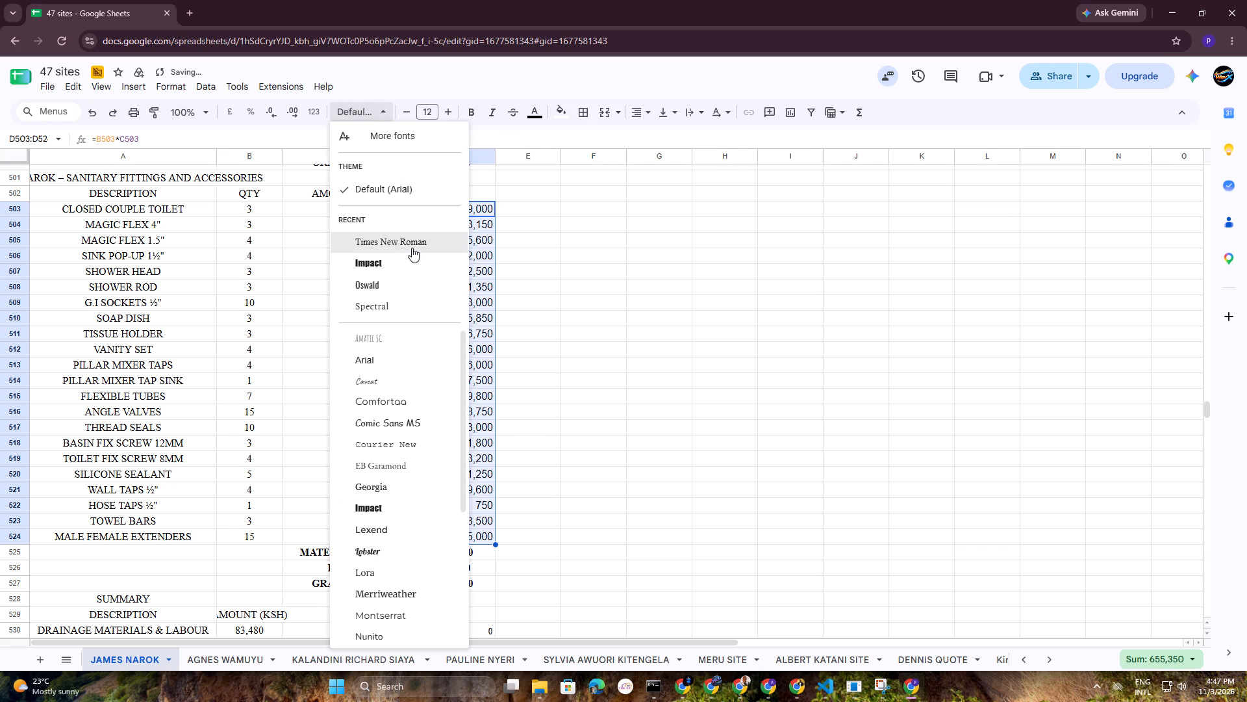
pyautogui.click(412, 245)
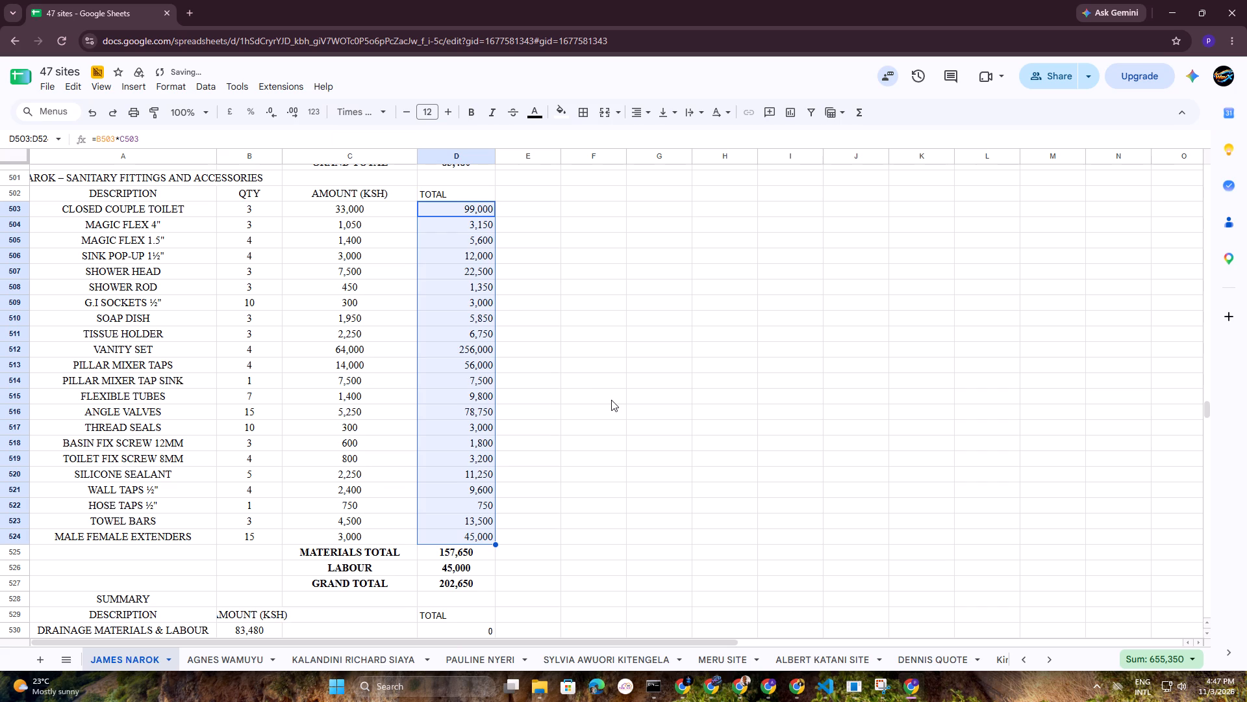
pyautogui.click(642, 114)
pyautogui.click(657, 133)
pyautogui.scroll(3, 565, 349)
pyautogui.click(630, 399)
# Format the drainage table's line totals in D482:D497 as Times New Roman, size 12, centred horizontally.
pyautogui.scroll(5, 614, 375)
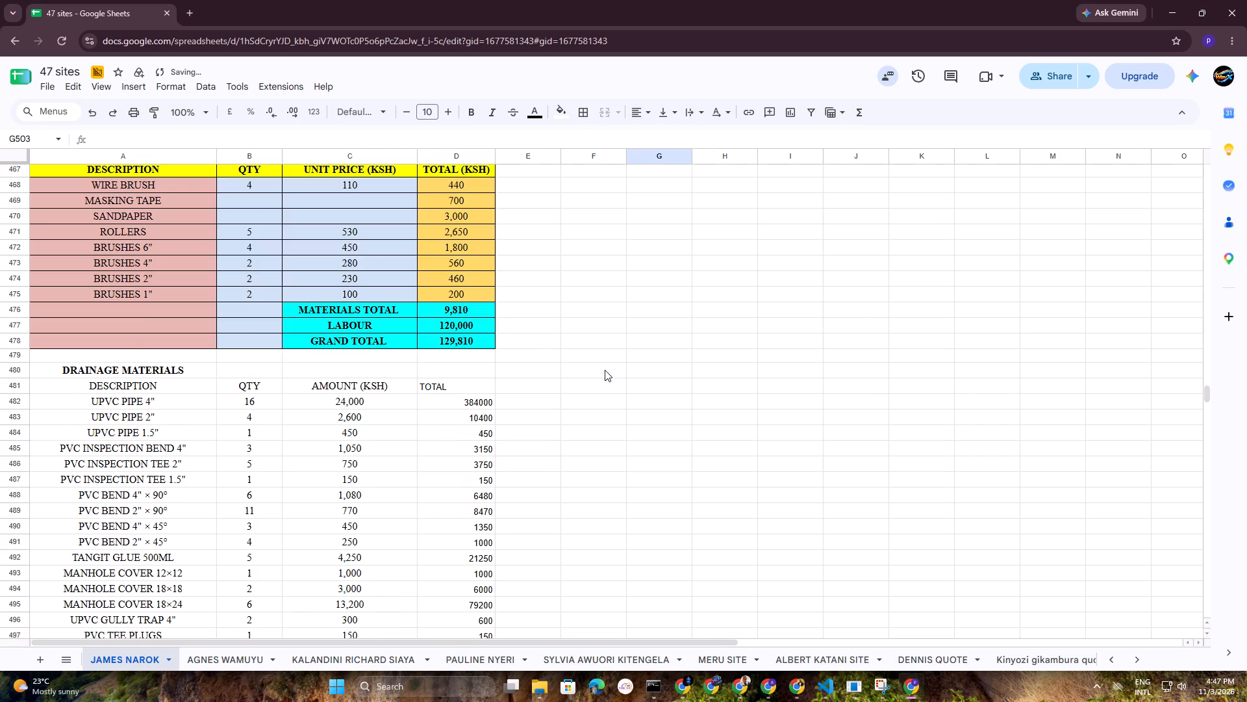
pyautogui.scroll(1, 594, 369)
pyautogui.scroll(-2, 594, 369)
pyautogui.moveTo(473, 337); pyautogui.dragTo(483, 560)
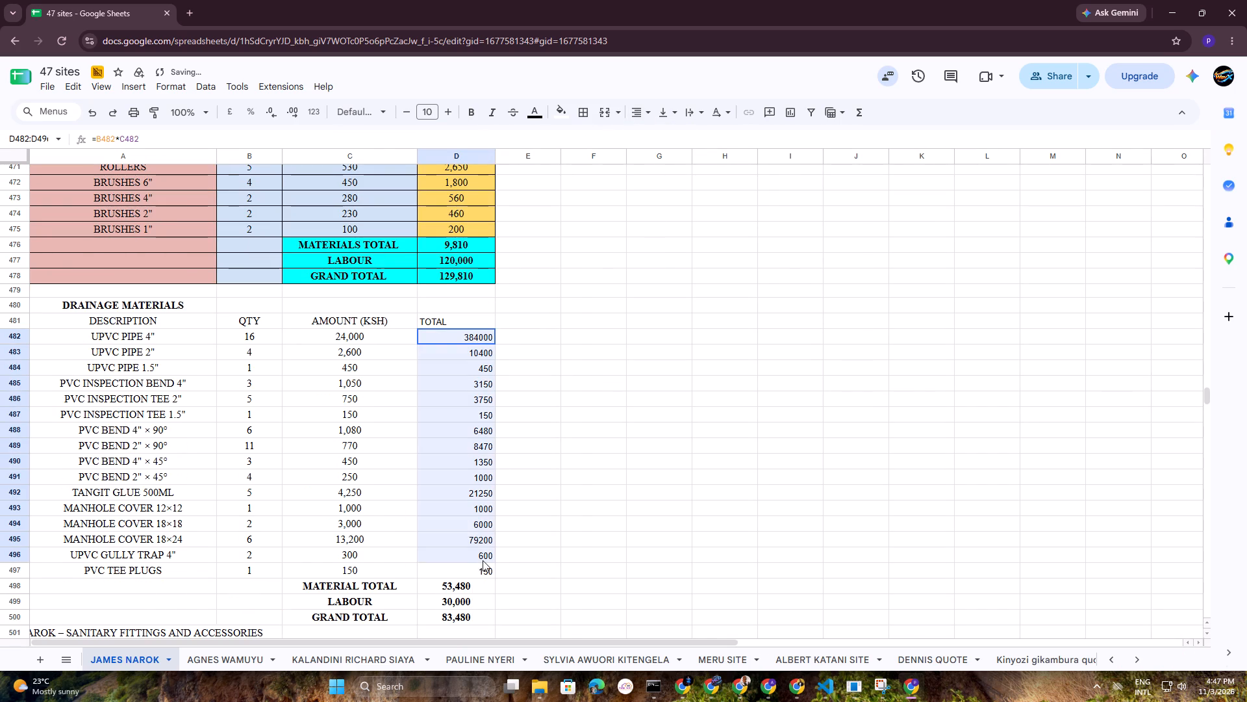
pyautogui.moveTo(483, 560); pyautogui.dragTo(483, 564)
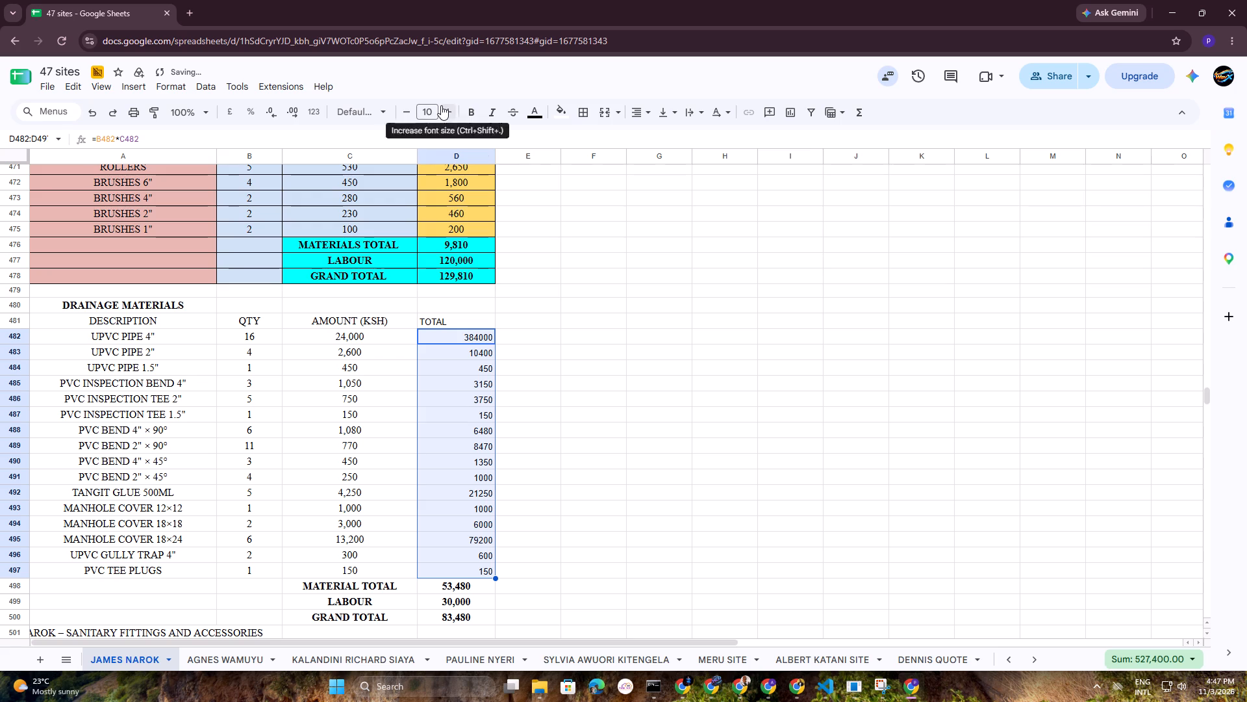
pyautogui.click(441, 105)
pyautogui.click(446, 106)
pyautogui.click(368, 113)
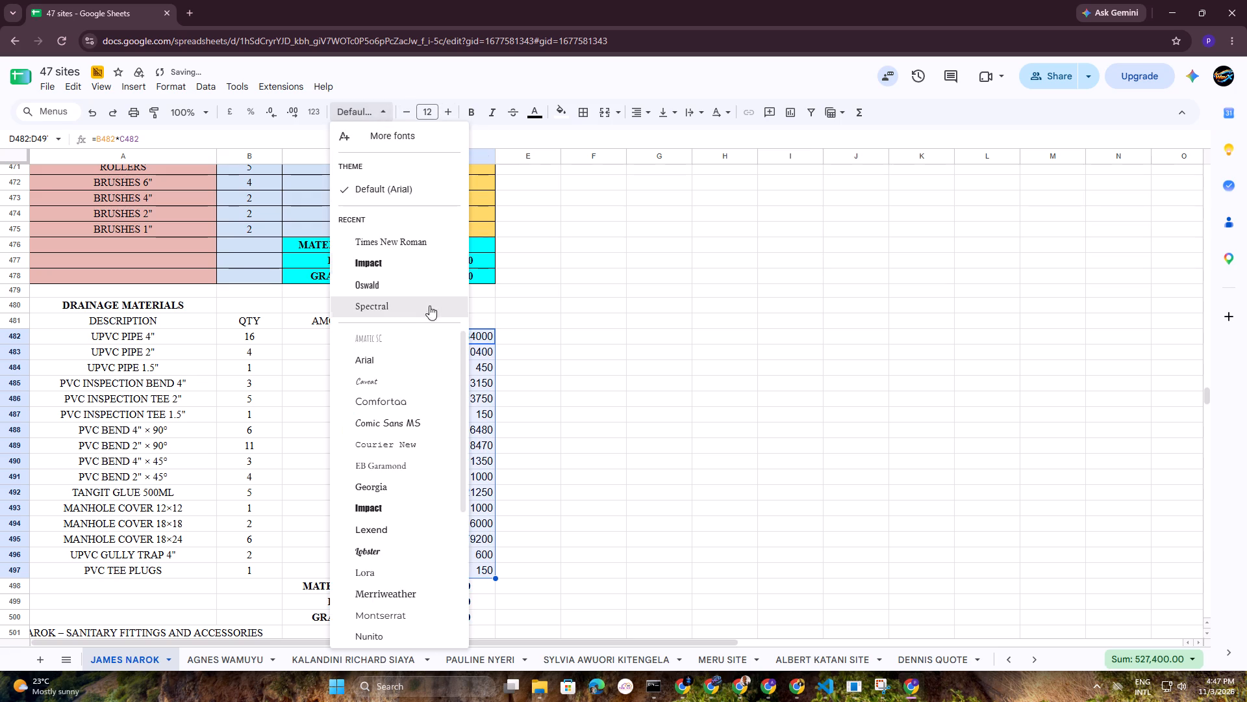
pyautogui.click(405, 249)
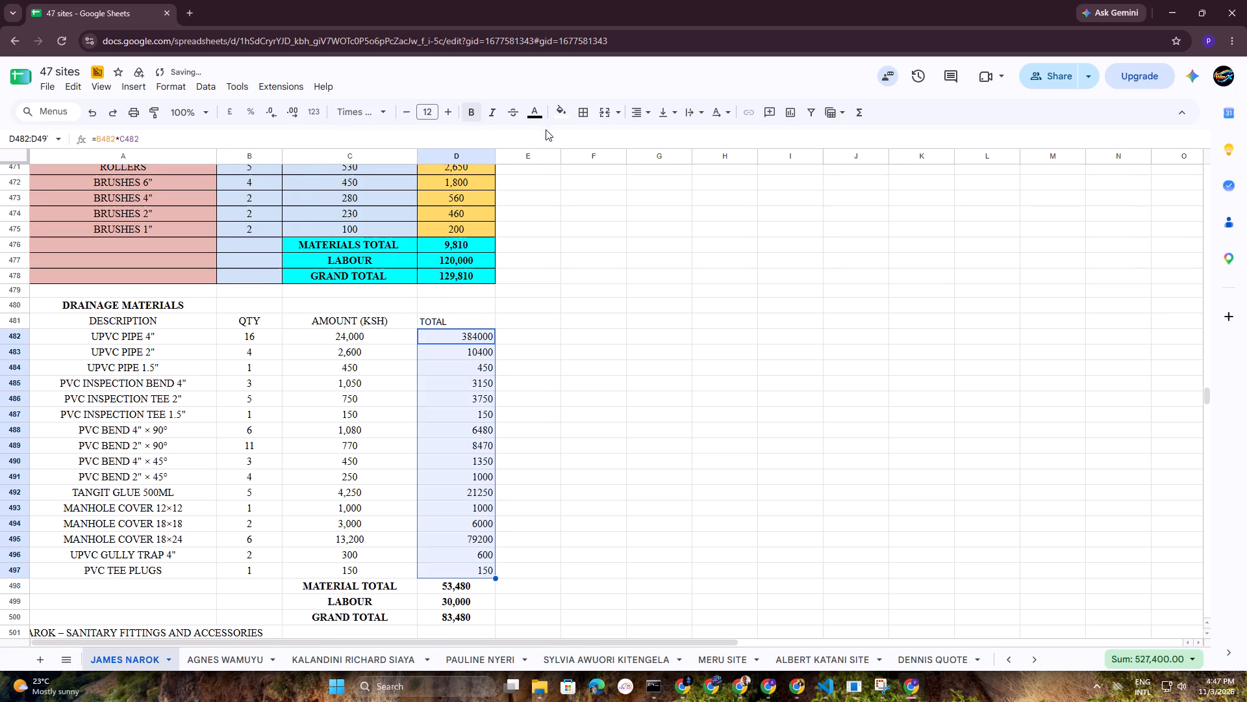
pyautogui.click(642, 109)
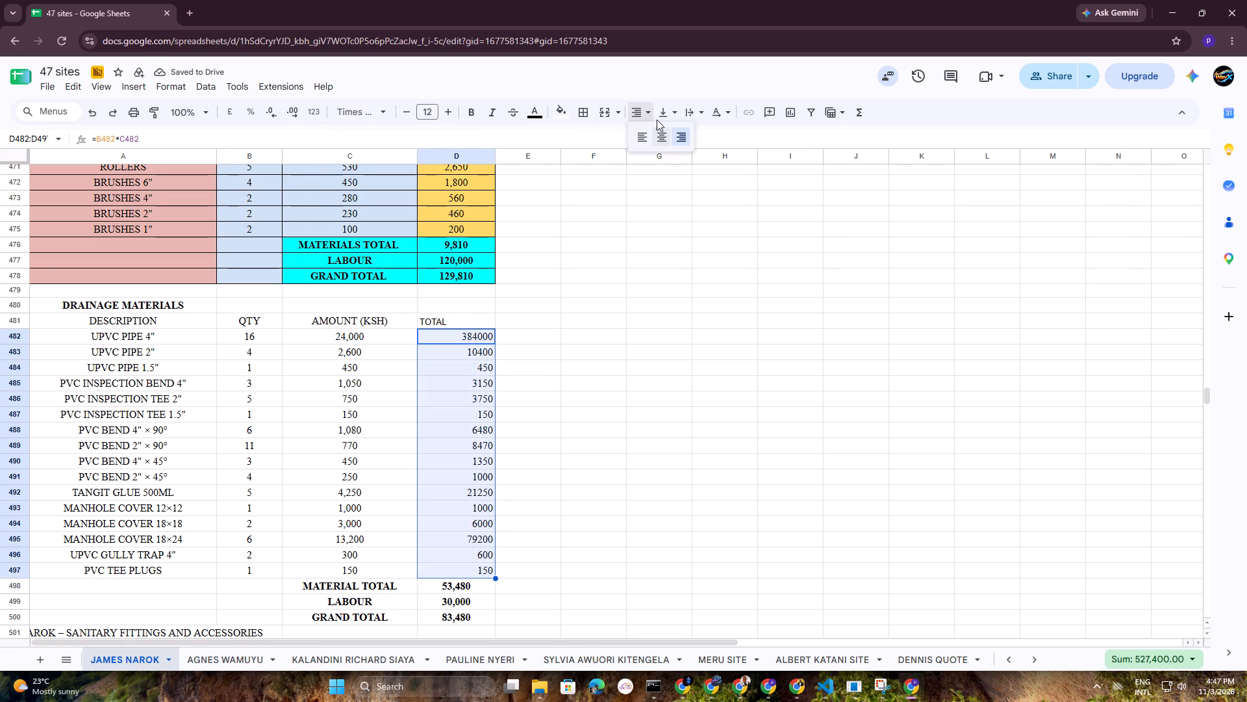
pyautogui.click(664, 136)
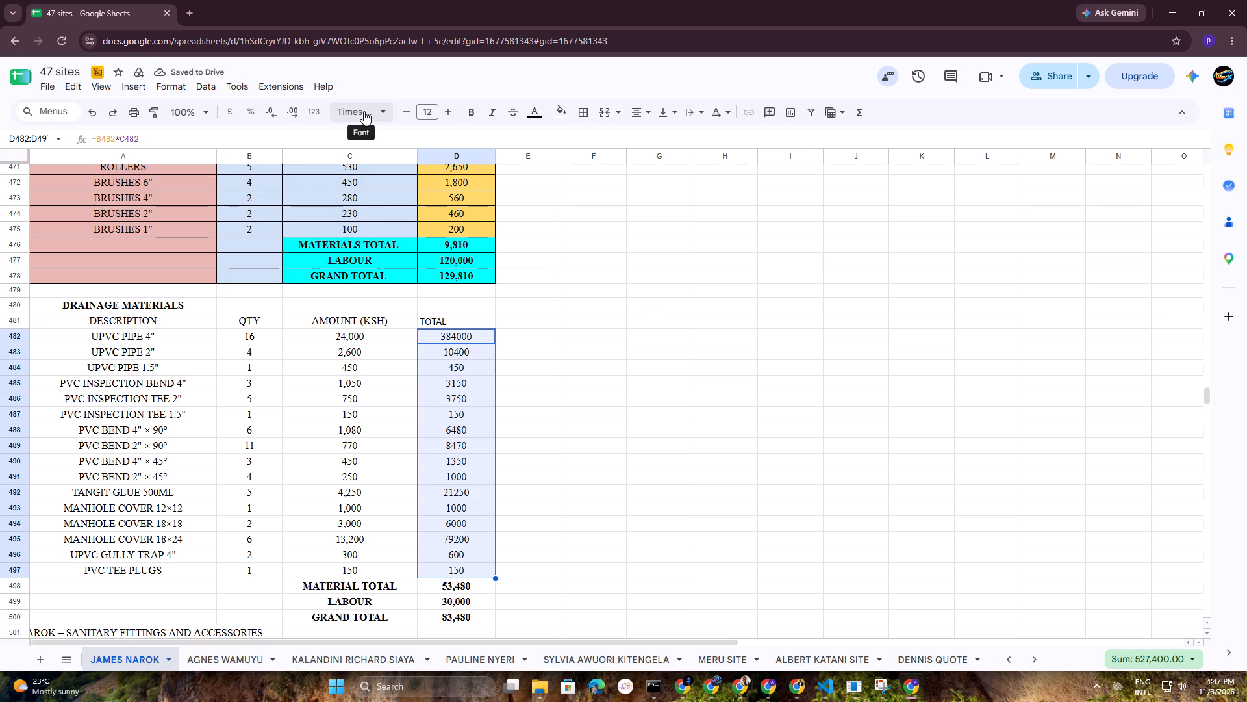
pyautogui.click(620, 350)
# Format the drainage table's TOTAL header in D481 as bold Times New Roman, size 12.
pyautogui.click(441, 325)
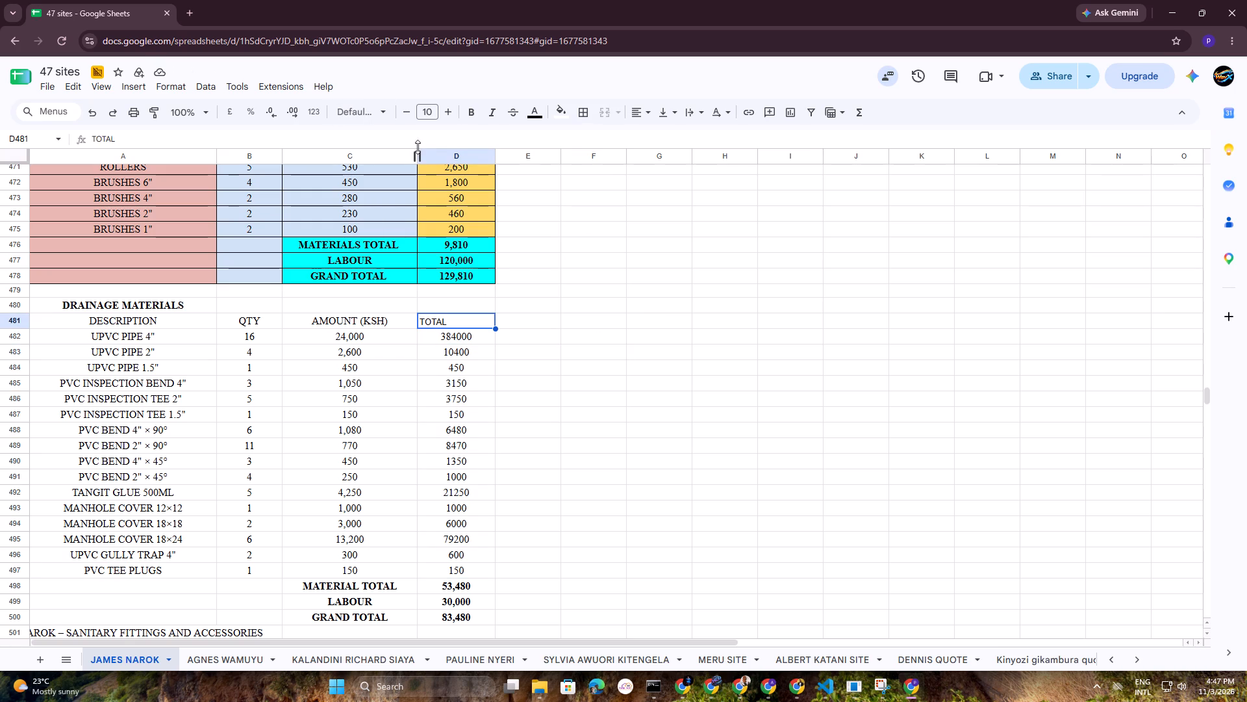
pyautogui.doubleClick(451, 112)
pyautogui.click(469, 111)
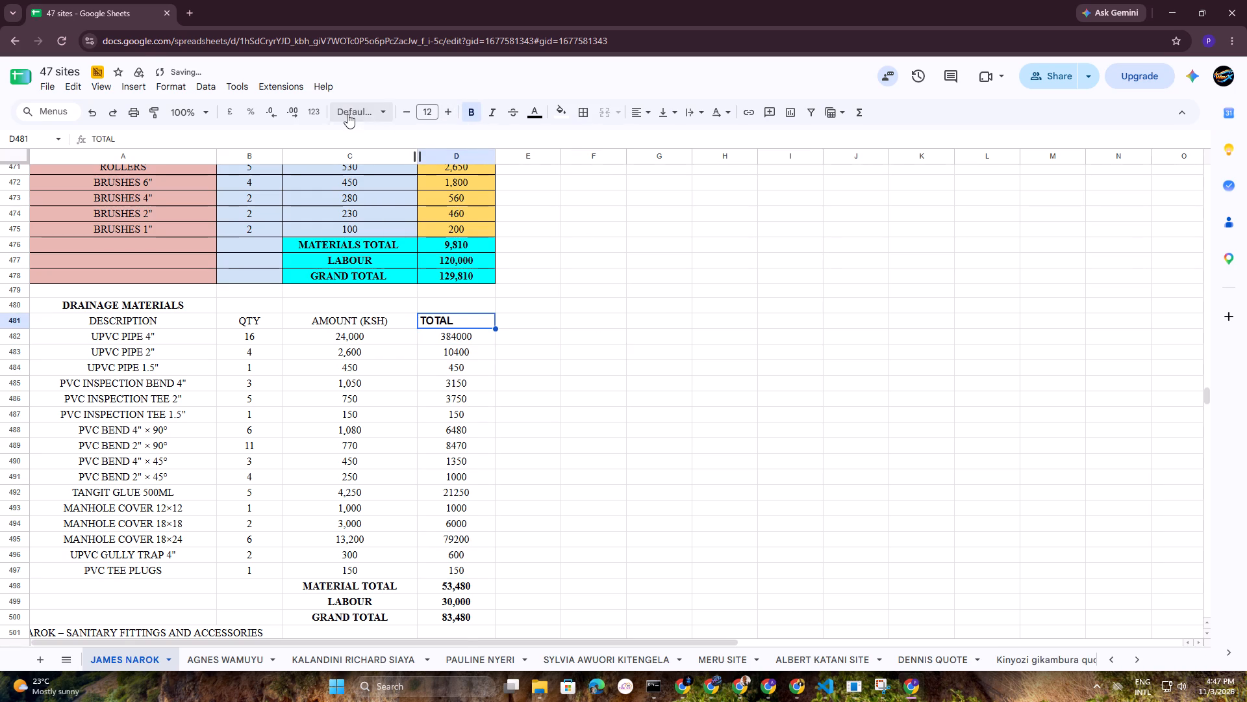
pyautogui.click(347, 114)
pyautogui.click(381, 243)
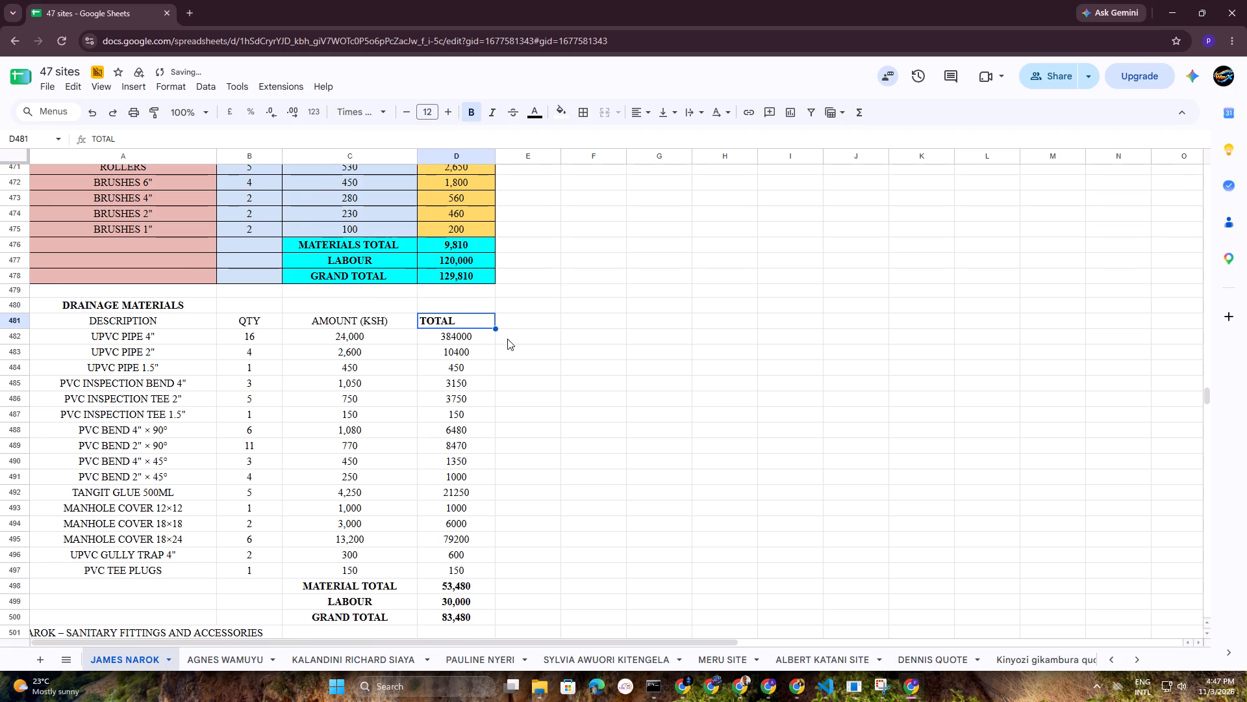
pyautogui.click(665, 364)
# Format the sanitary table's TOTAL header in D502 as bold Times New Roman, size 12, centred horizontally.
pyautogui.scroll(-5, 525, 333)
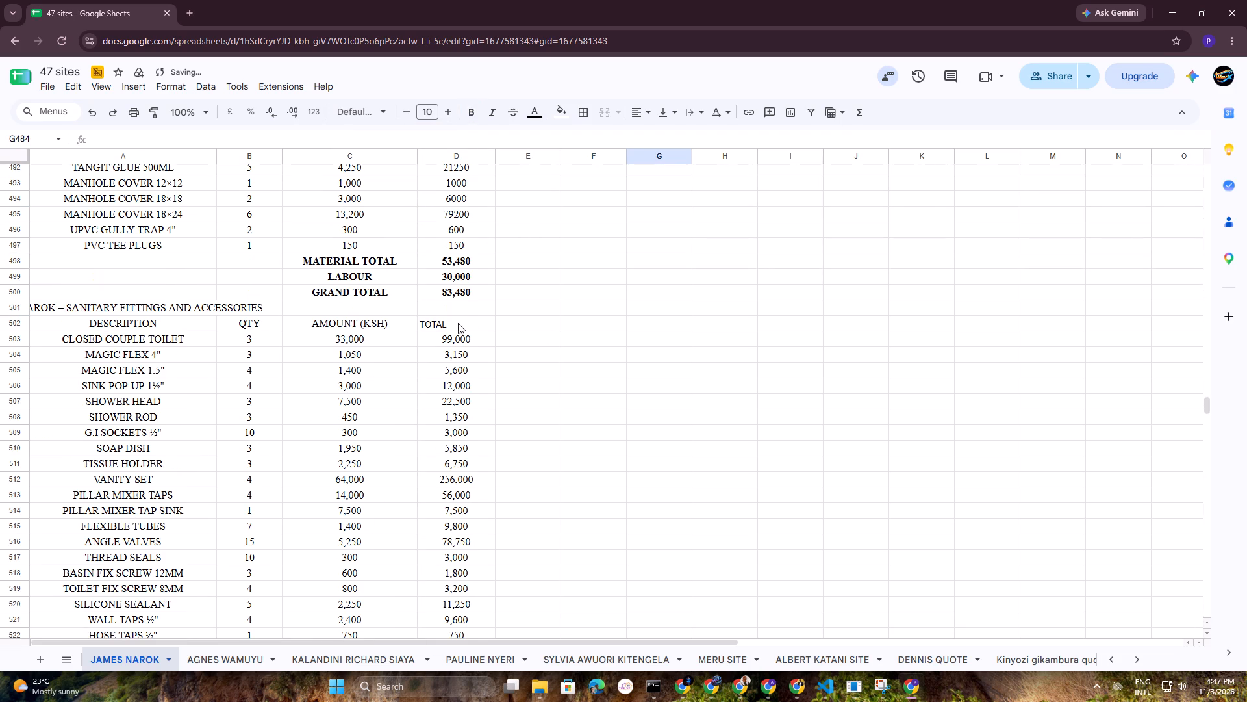
pyautogui.click(458, 323)
pyautogui.doubleClick(443, 110)
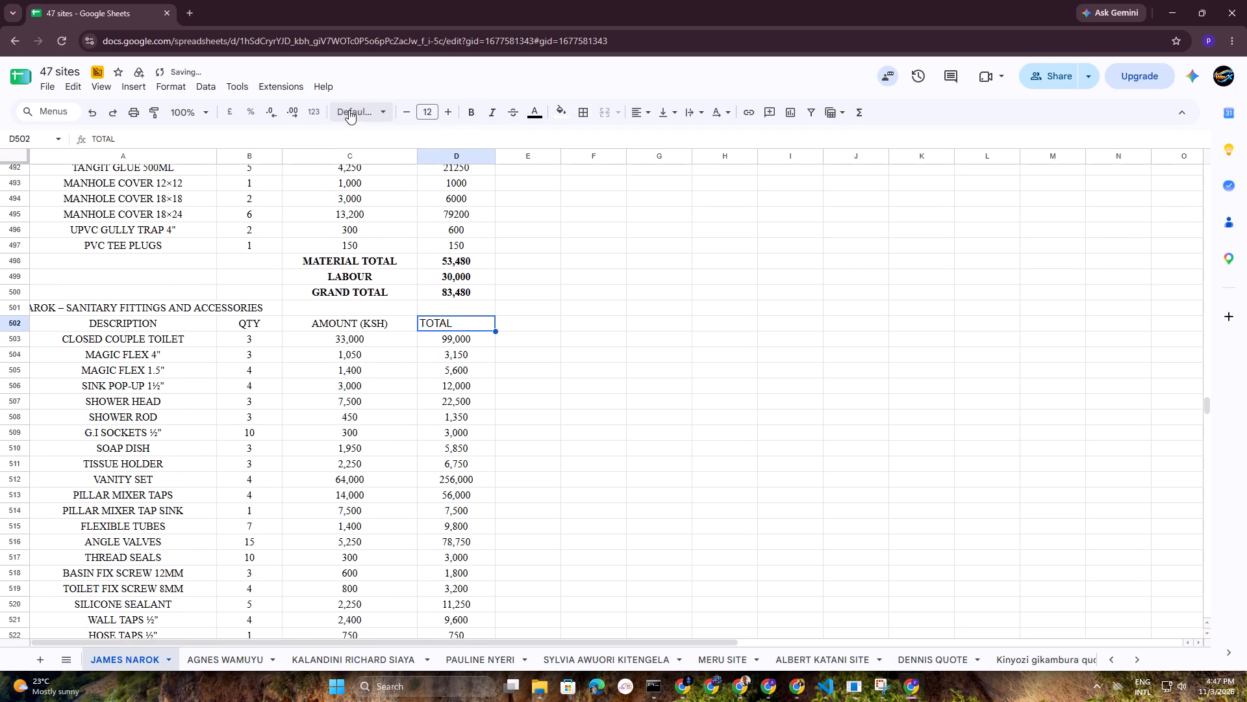
pyautogui.click(349, 110)
pyautogui.click(386, 240)
pyautogui.click(469, 112)
pyautogui.click(649, 107)
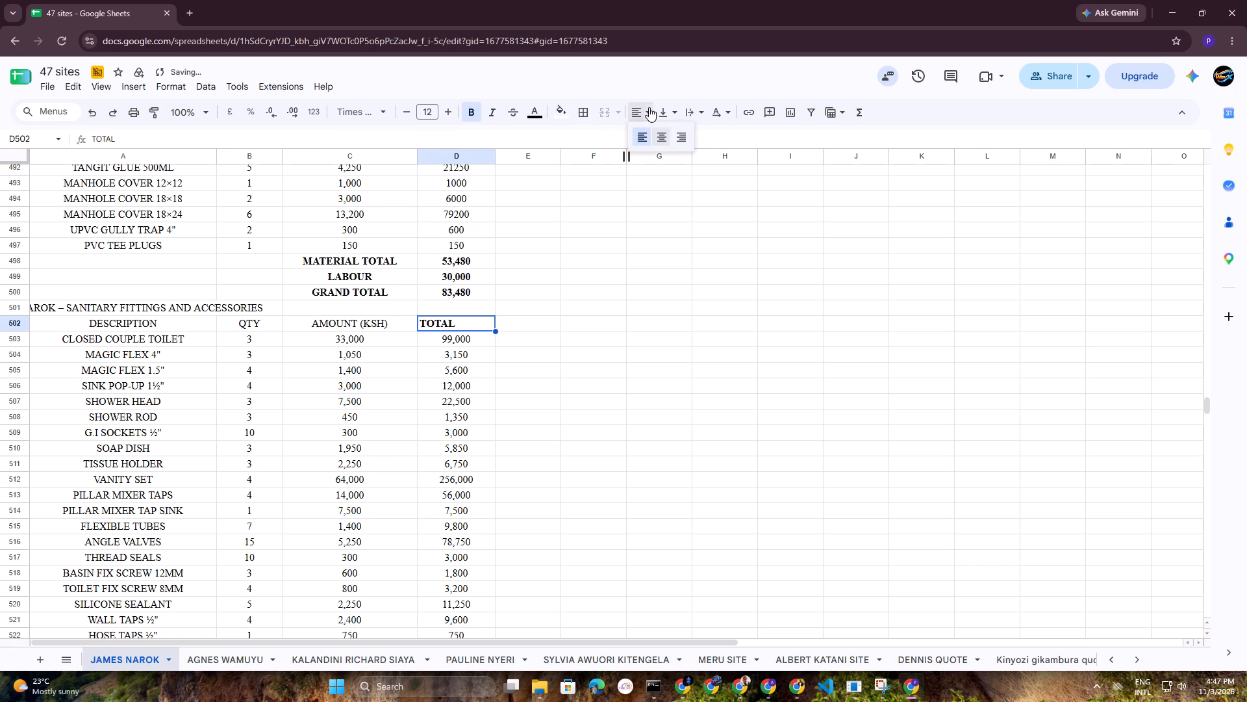
pyautogui.click(664, 140)
pyautogui.click(717, 297)
# Centre the drainage table's TOTAL header in D481 horizontally.
pyautogui.scroll(4, 520, 307)
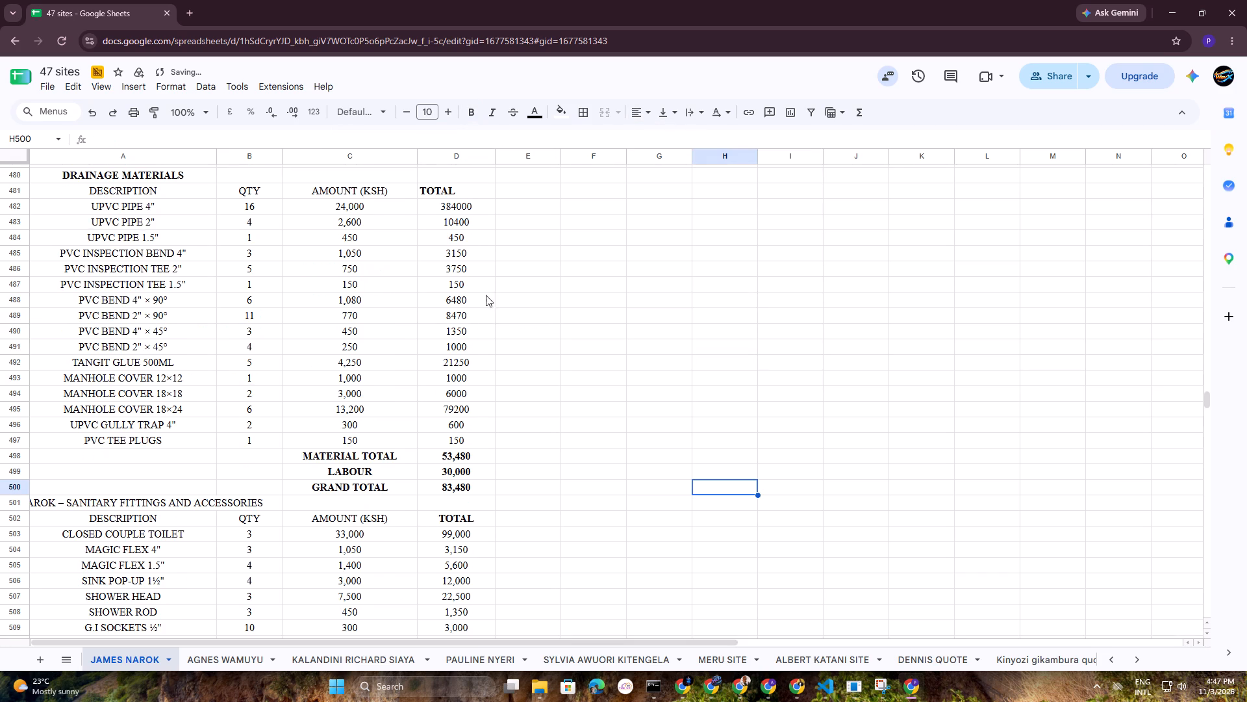
pyautogui.click(466, 257)
pyautogui.click(648, 112)
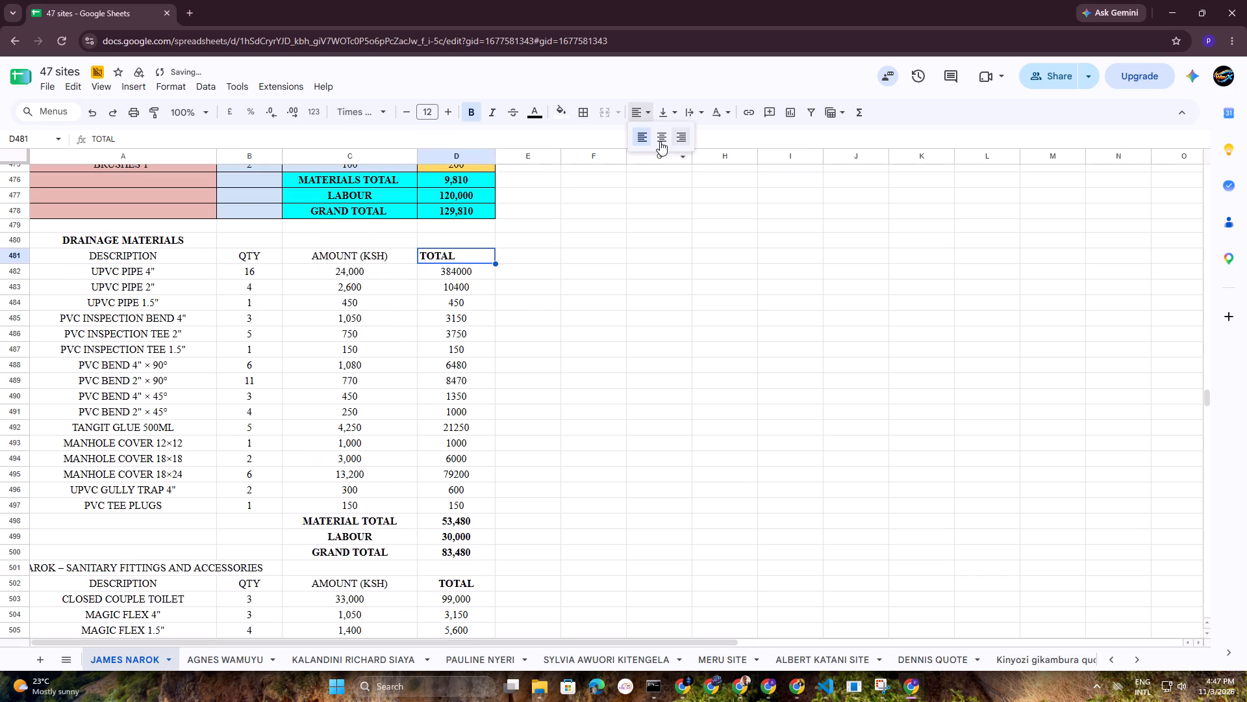
pyautogui.click(660, 141)
pyautogui.click(775, 292)
# Make the drainage table's header row A481:D481 bold in Times New Roman.
pyautogui.moveTo(103, 255); pyautogui.dragTo(416, 256)
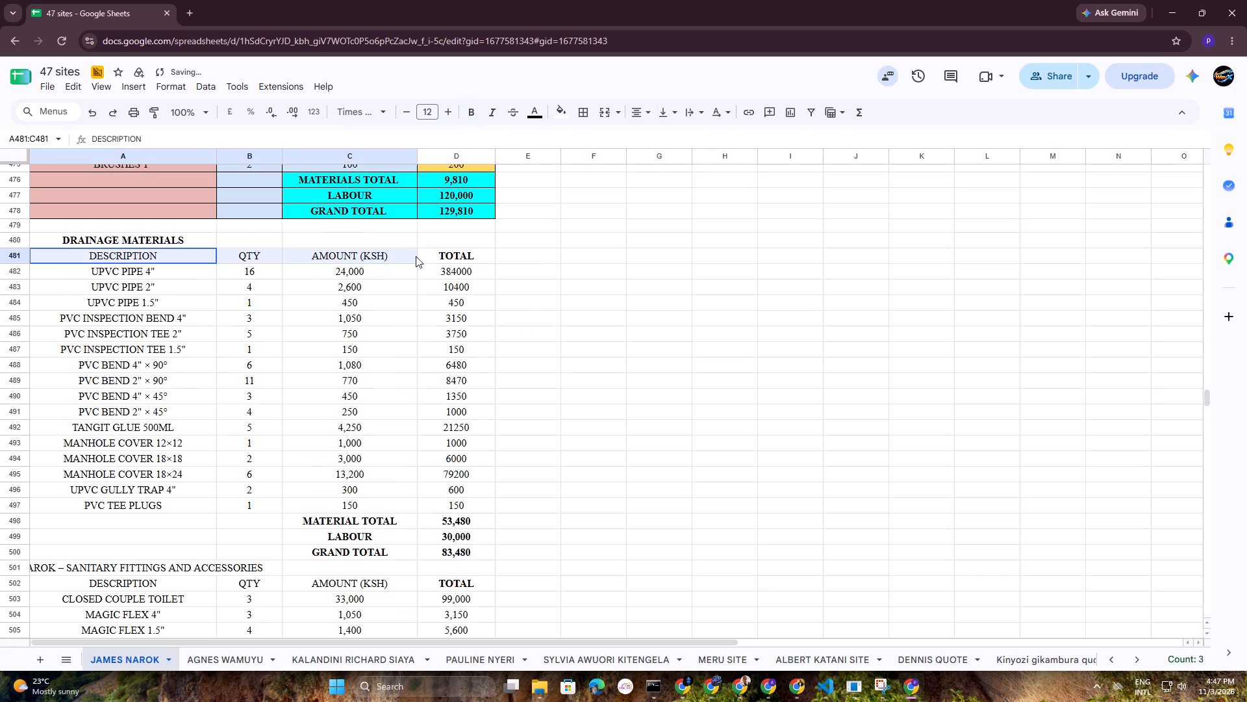
pyautogui.moveTo(416, 256); pyautogui.dragTo(438, 255)
pyautogui.click(466, 110)
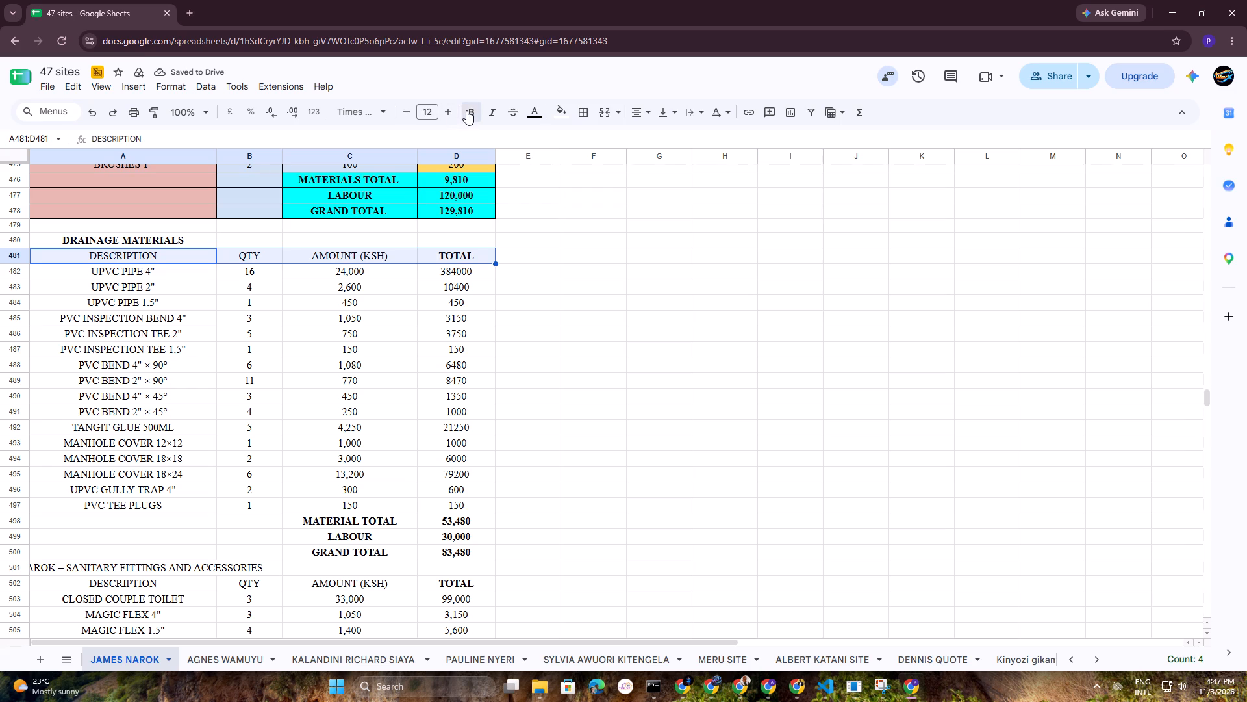
pyautogui.click(369, 110)
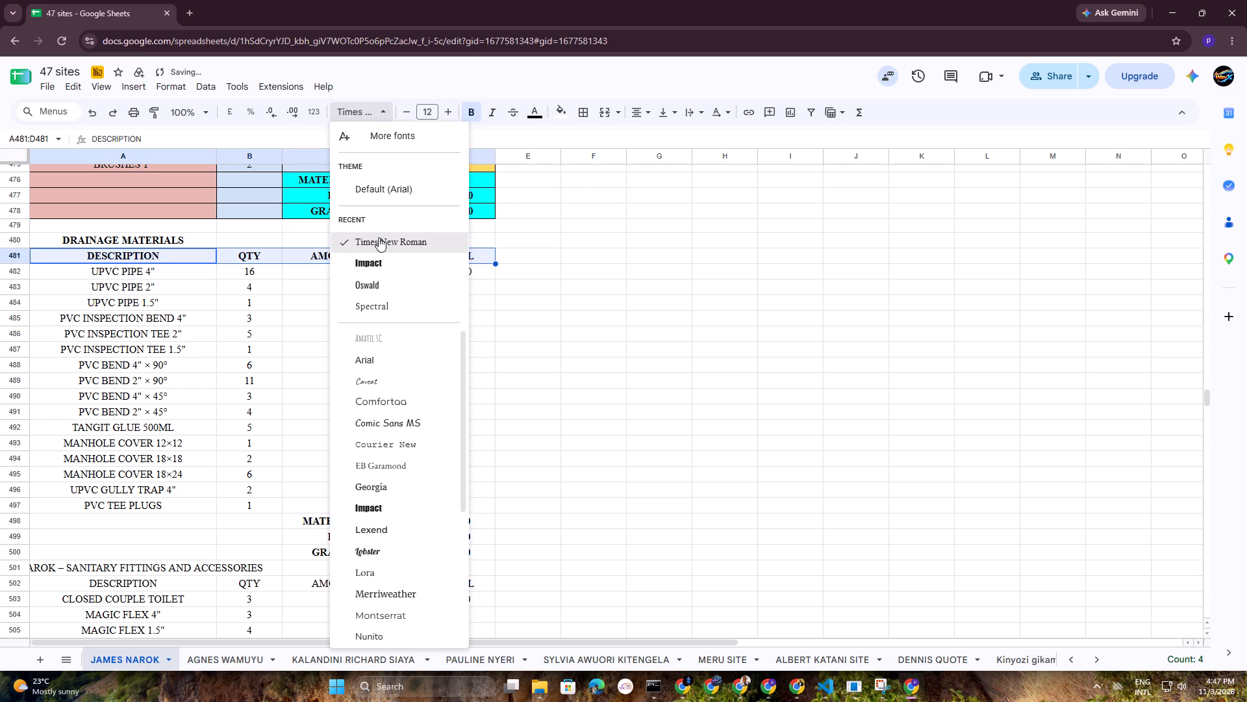
pyautogui.click(379, 237)
# Make the sanitary table's header row A502:D502 bold.
pyautogui.scroll(-4, 650, 325)
pyautogui.click(722, 370)
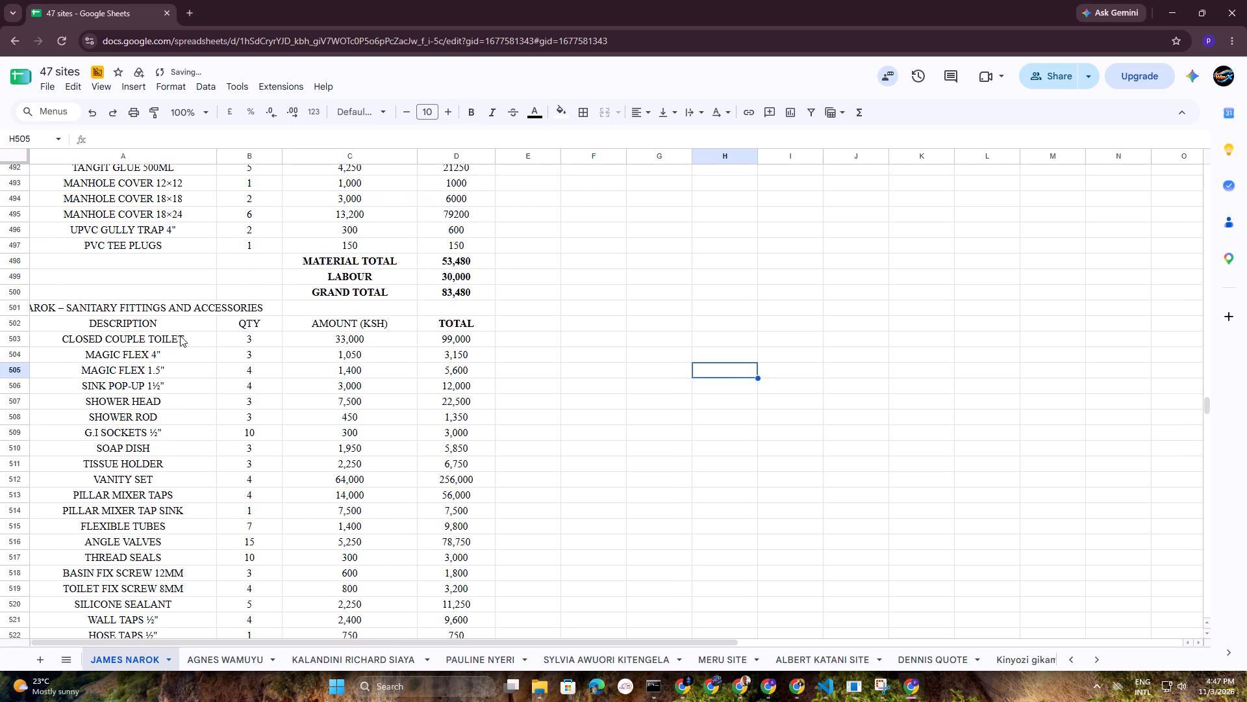
pyautogui.moveTo(95, 325); pyautogui.dragTo(449, 331)
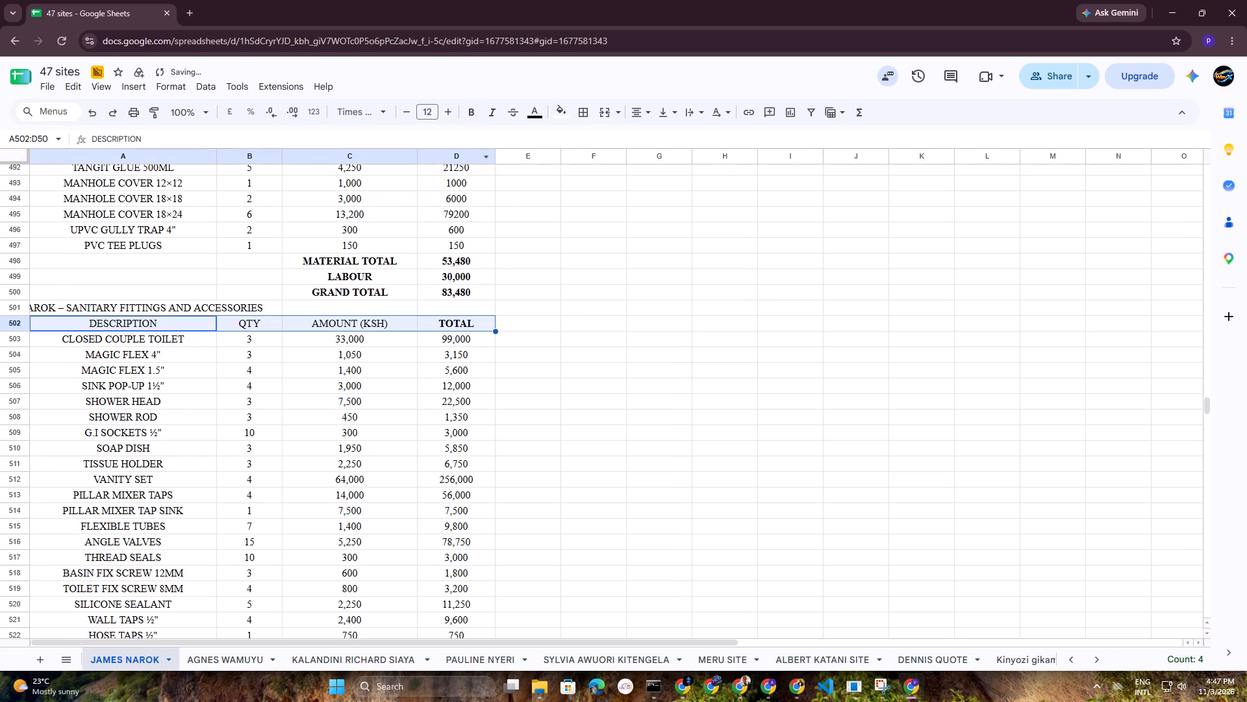
pyautogui.click(333, 109)
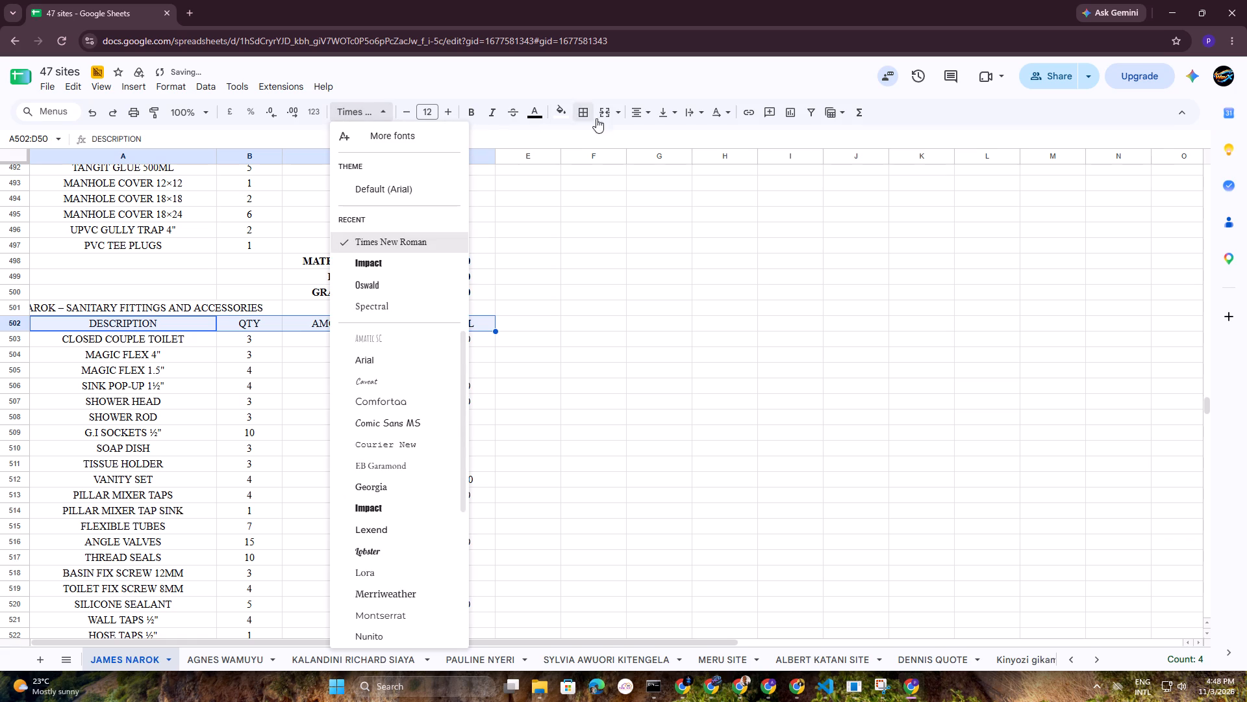
pyautogui.click(470, 107)
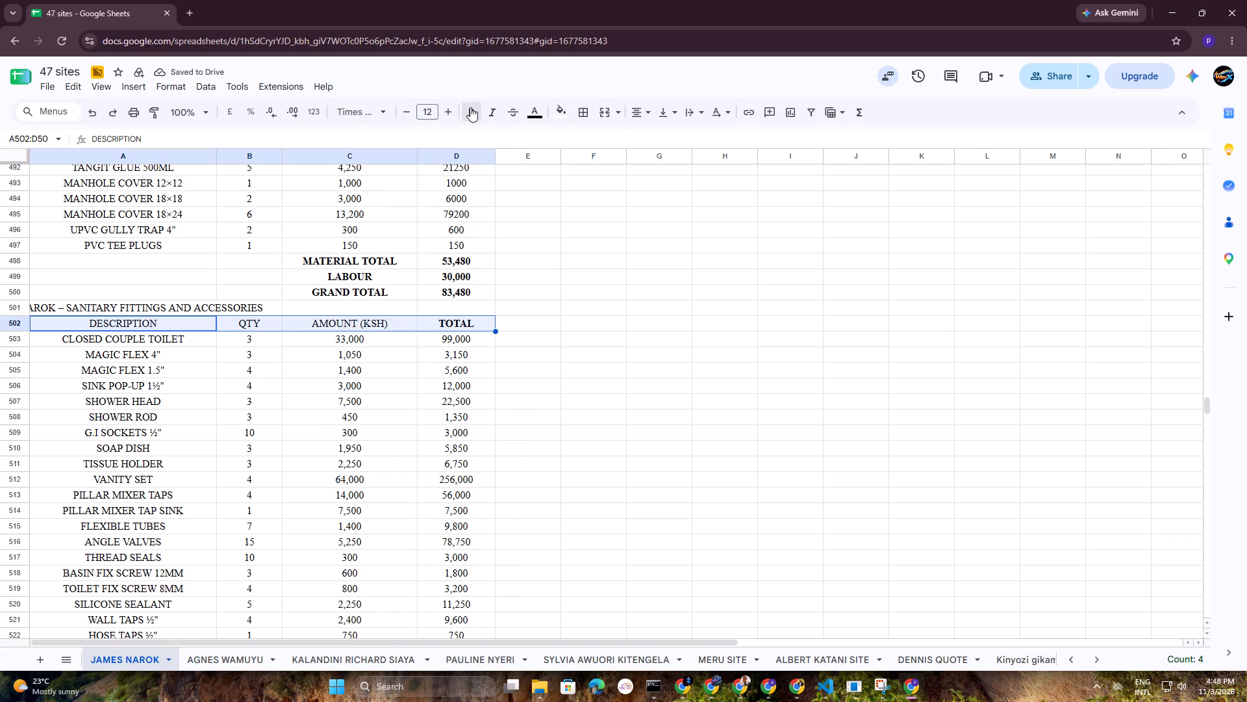
pyautogui.click(636, 307)
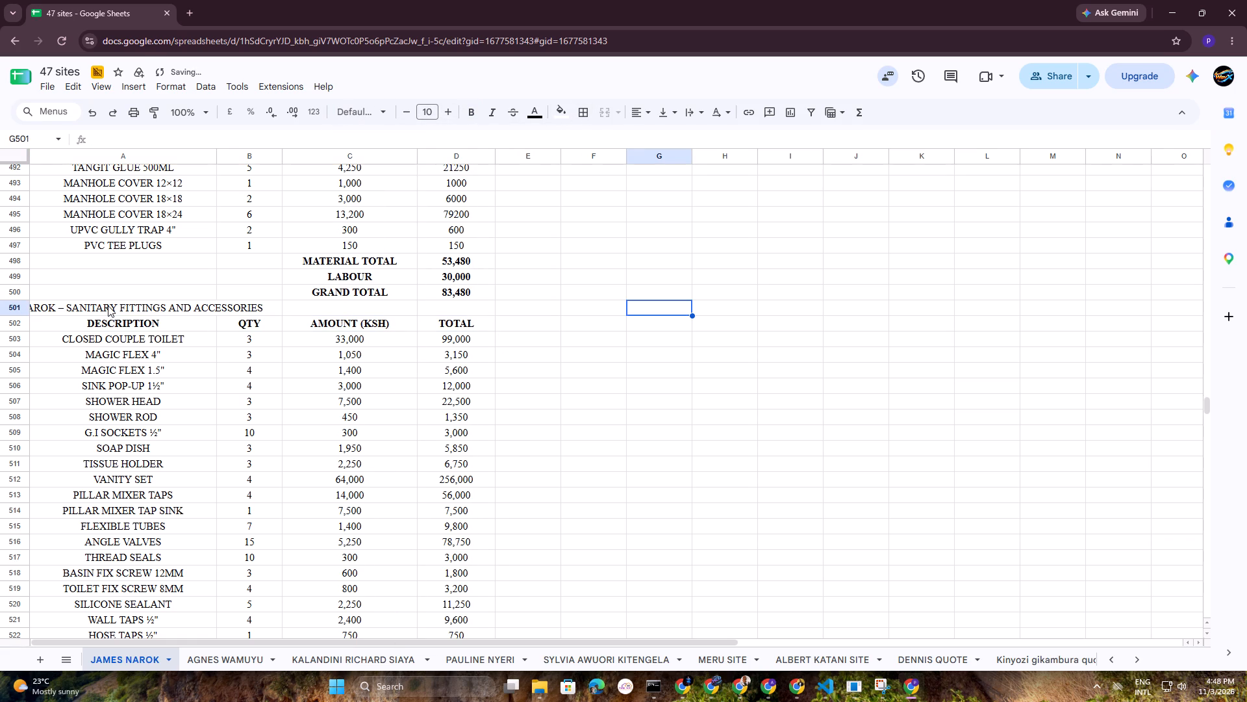
# Remove the client name and dash from the sanitary table's heading in A501, leaving "SANITARY FITTINGS AND ACCESSORIES".
pyautogui.click(108, 305)
pyautogui.doubleClick(68, 308)
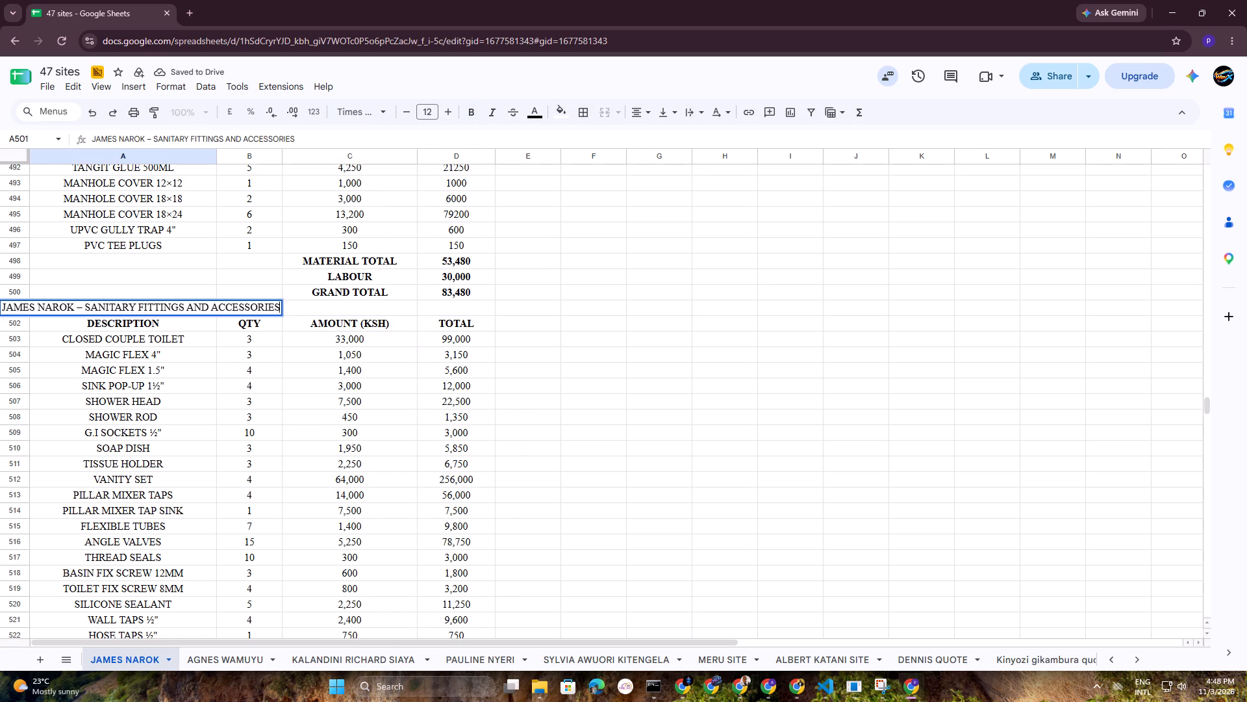
pyautogui.moveTo(86, 306); pyautogui.dragTo(0, 311)
pyautogui.press('BackSpace')
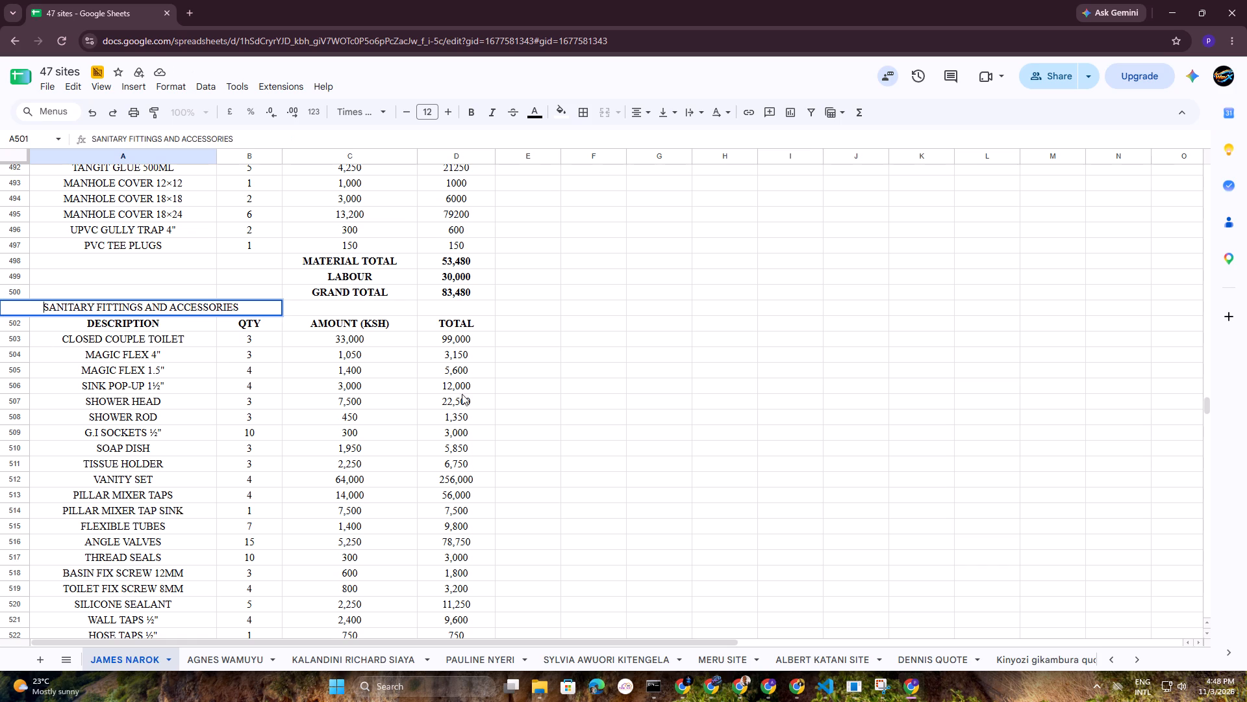
pyautogui.click(611, 409)
# Wrap the text of the sanitary table's heading in A501.
pyautogui.click(148, 304)
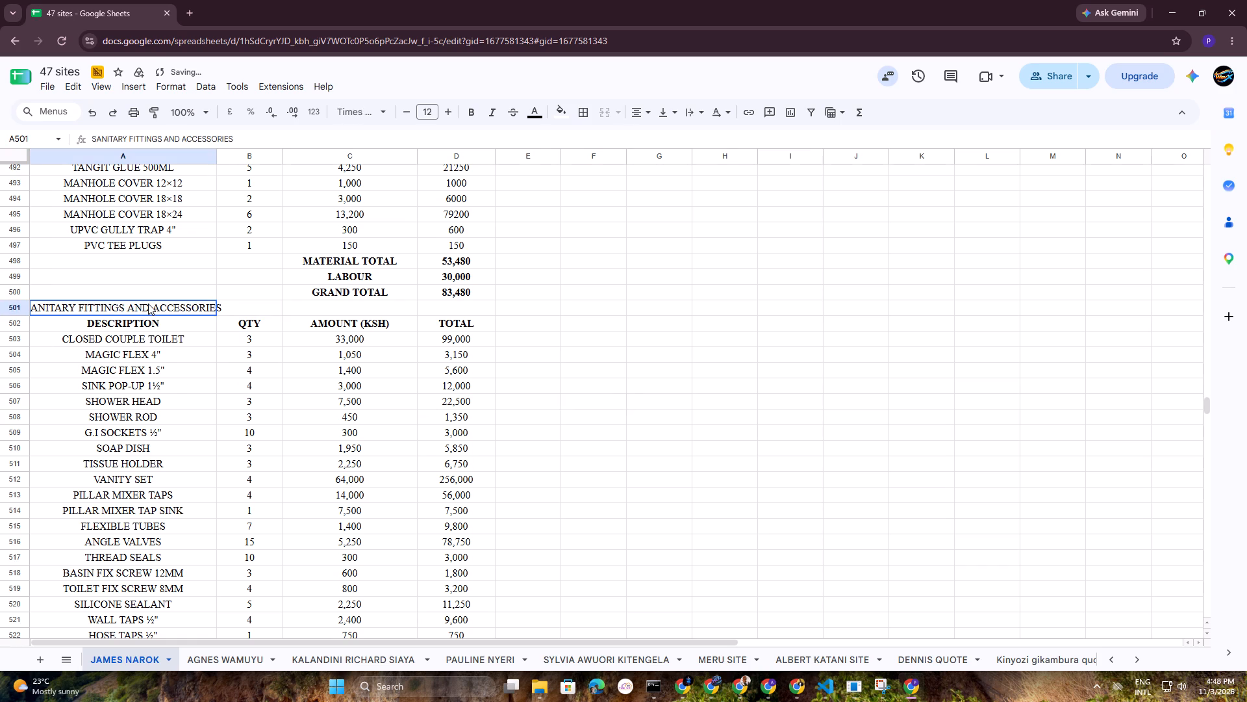
pyautogui.click(691, 112)
pyautogui.click(712, 135)
pyautogui.click(774, 327)
# Make the sanitary table's heading in A501 bold and fill the cell with red.
pyautogui.scroll(4, 217, 356)
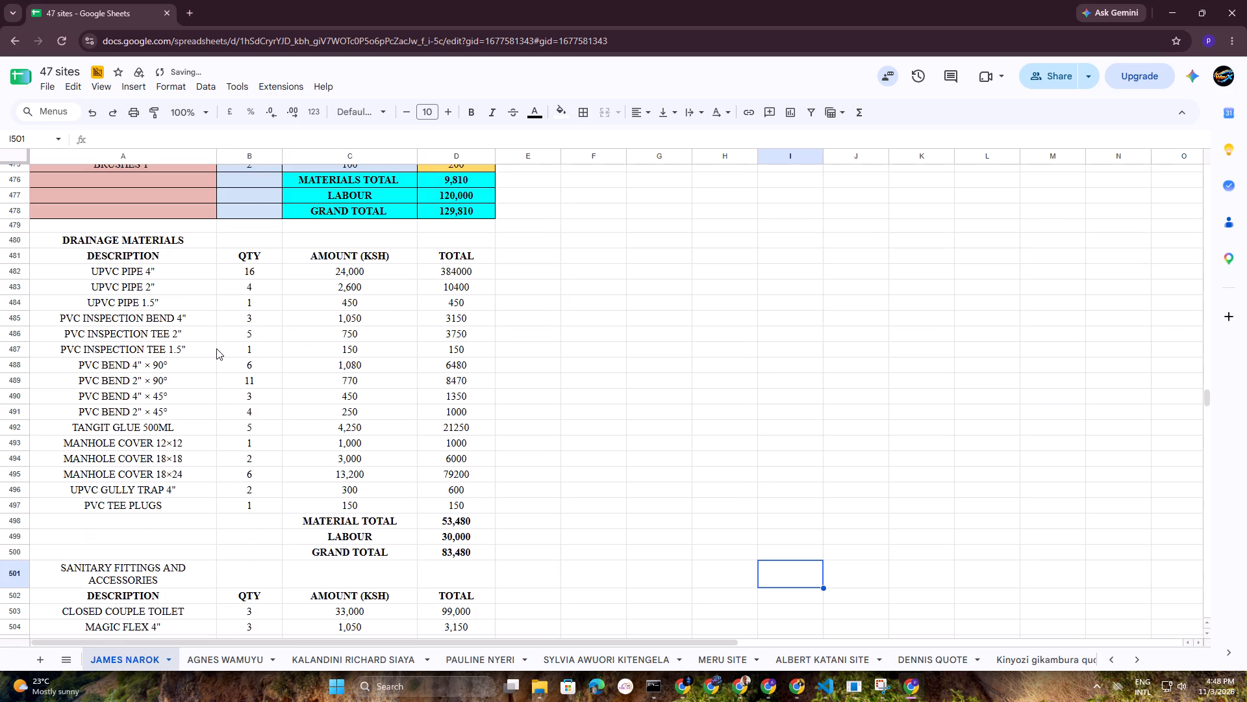
pyautogui.scroll(-3, 222, 354)
pyautogui.click(150, 374)
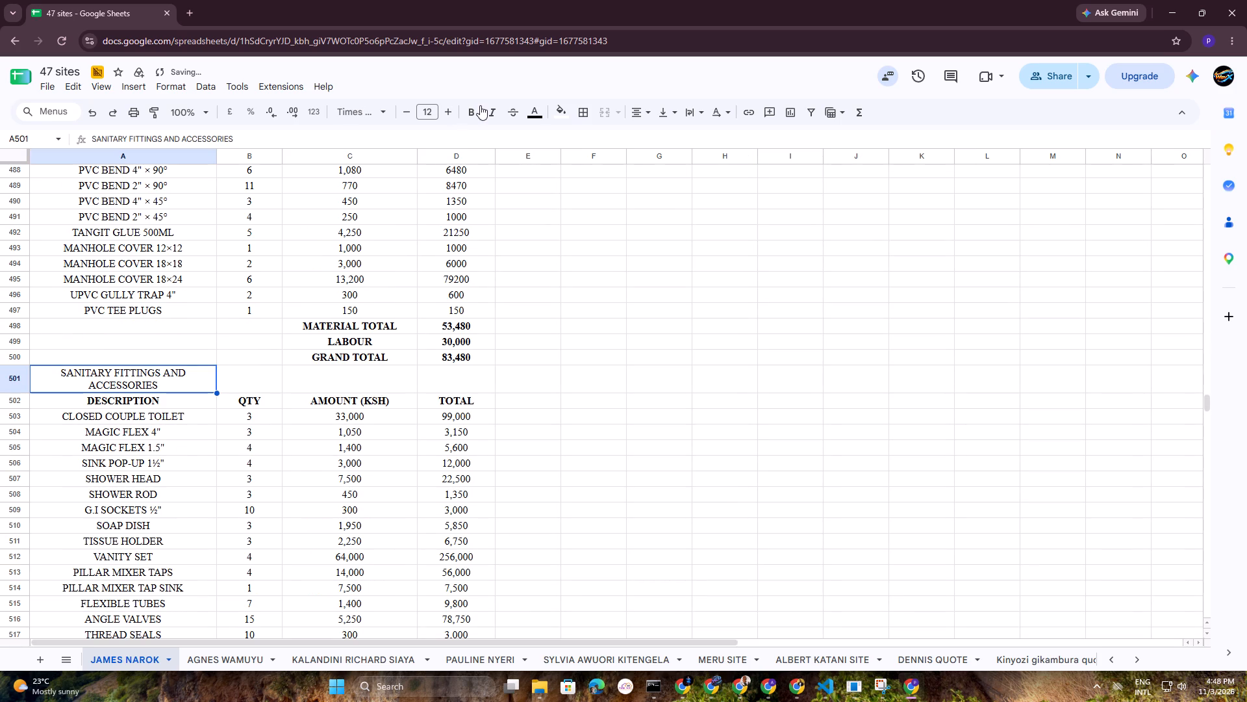
pyautogui.click(473, 108)
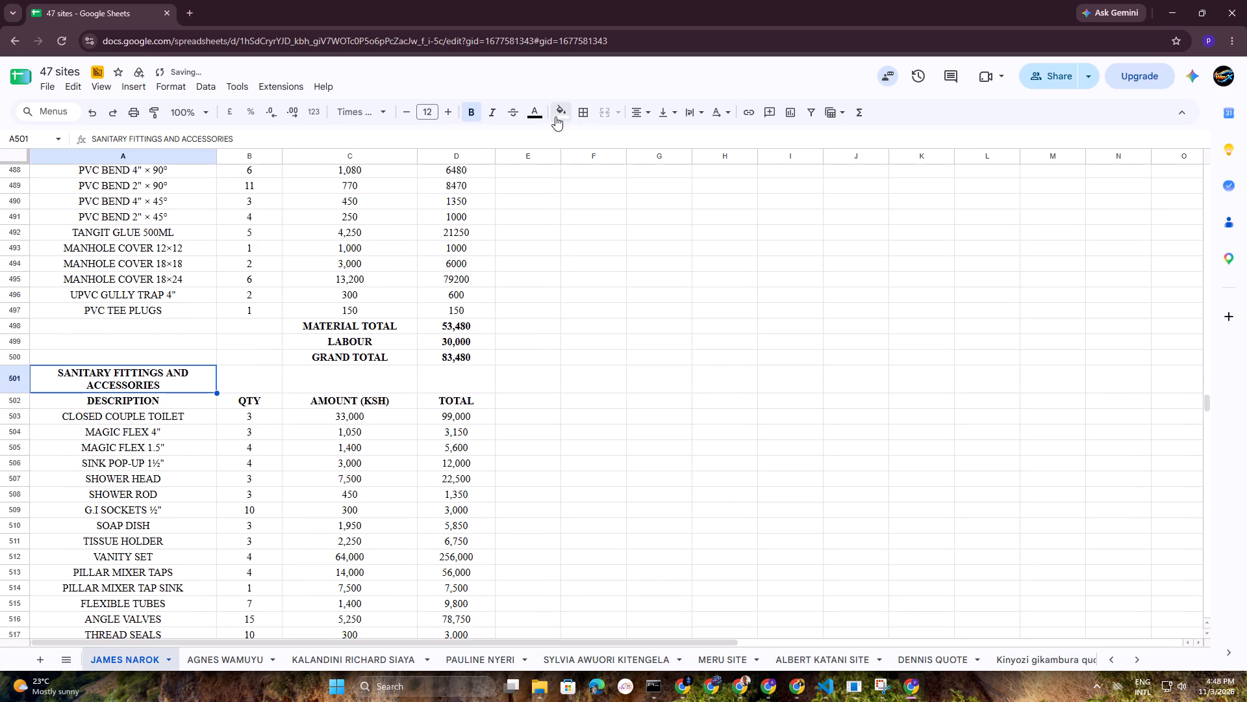
pyautogui.click(554, 116)
pyautogui.click(578, 171)
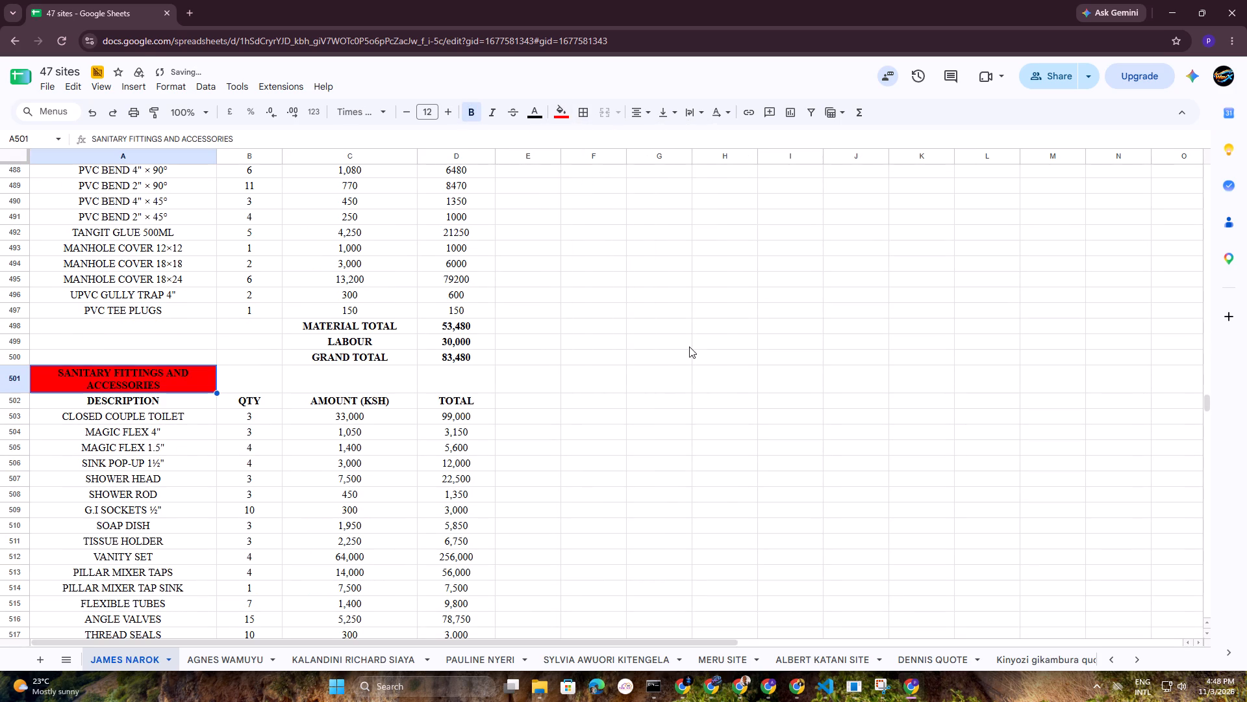
pyautogui.click(689, 346)
# Fill the sanitary table's header row A502:D502 with yellow.
pyautogui.moveTo(92, 400); pyautogui.dragTo(425, 392)
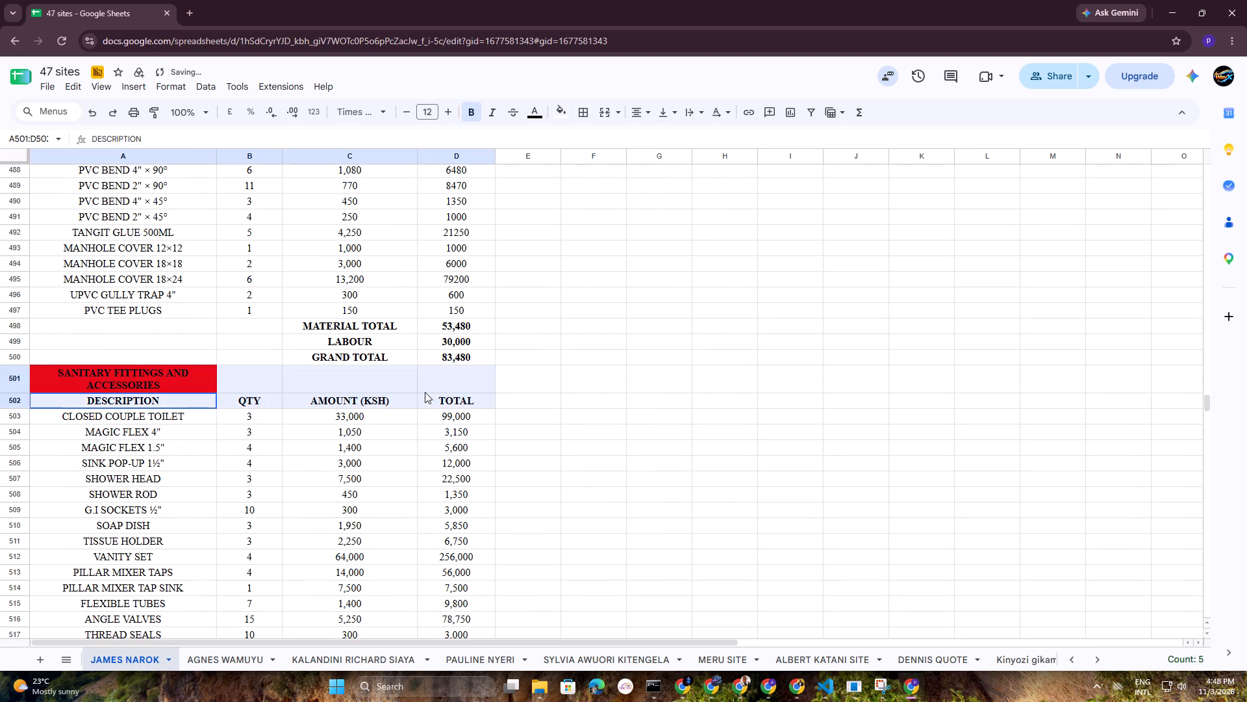
pyautogui.moveTo(425, 392); pyautogui.dragTo(444, 401)
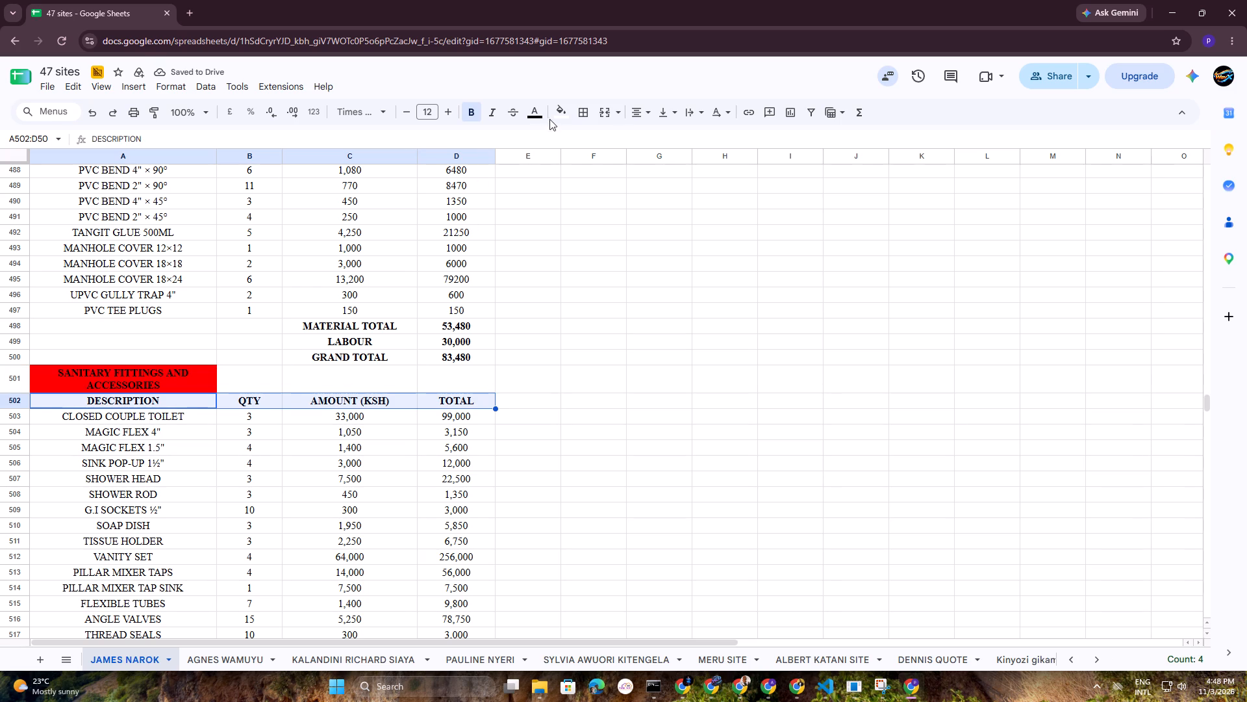
pyautogui.click(559, 114)
pyautogui.click(607, 172)
pyautogui.click(614, 383)
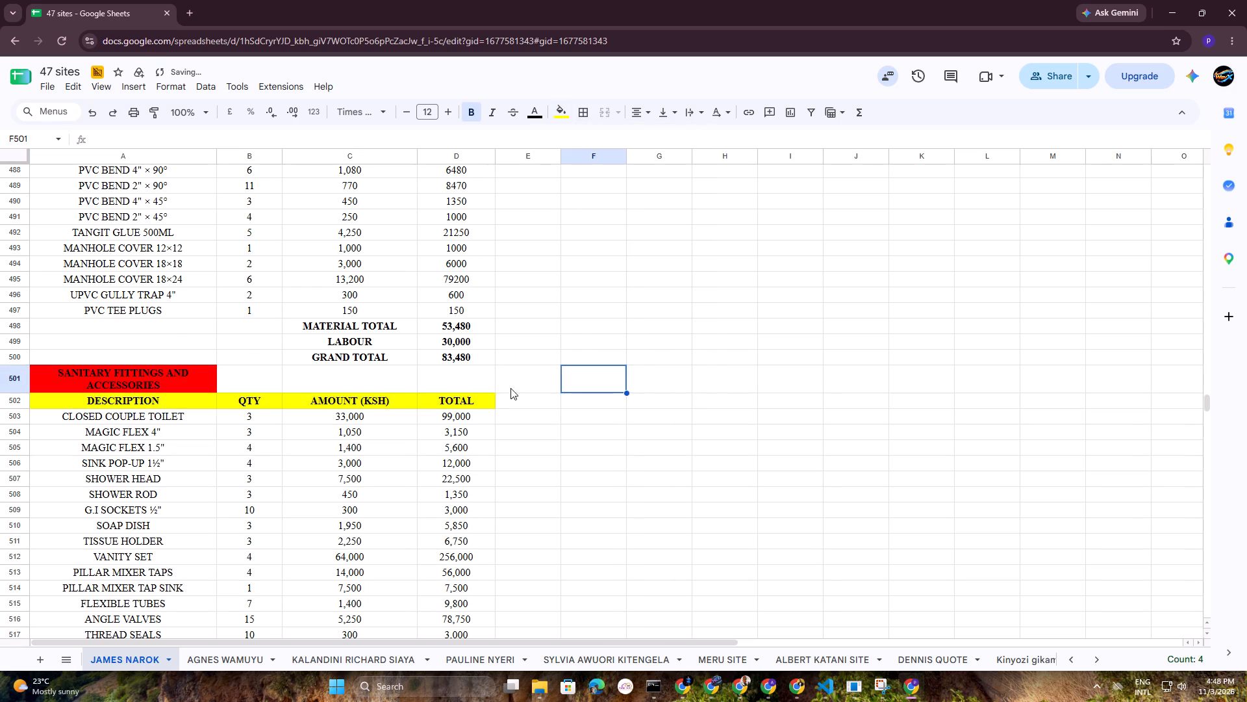
# Fill the DRAINAGE MATERIALS heading cell A480 with red.
pyautogui.scroll(3, 380, 391)
pyautogui.scroll(-2, 412, 443)
pyautogui.scroll(3, 383, 428)
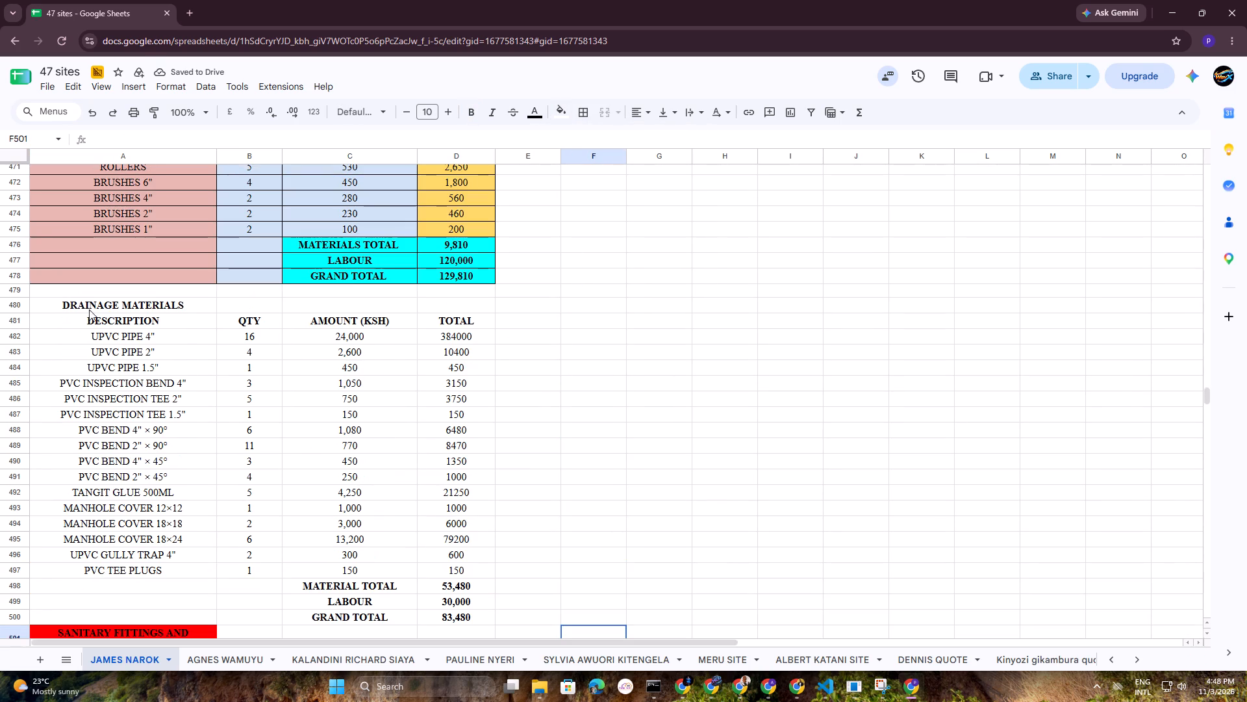
pyautogui.click(86, 304)
pyautogui.click(563, 112)
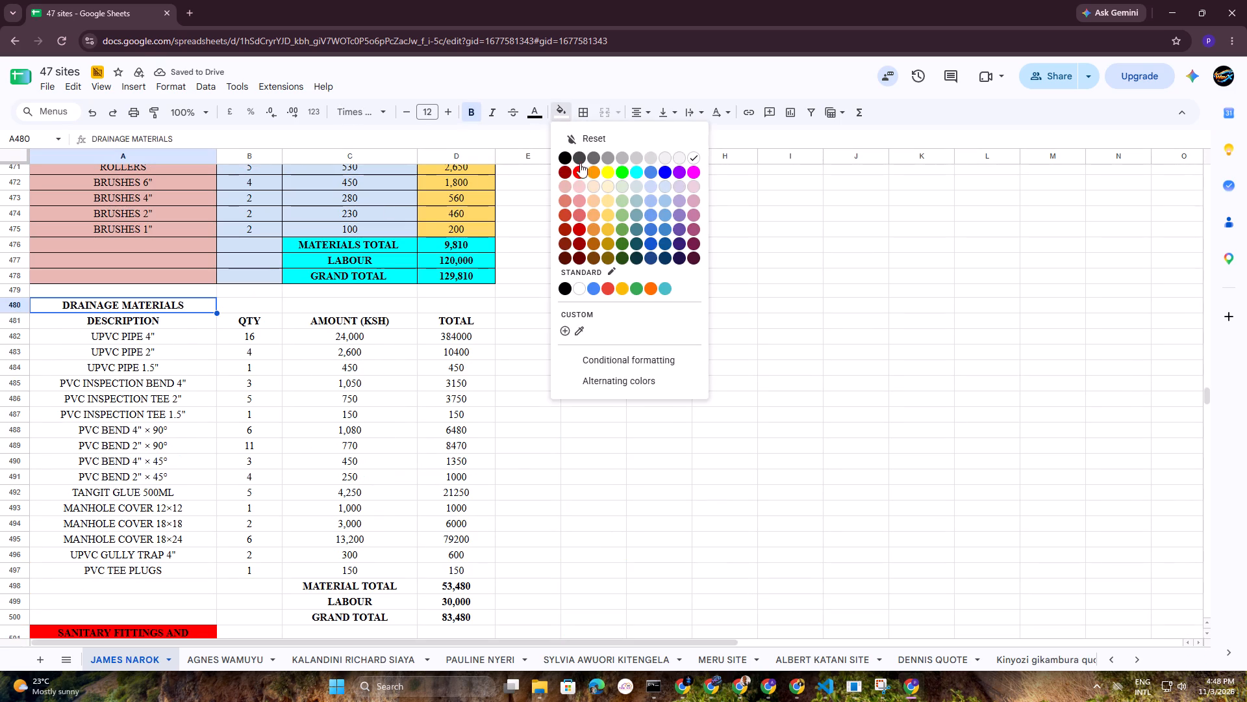
pyautogui.click(581, 170)
# Fill the drainage table's header row A481:D481 with yellow.
pyautogui.moveTo(89, 320); pyautogui.dragTo(277, 318)
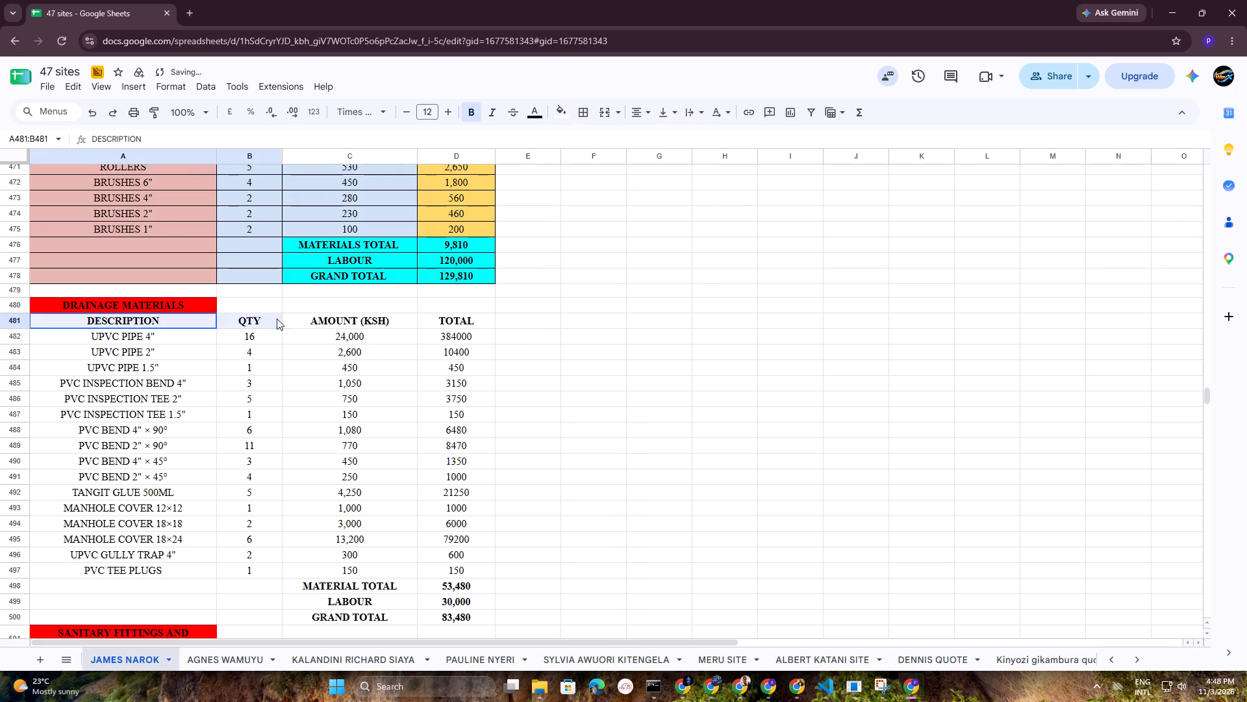
pyautogui.moveTo(277, 318); pyautogui.dragTo(424, 320)
pyautogui.click(557, 111)
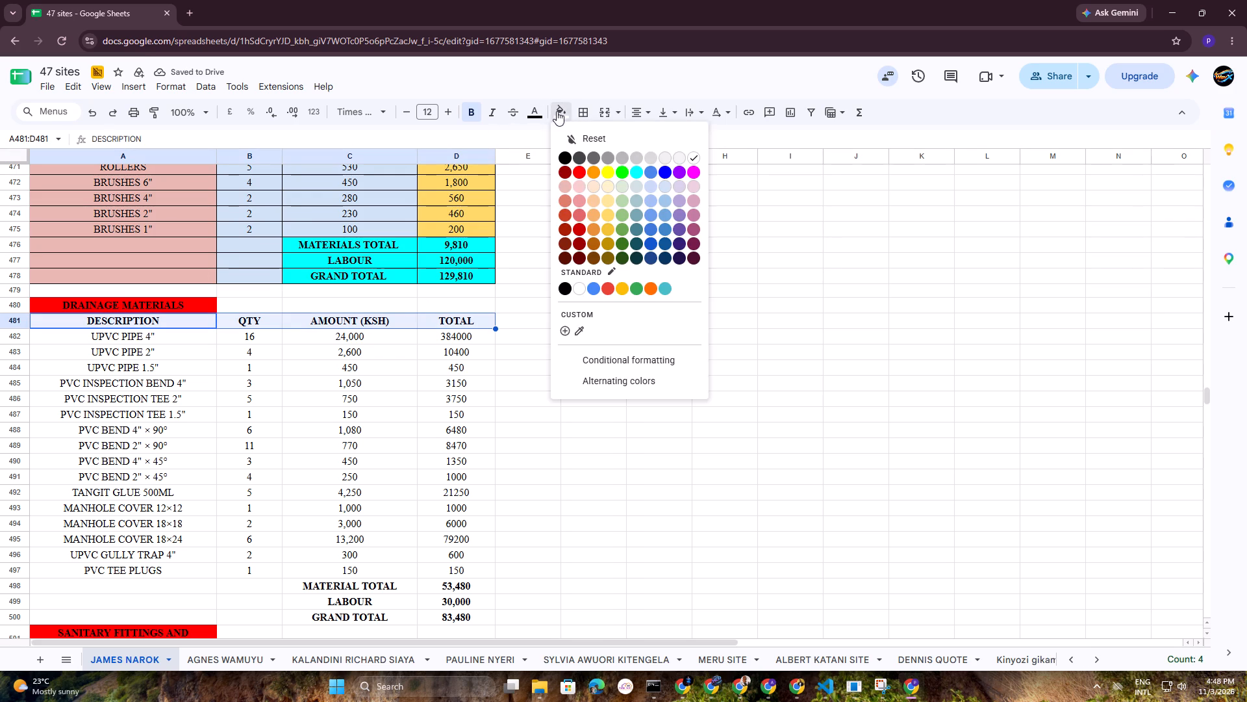
pyautogui.click(583, 173)
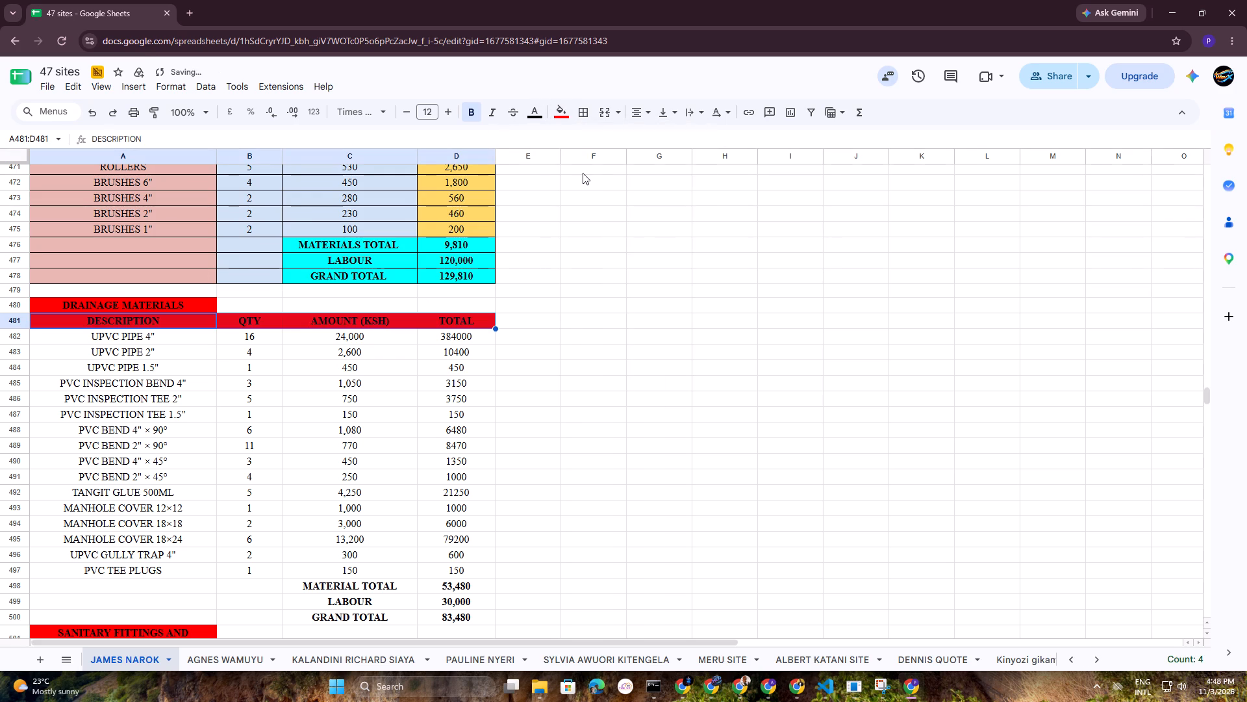
pyautogui.click(556, 112)
pyautogui.click(608, 173)
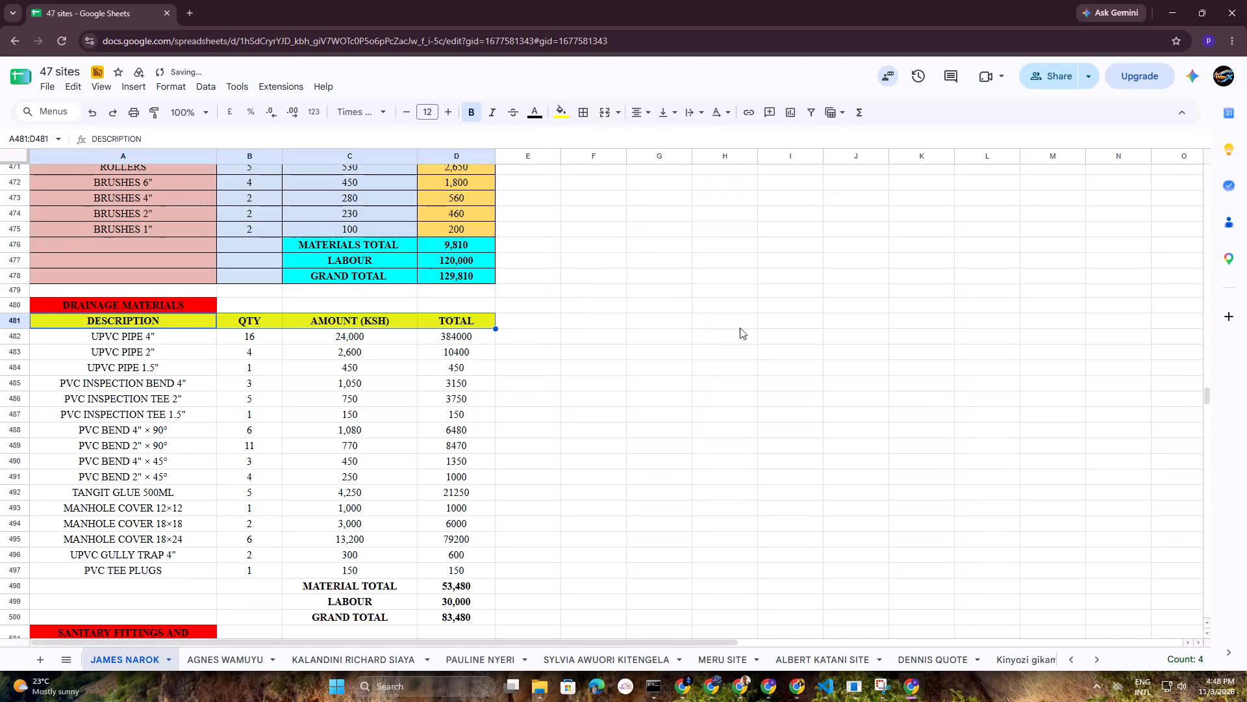
pyautogui.click(742, 343)
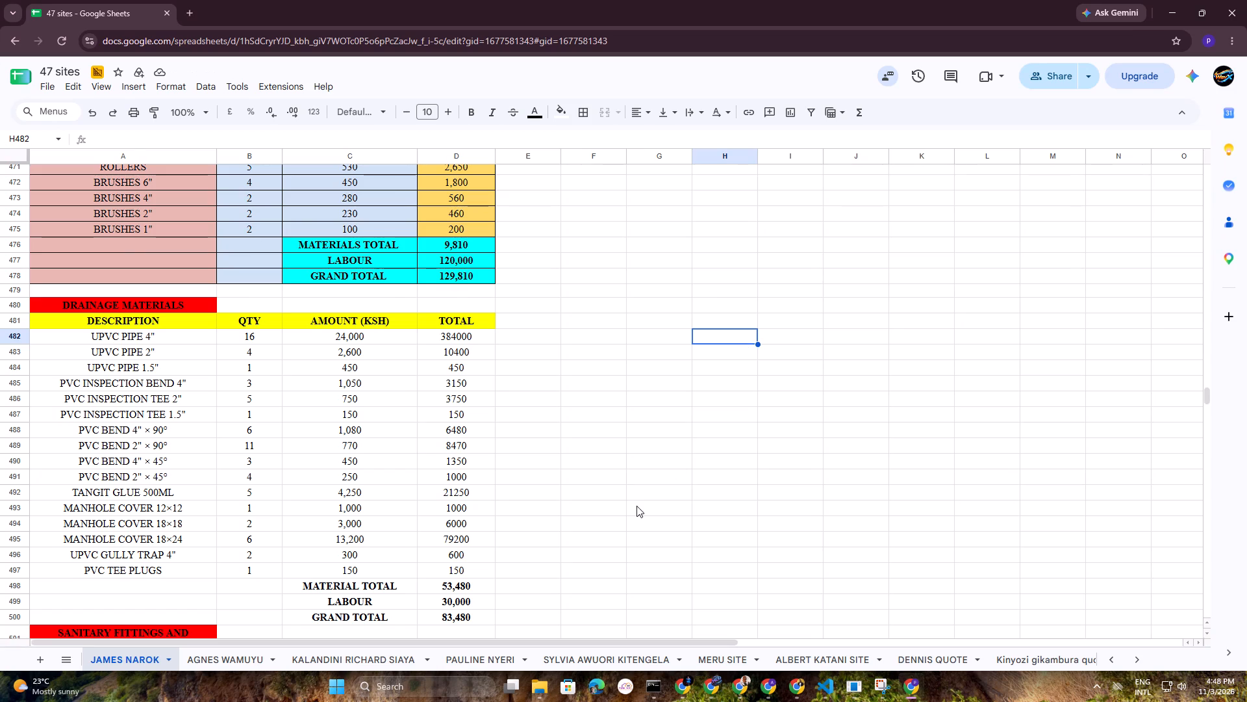
# Replace the drainage table's MATERIAL TOTAL value in D498 with a SUM formula over D482:D497.
pyautogui.scroll(-2, 636, 506)
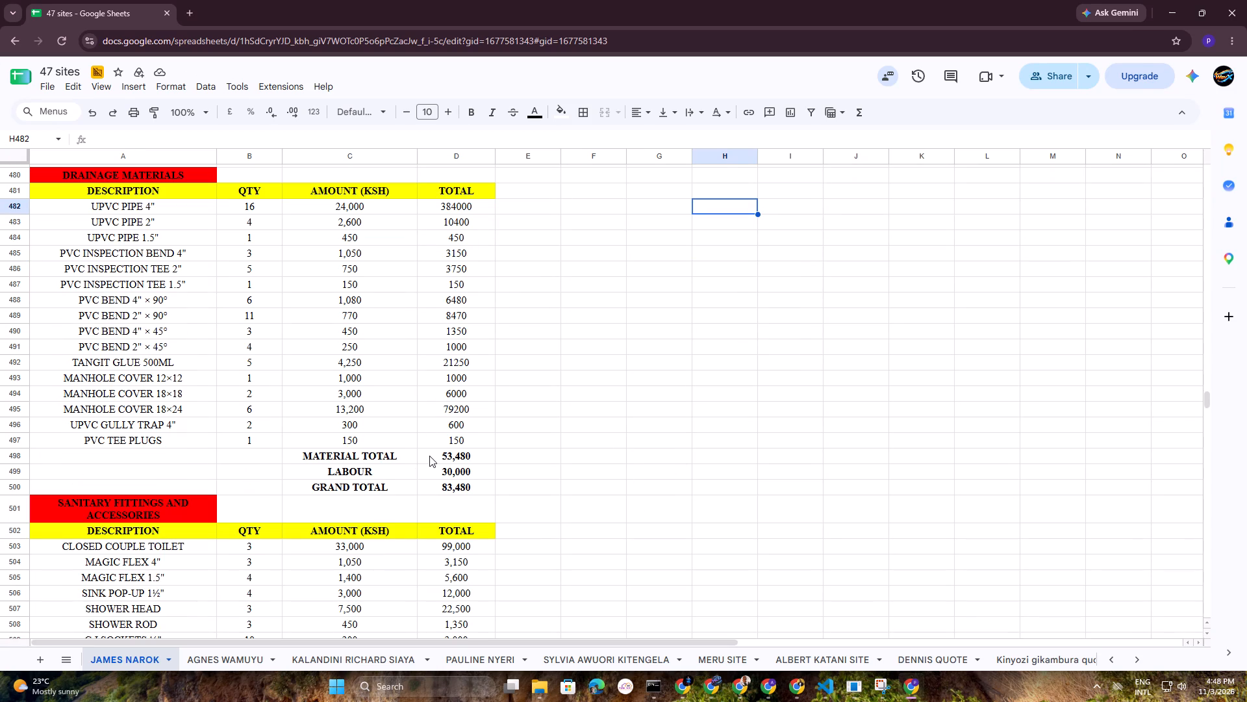
pyautogui.click(429, 456)
pyautogui.write('+SUM)')
pyautogui.press('BackSpace')
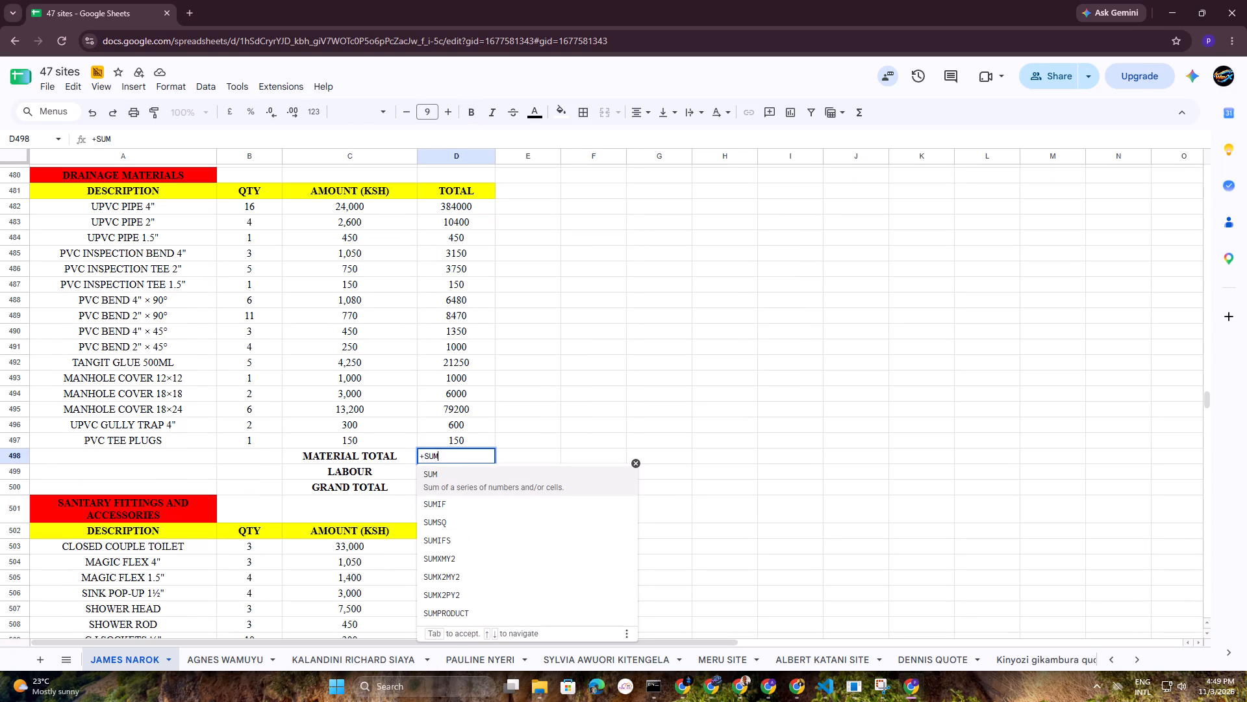
pyautogui.hotkey('shift', '(')
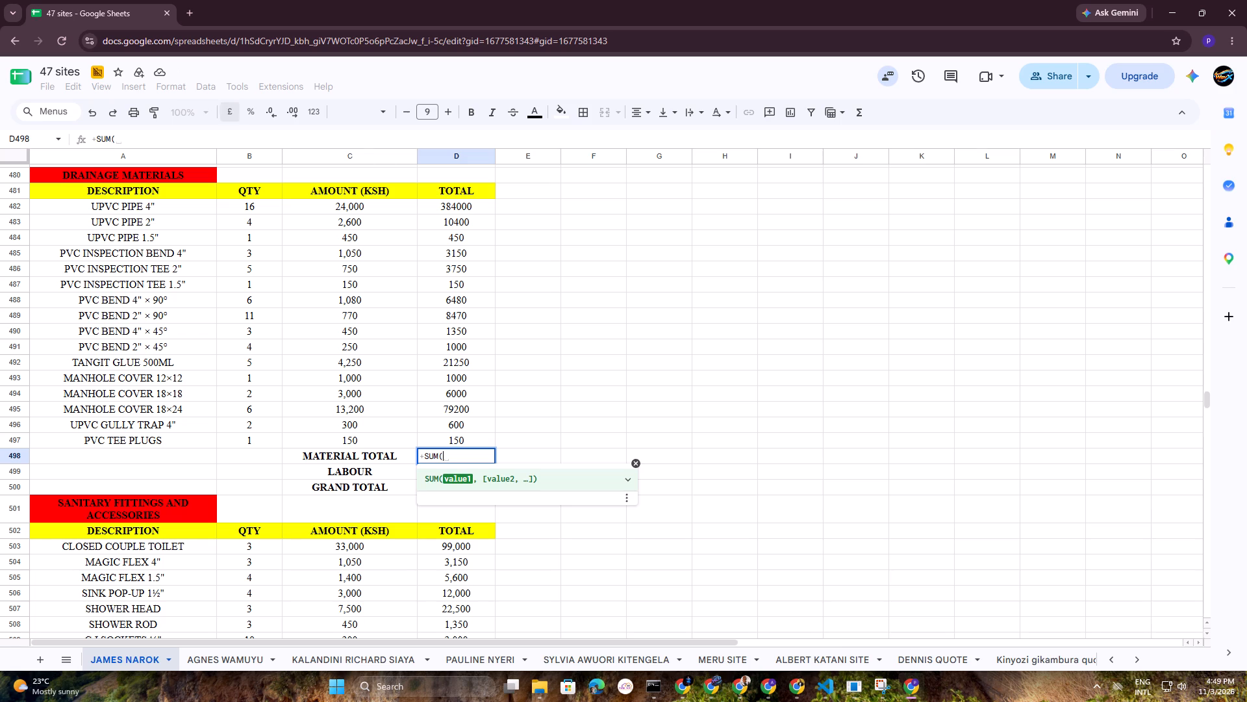
pyautogui.moveTo(439, 206); pyautogui.dragTo(461, 419)
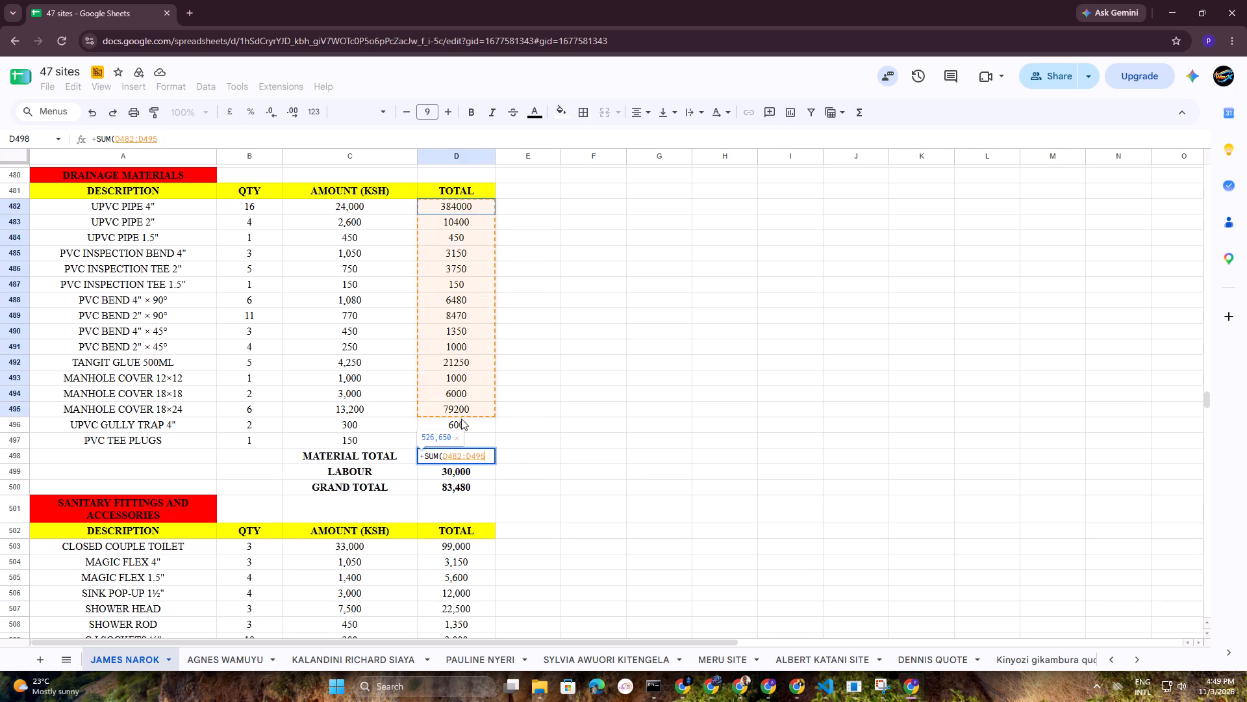
pyautogui.moveTo(461, 419); pyautogui.dragTo(473, 435)
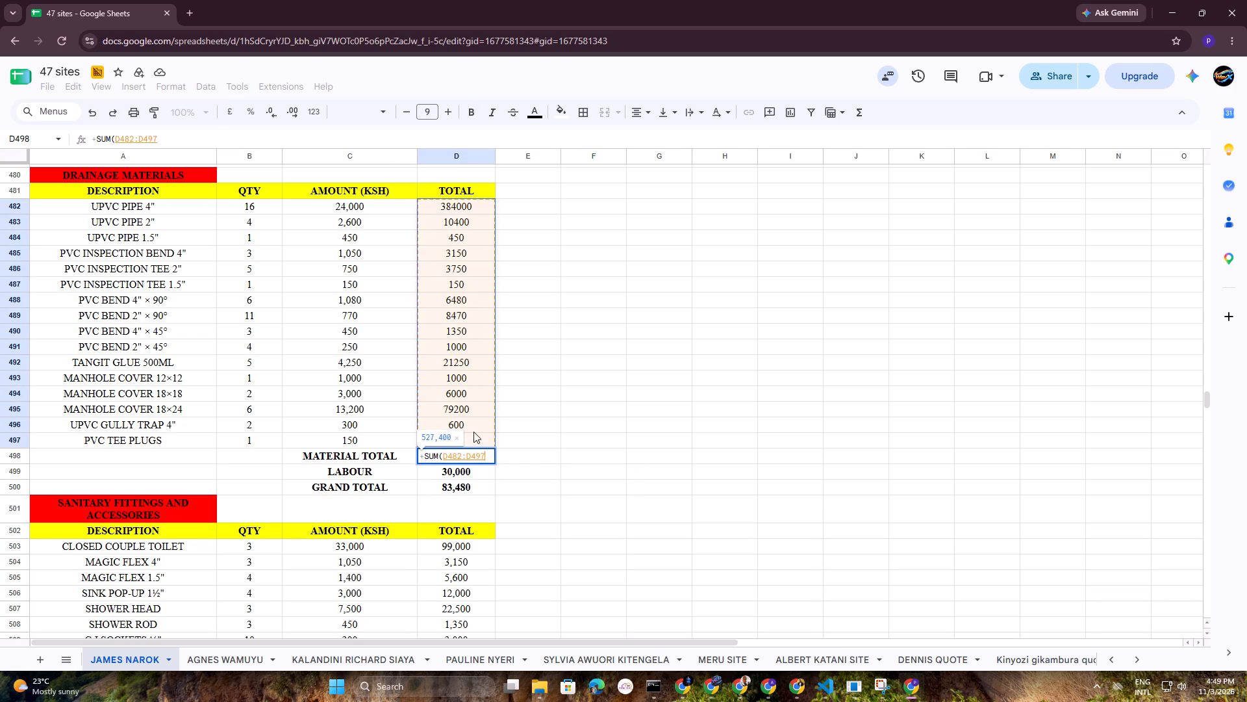
pyautogui.hotkey('shift', ')')
pyautogui.press('Return')
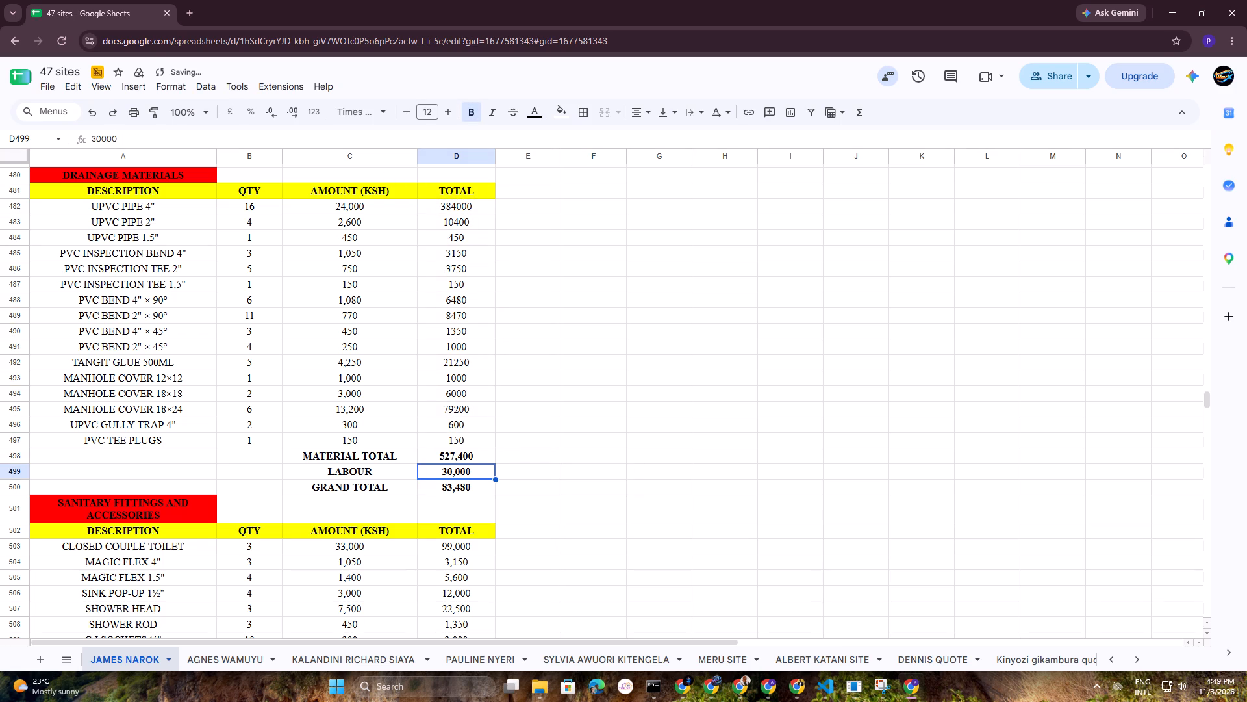
# Format the drainage table's item totals in D482:D497 as numbers with thousands separators and no decimal places.
pyautogui.moveTo(476, 205); pyautogui.dragTo(481, 409)
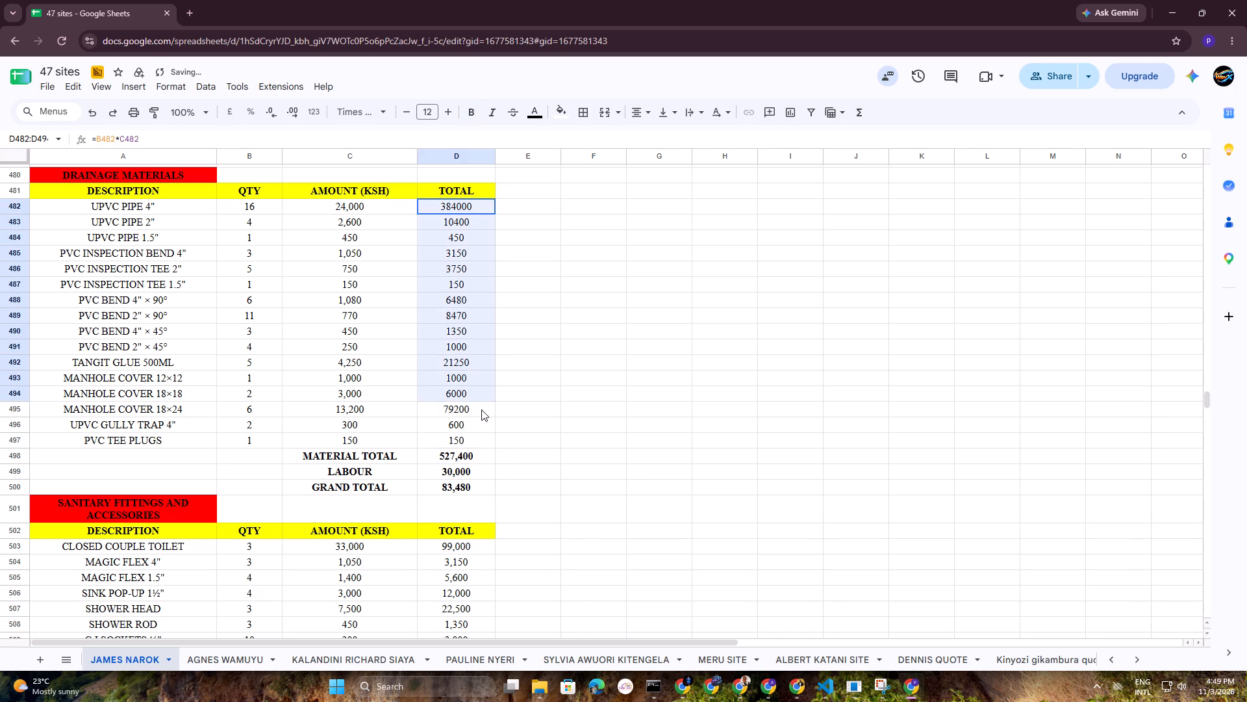
pyautogui.moveTo(481, 409); pyautogui.dragTo(480, 442)
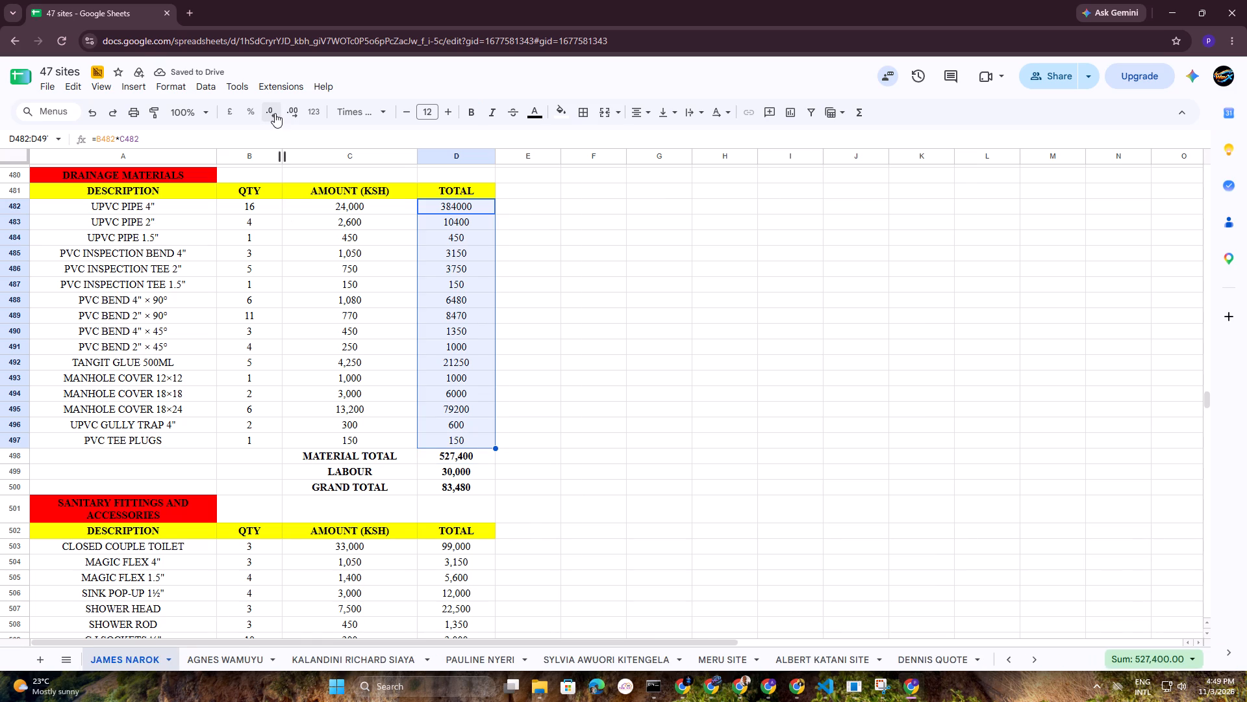
pyautogui.click(275, 113)
pyautogui.click(294, 111)
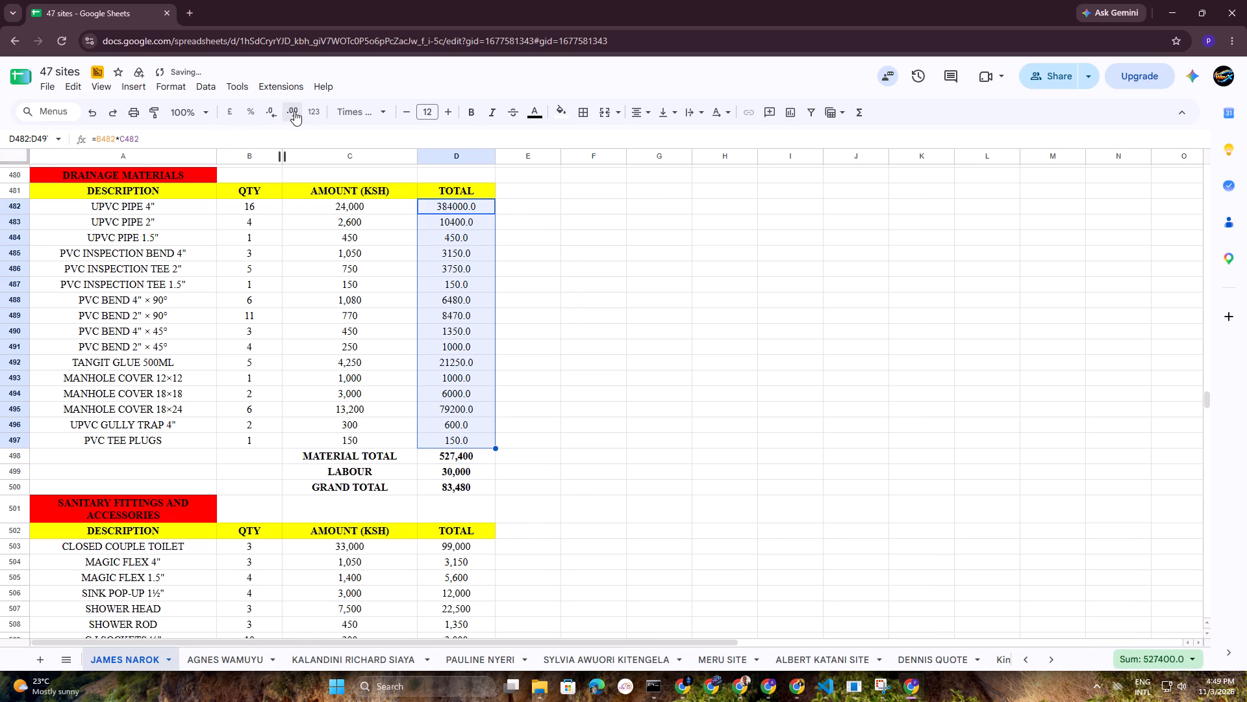
pyautogui.click(265, 113)
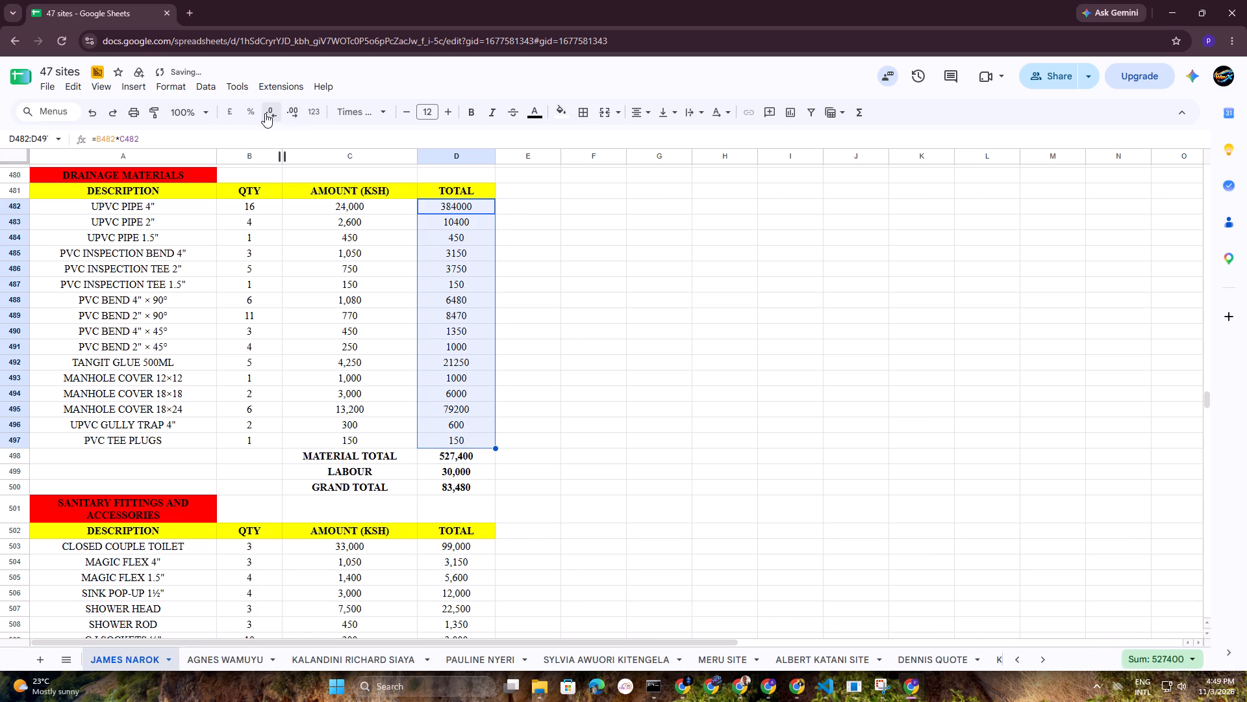
pyautogui.click(313, 110)
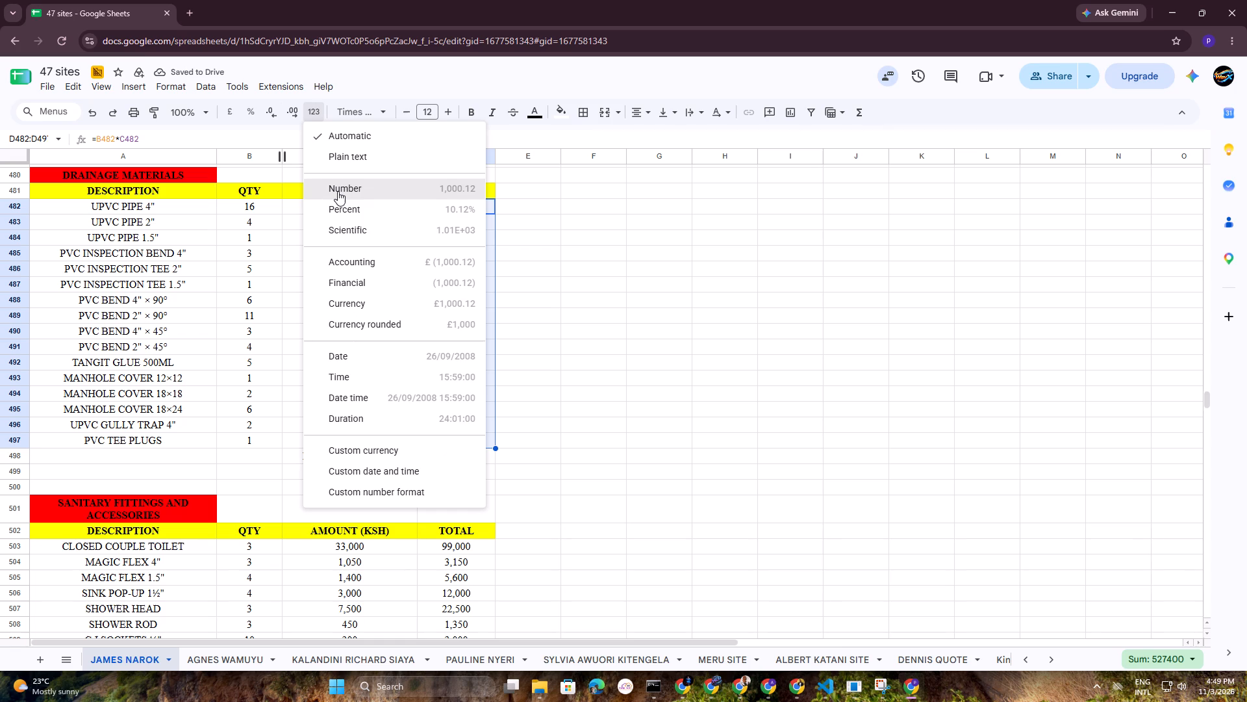
pyautogui.click(273, 121)
pyautogui.click(273, 121)
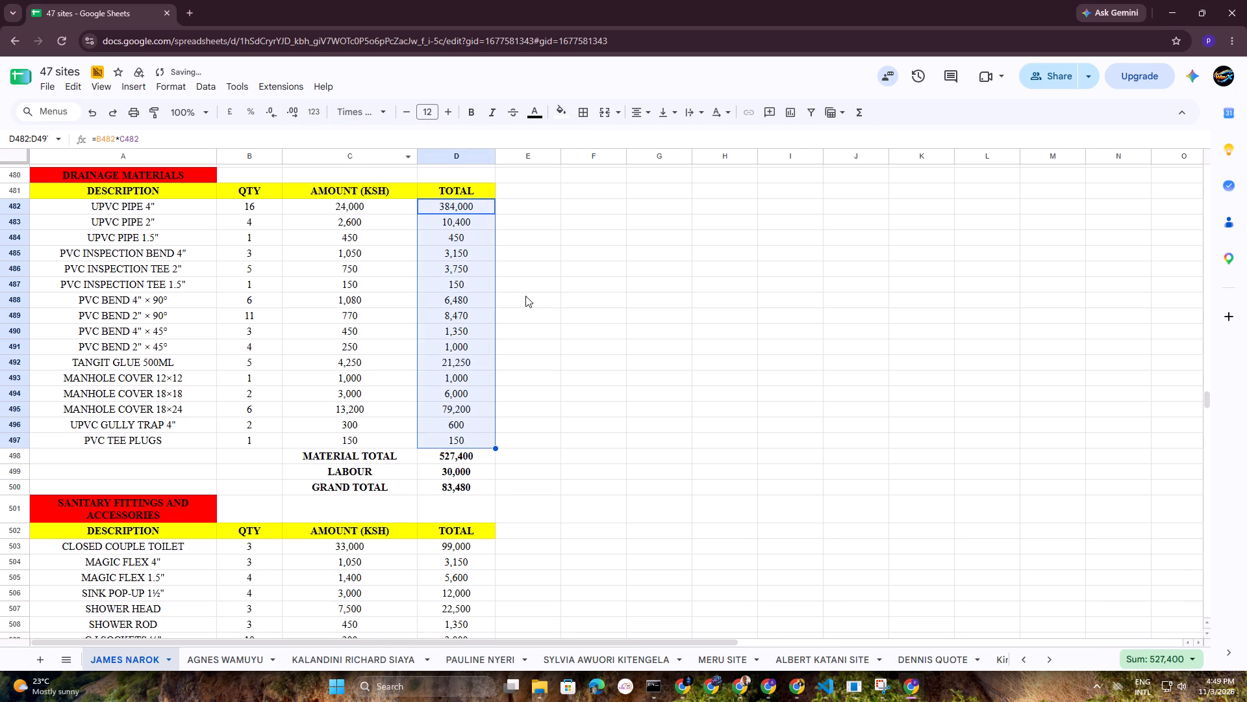
pyautogui.click(551, 376)
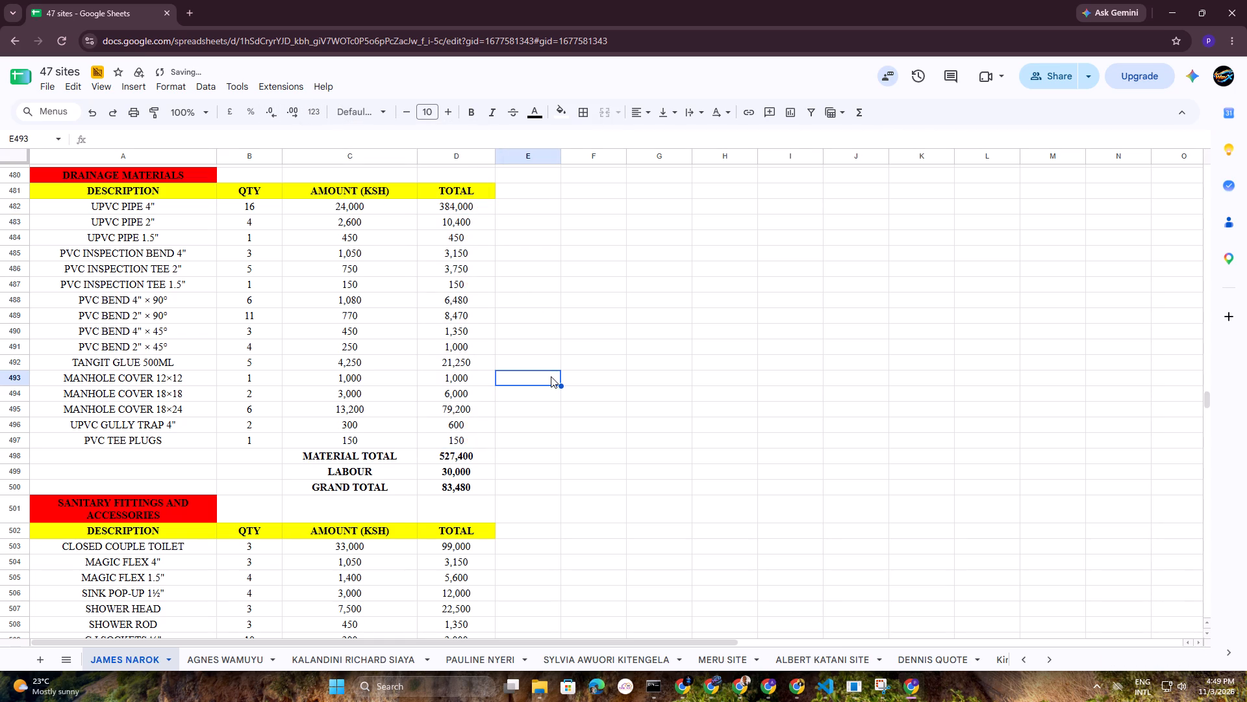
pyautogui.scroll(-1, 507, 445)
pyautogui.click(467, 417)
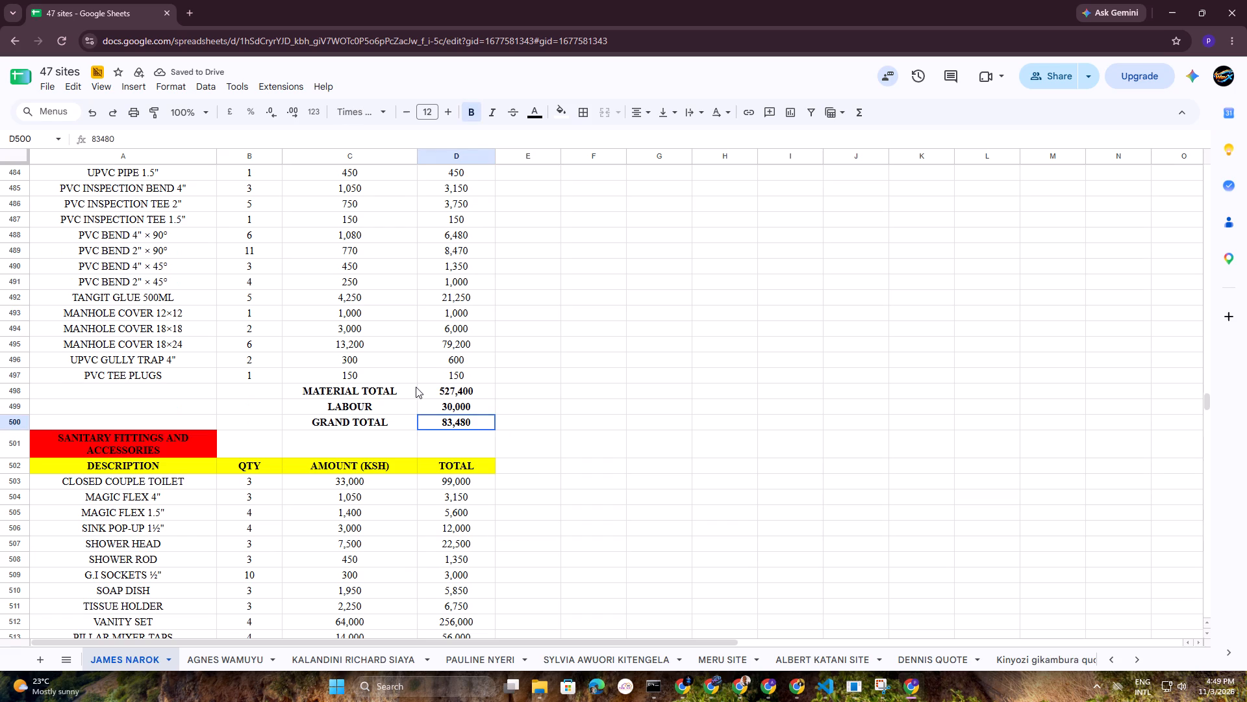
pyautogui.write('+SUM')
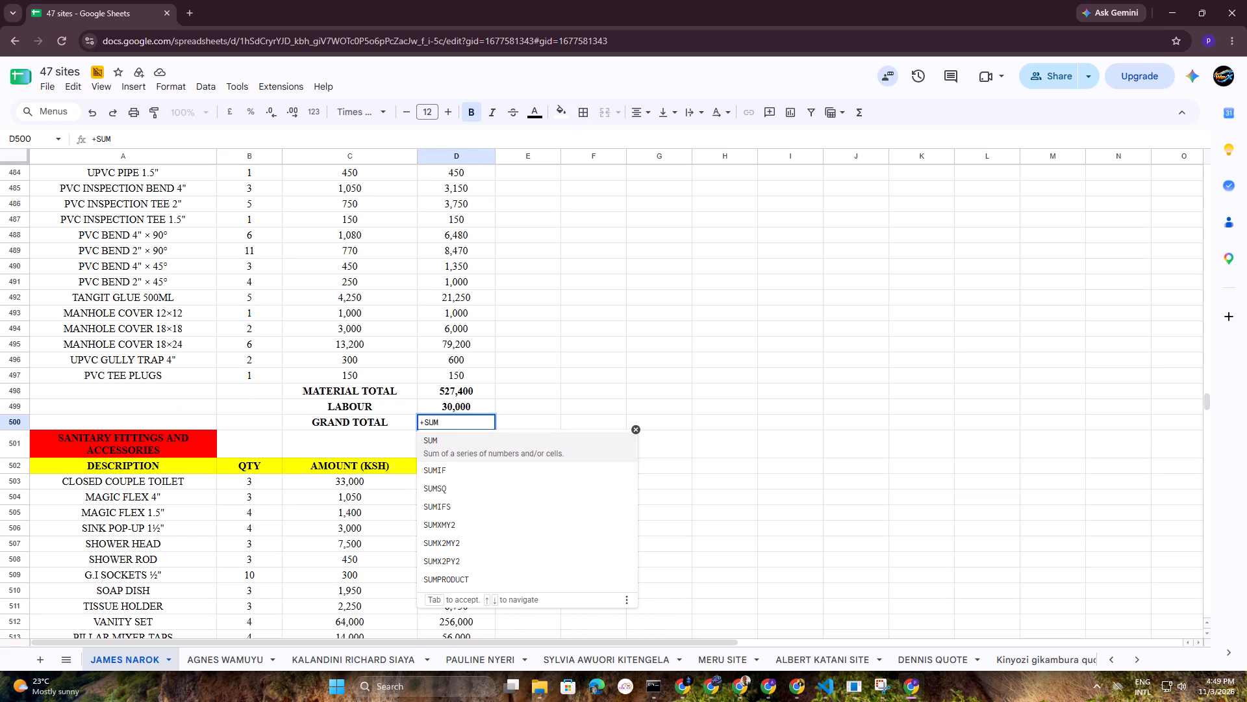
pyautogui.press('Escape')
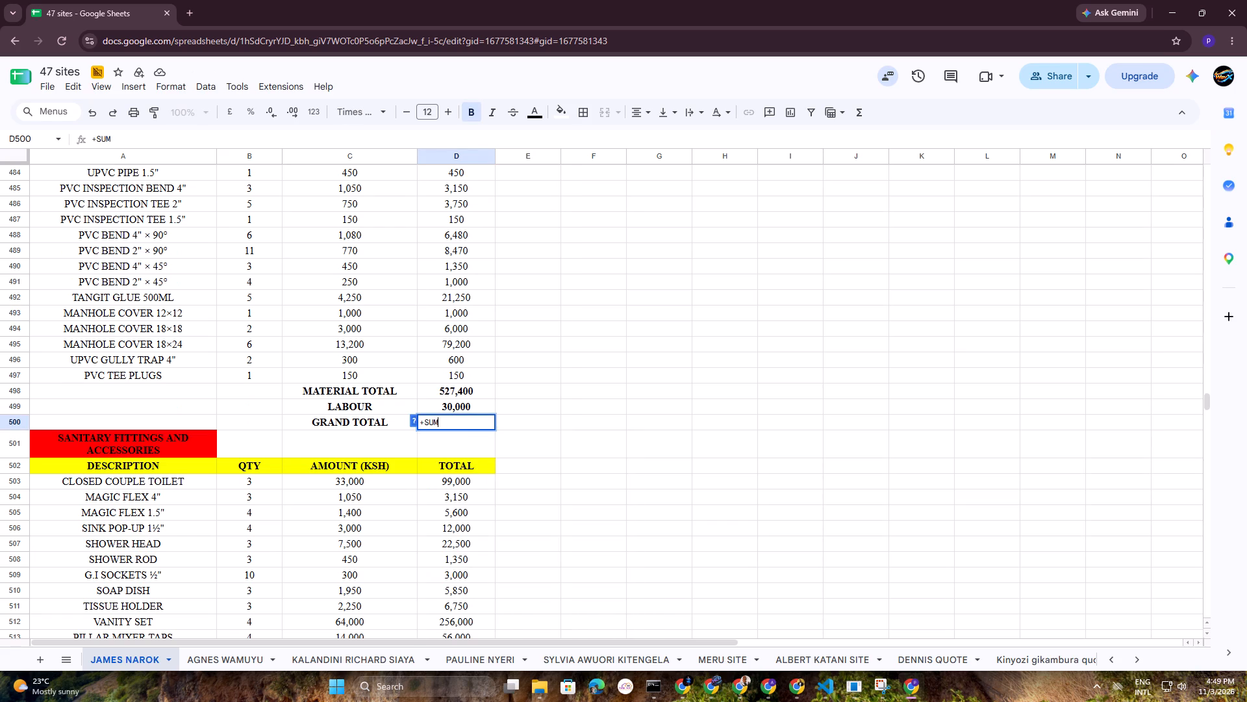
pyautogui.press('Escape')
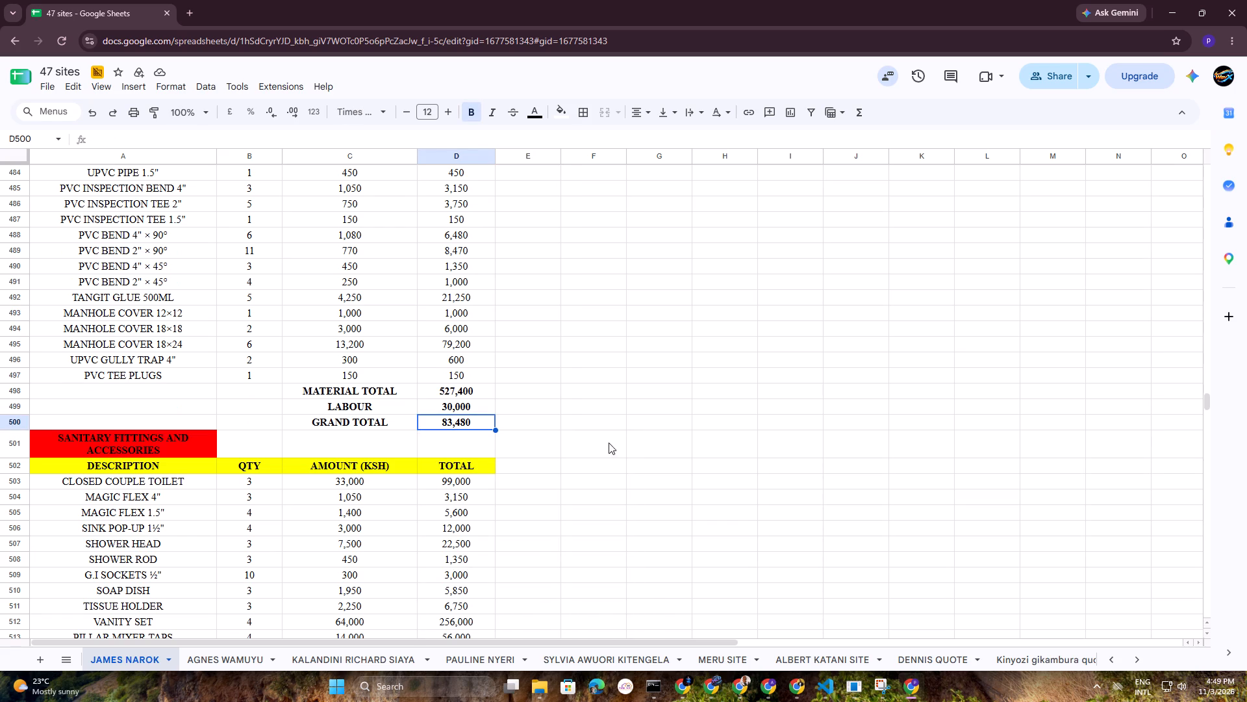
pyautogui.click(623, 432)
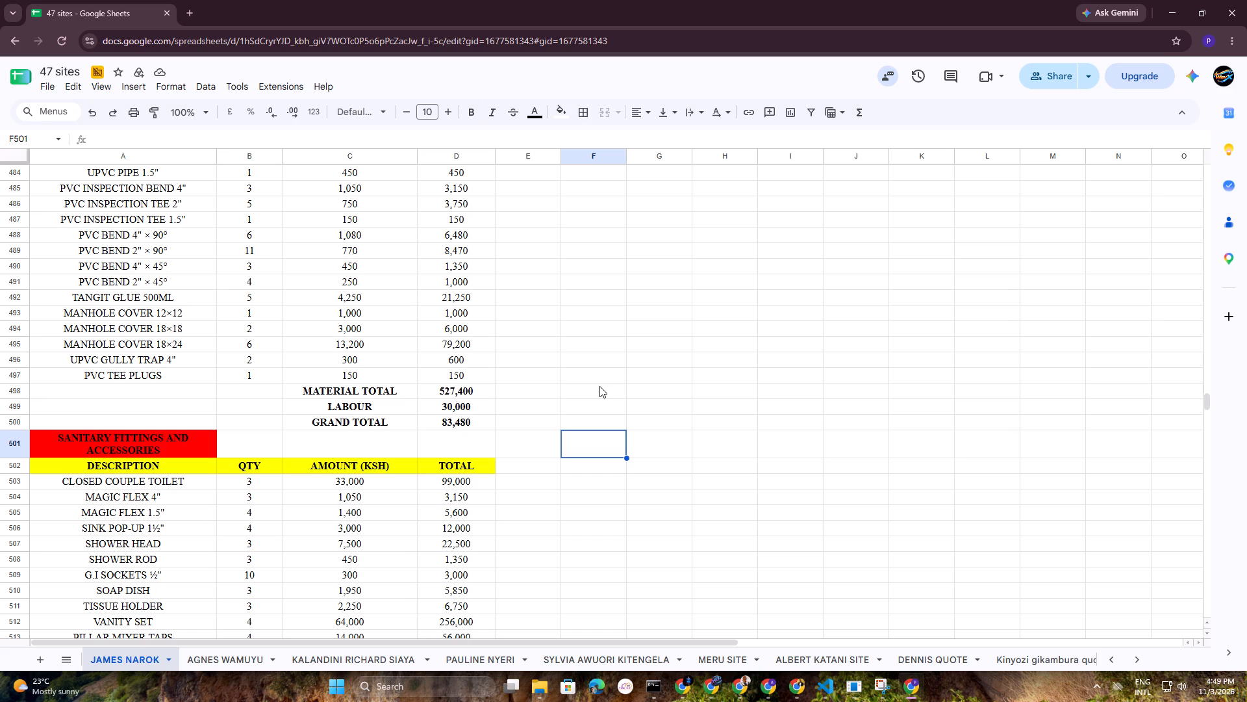
# Replace the drainage table's GRAND TOTAL value in D500 with a SUM formula over D498:D499.
pyautogui.click(454, 424)
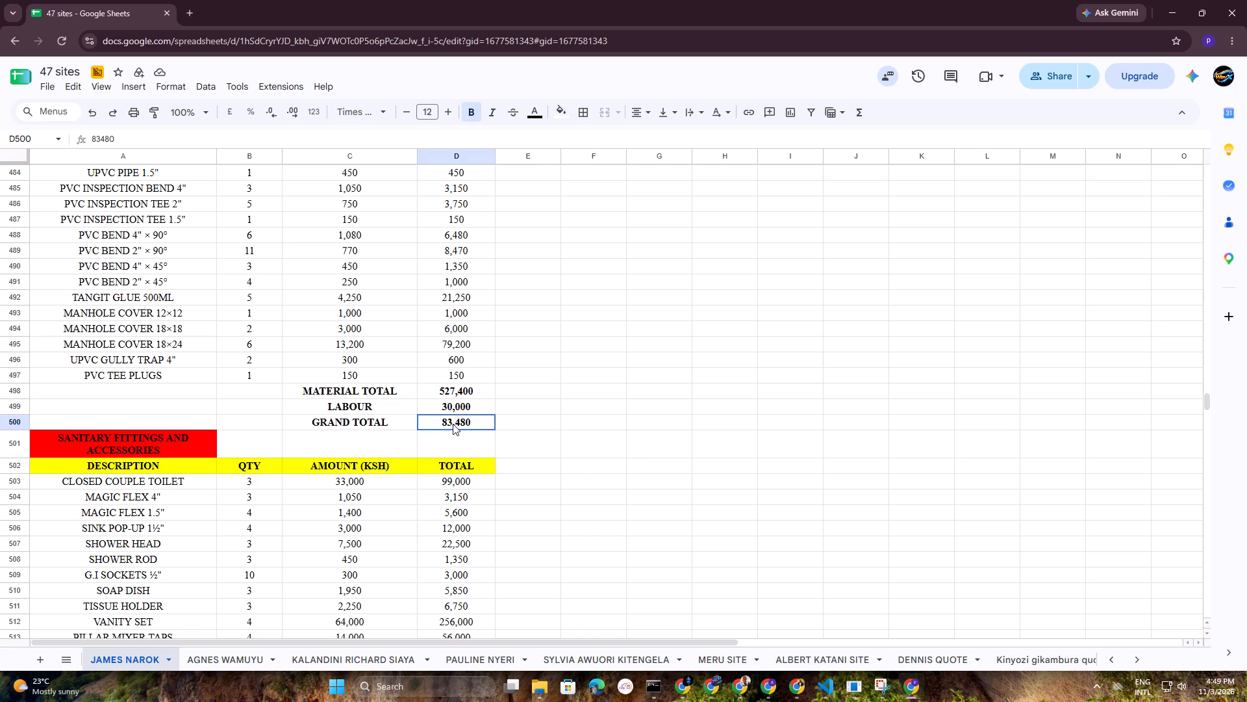
pyautogui.write('+SUM')
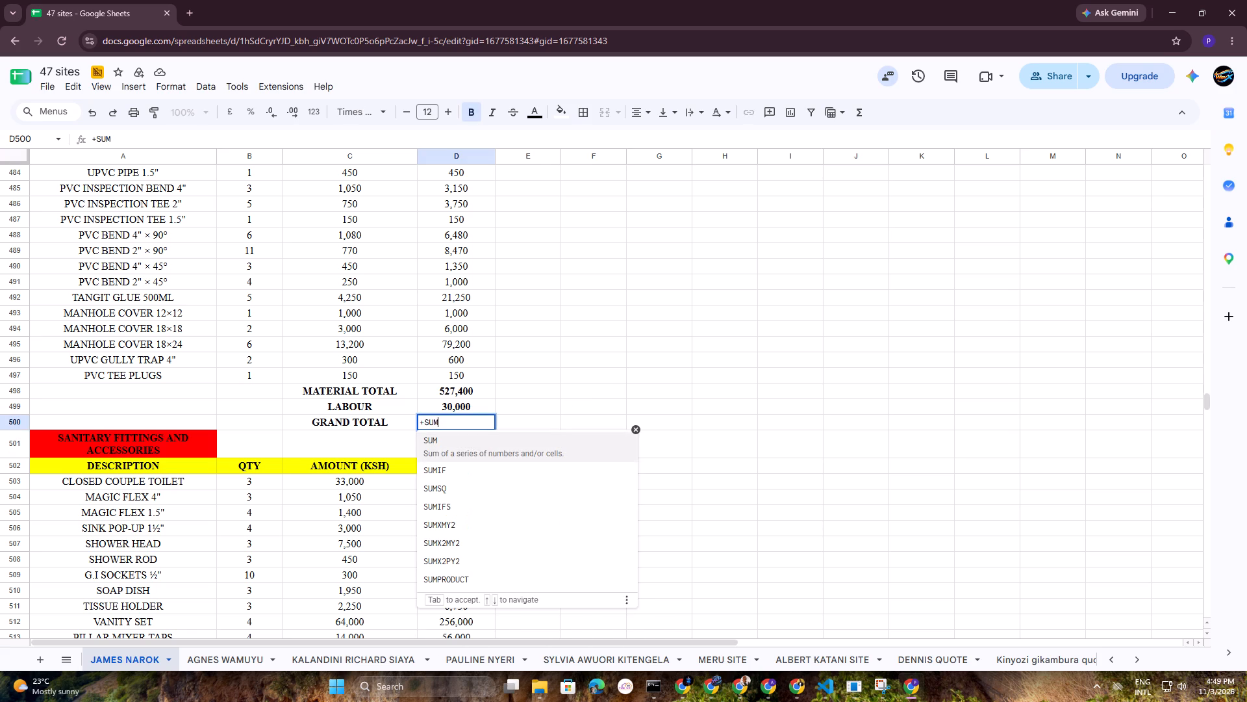
pyautogui.hotkey('shift', '(')
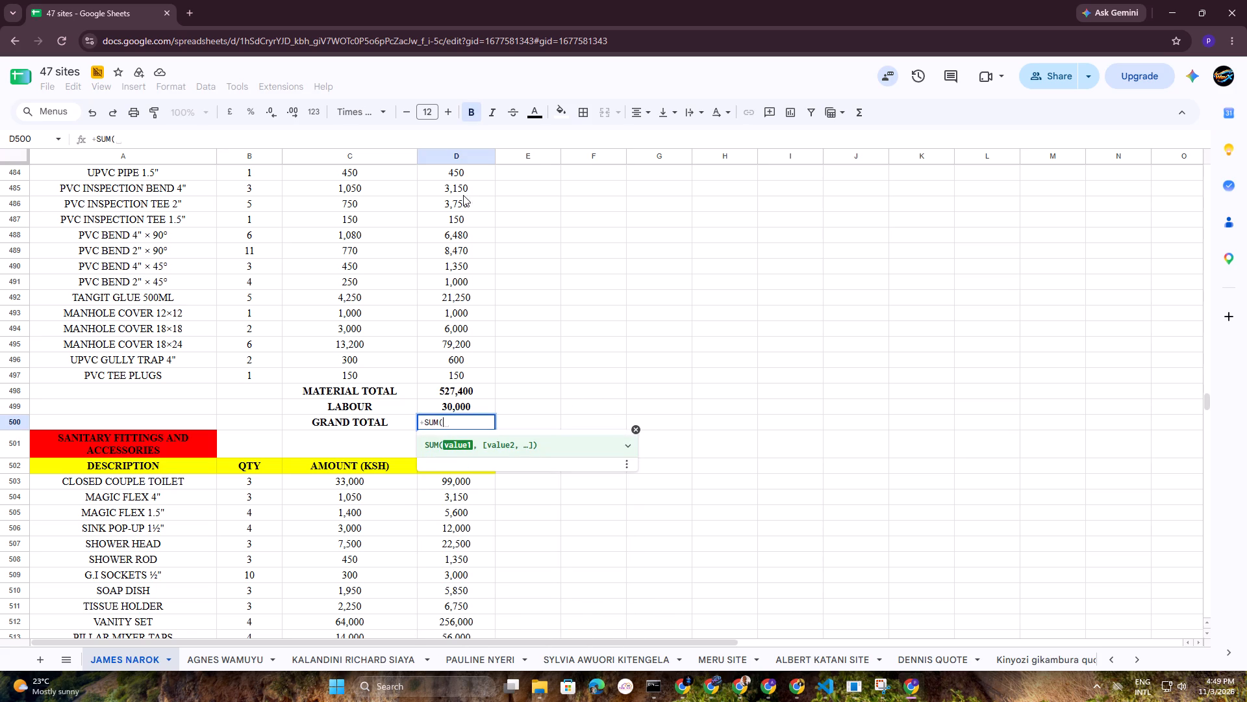
pyautogui.moveTo(475, 391); pyautogui.dragTo(478, 402)
pyautogui.hotkey('shift', ')')
pyautogui.press('Return')
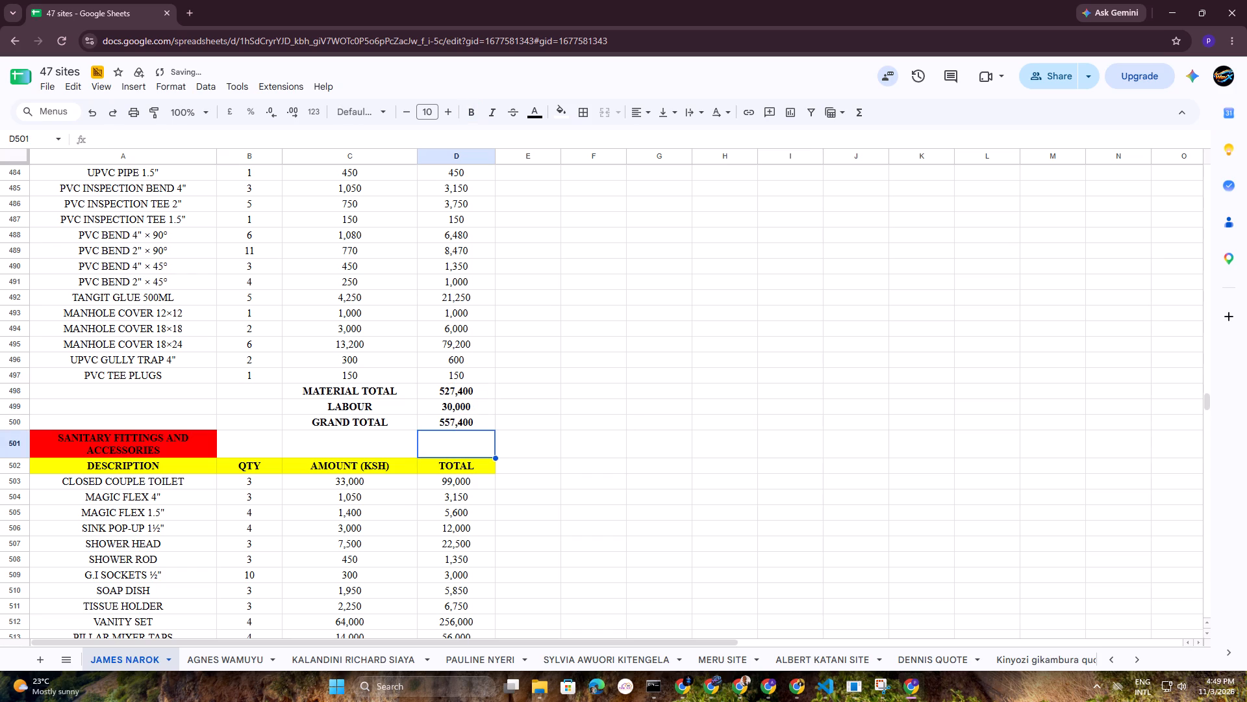
pyautogui.click(710, 456)
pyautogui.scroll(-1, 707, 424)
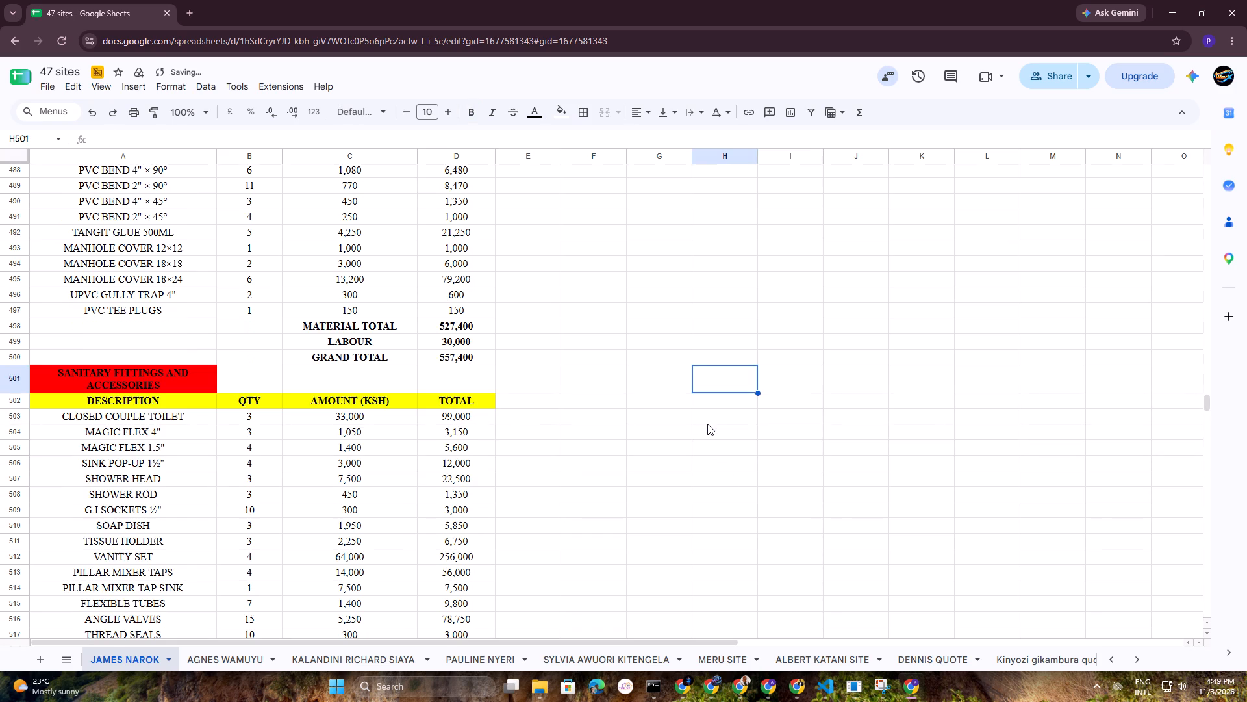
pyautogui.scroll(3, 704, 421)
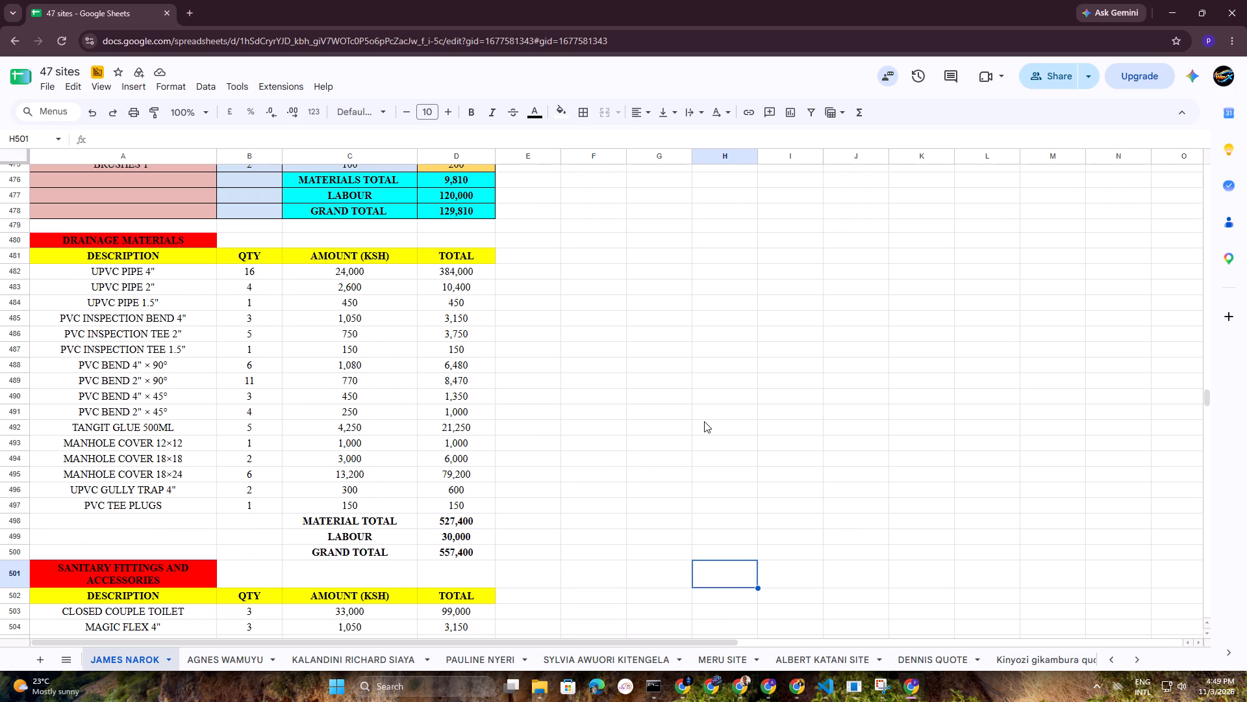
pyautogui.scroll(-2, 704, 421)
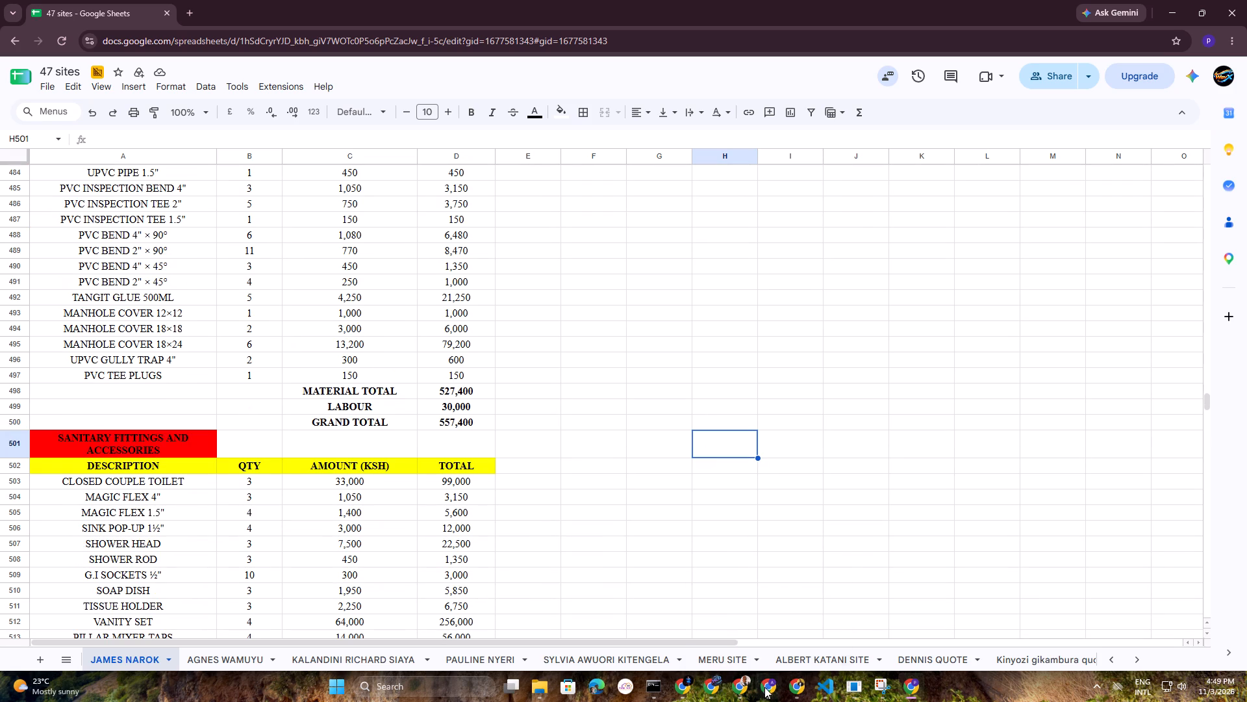
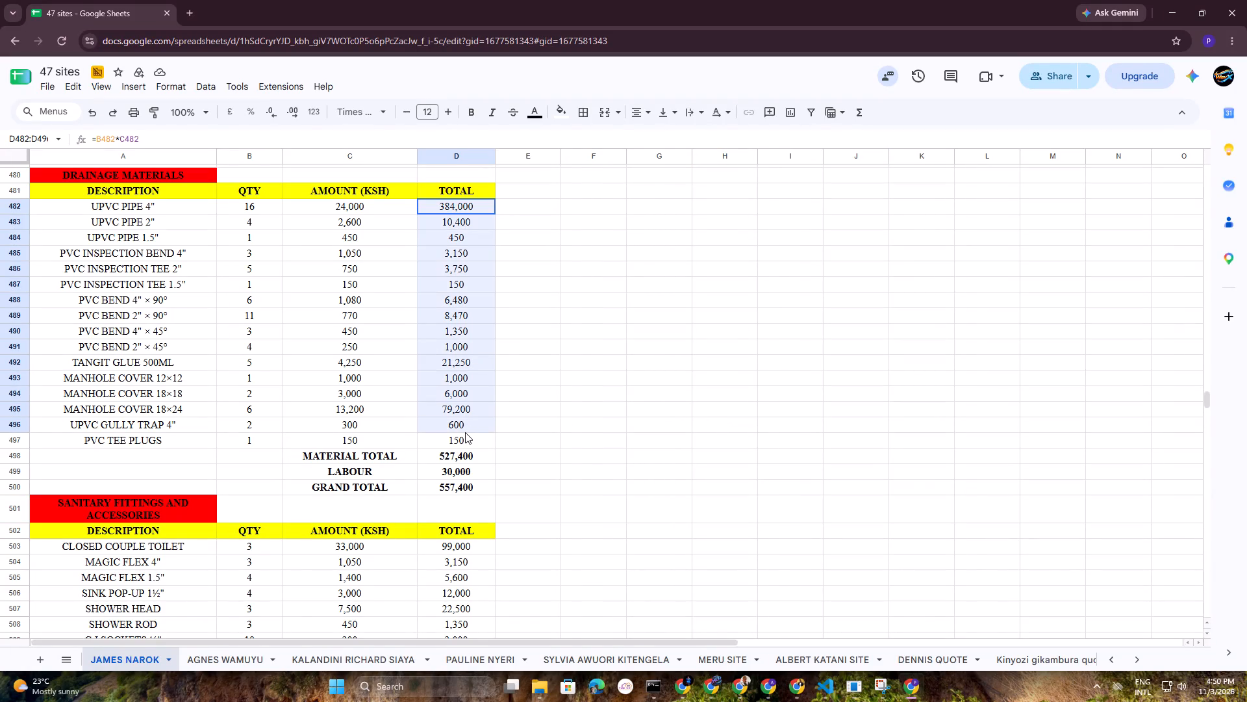
# Replace the drainage table's item totals in D482:D497 with the AMOUNT (KSH) values moved from C482:C497.
pyautogui.moveTo(465, 432); pyautogui.dragTo(464, 438)
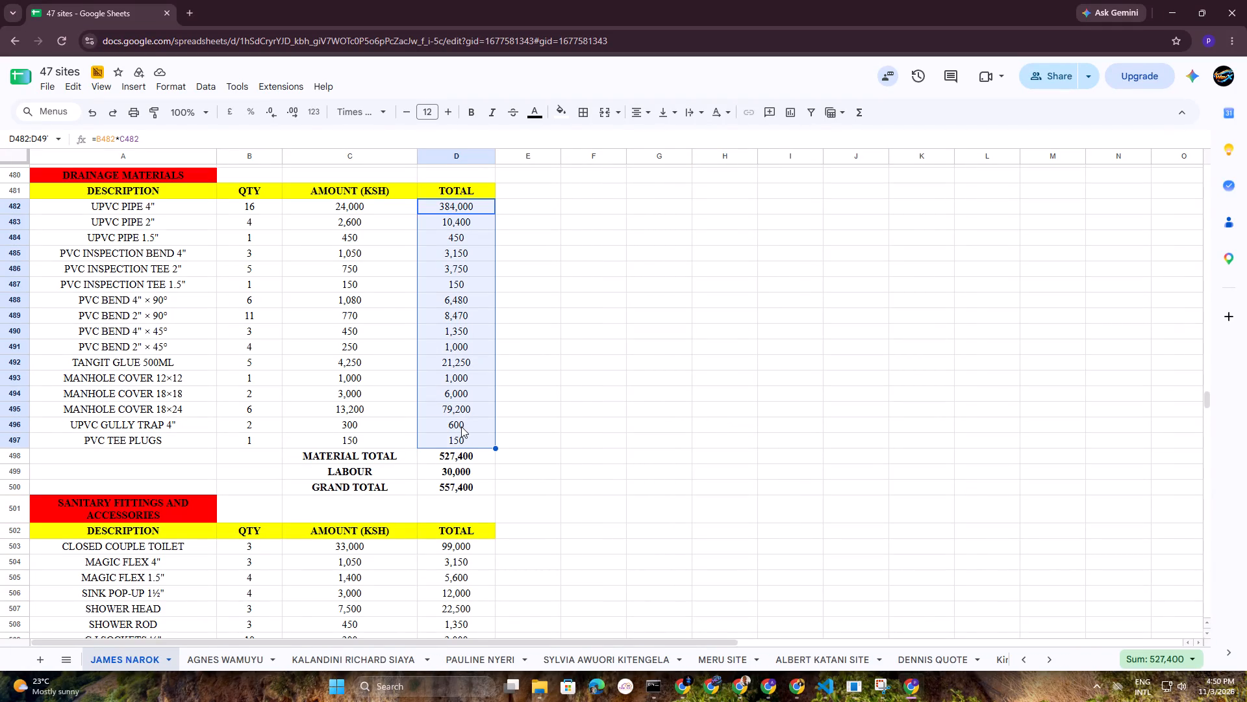
pyautogui.press('Delete')
pyautogui.click(670, 394)
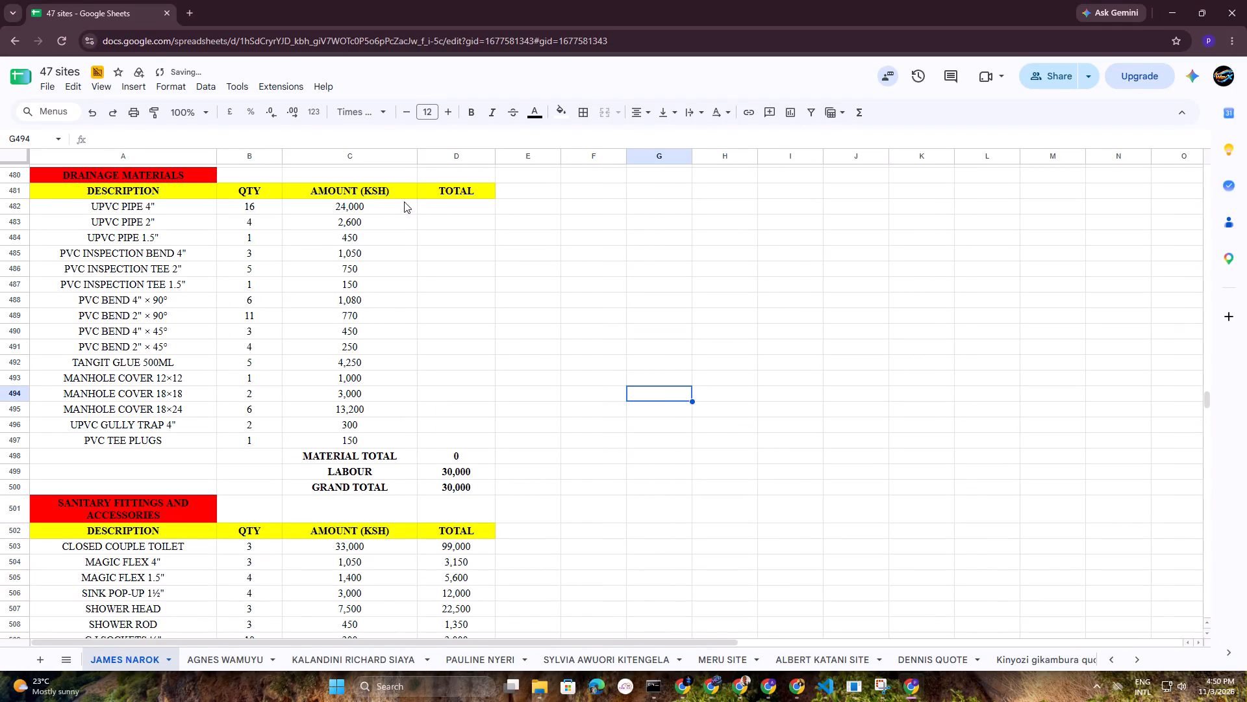
pyautogui.moveTo(345, 208); pyautogui.dragTo(361, 434)
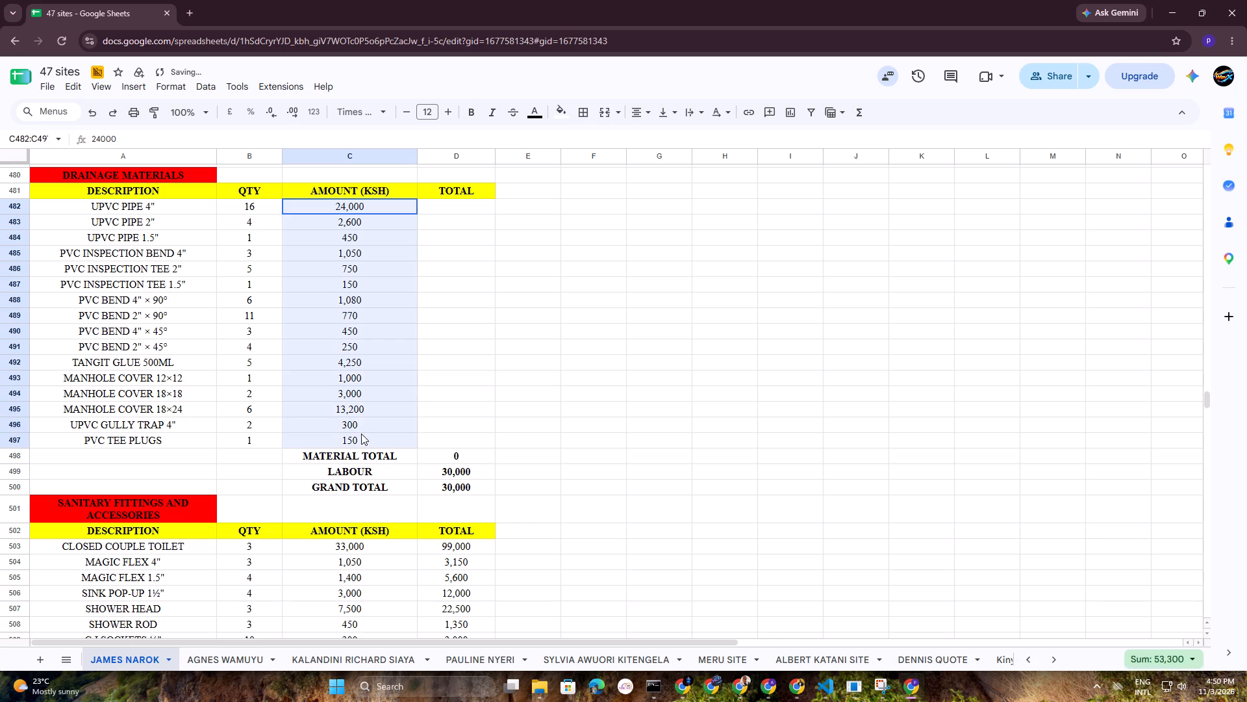
pyautogui.moveTo(361, 434); pyautogui.dragTo(361, 435)
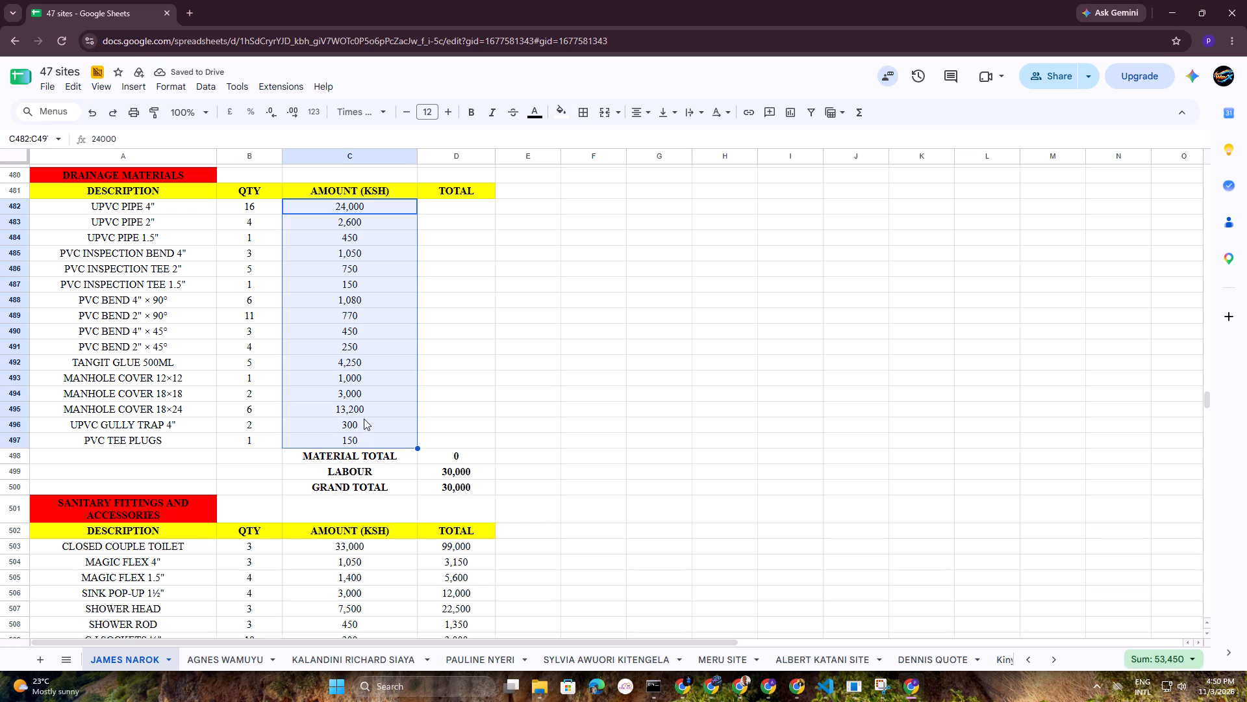
pyautogui.hotkey('ctrl', 'x')
pyautogui.click(461, 210)
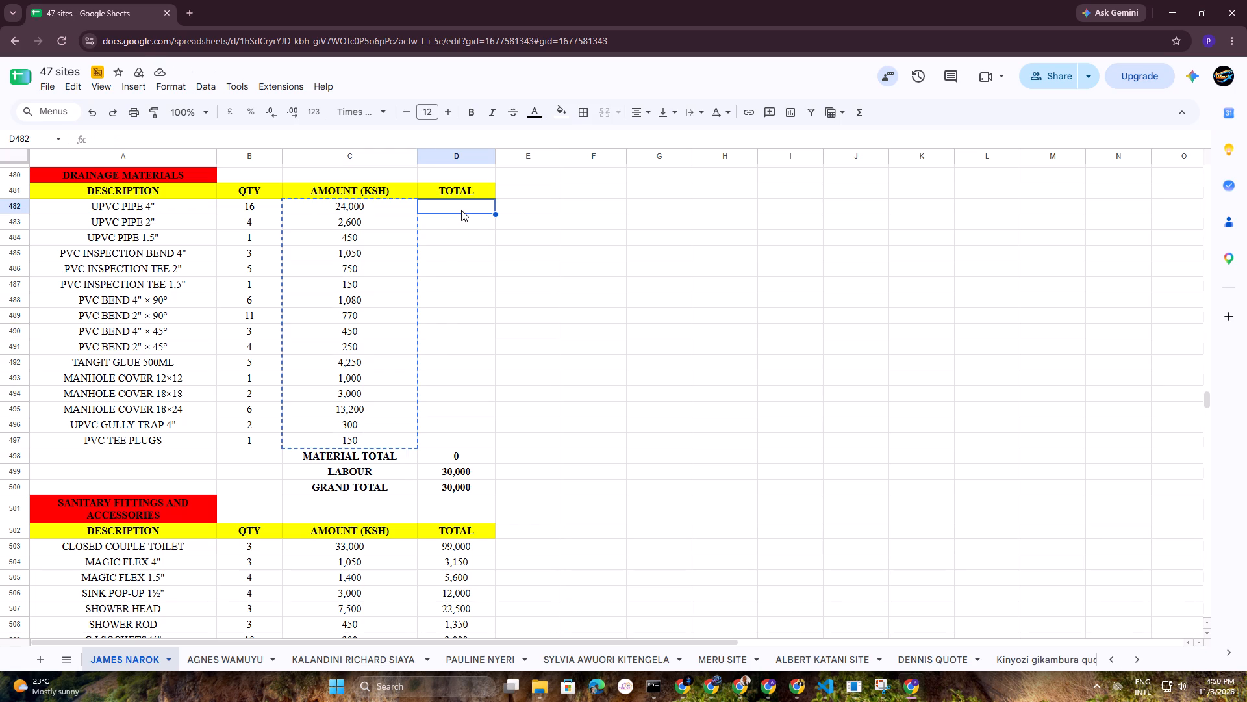
pyautogui.hotkey('ctrl', 'v')
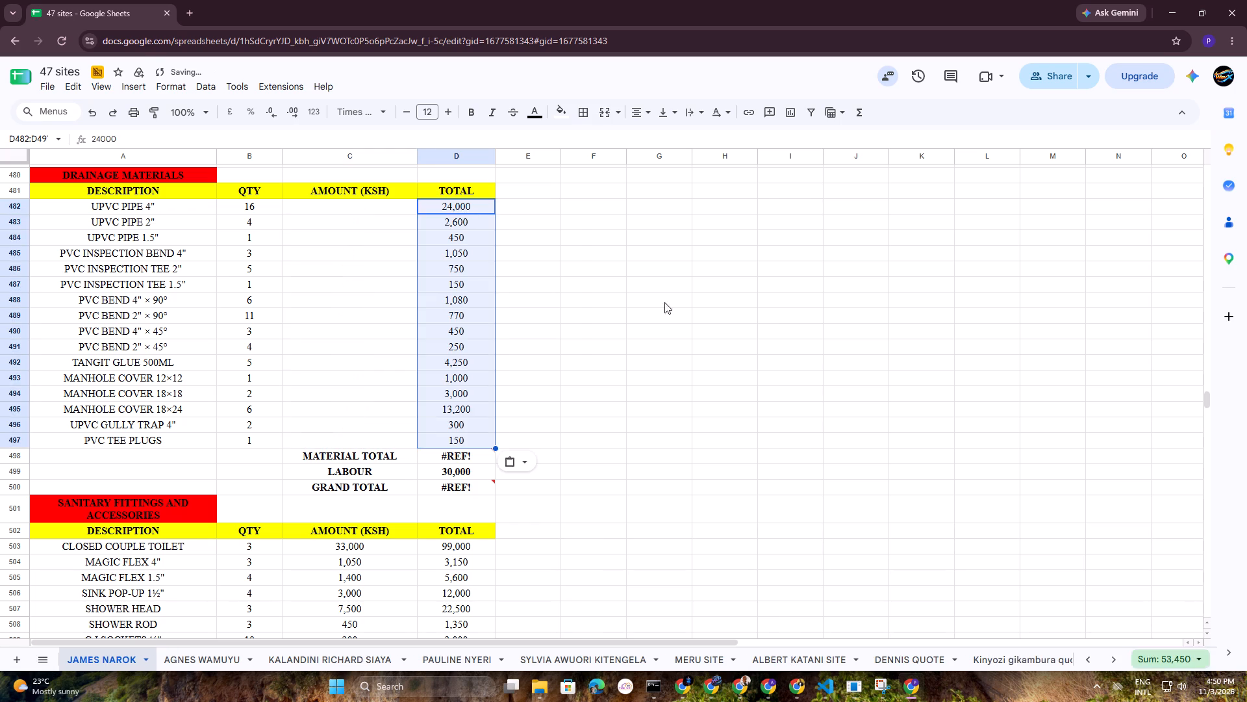
pyautogui.click(724, 322)
# Enter a unit price formula dividing D482 by B482 in C482 and fill it down to C497.
pyautogui.click(371, 207)
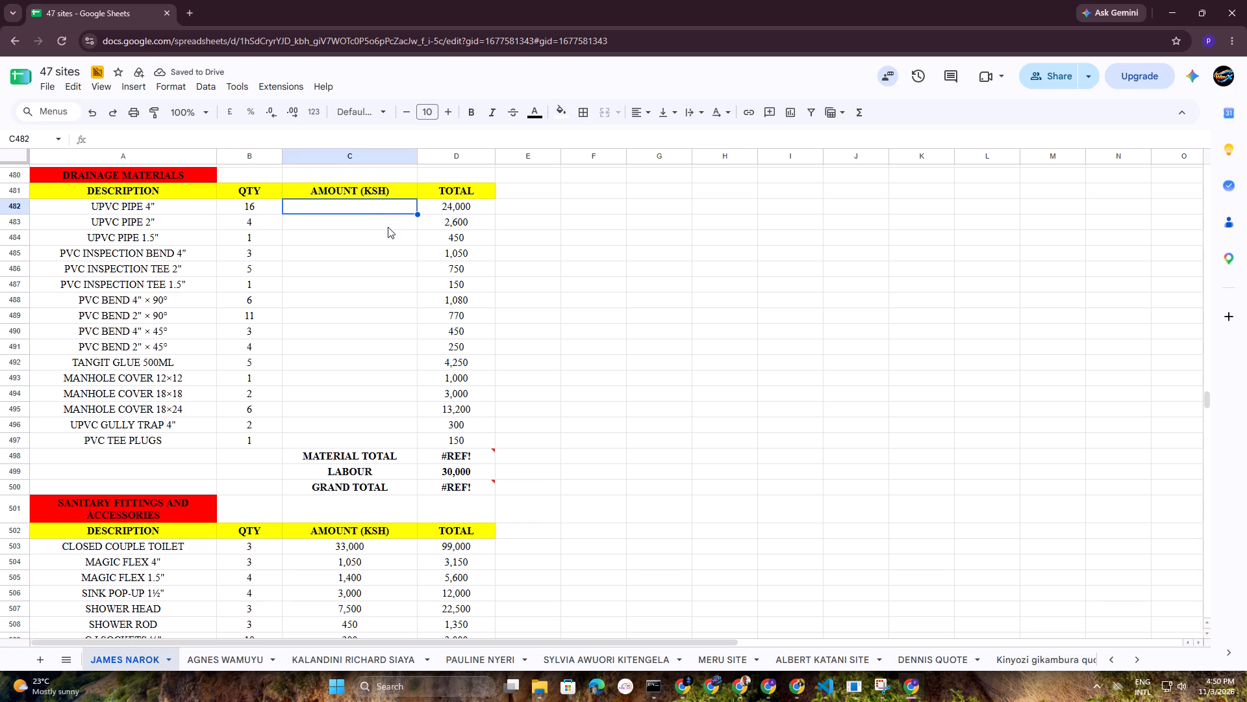
pyautogui.press('+')
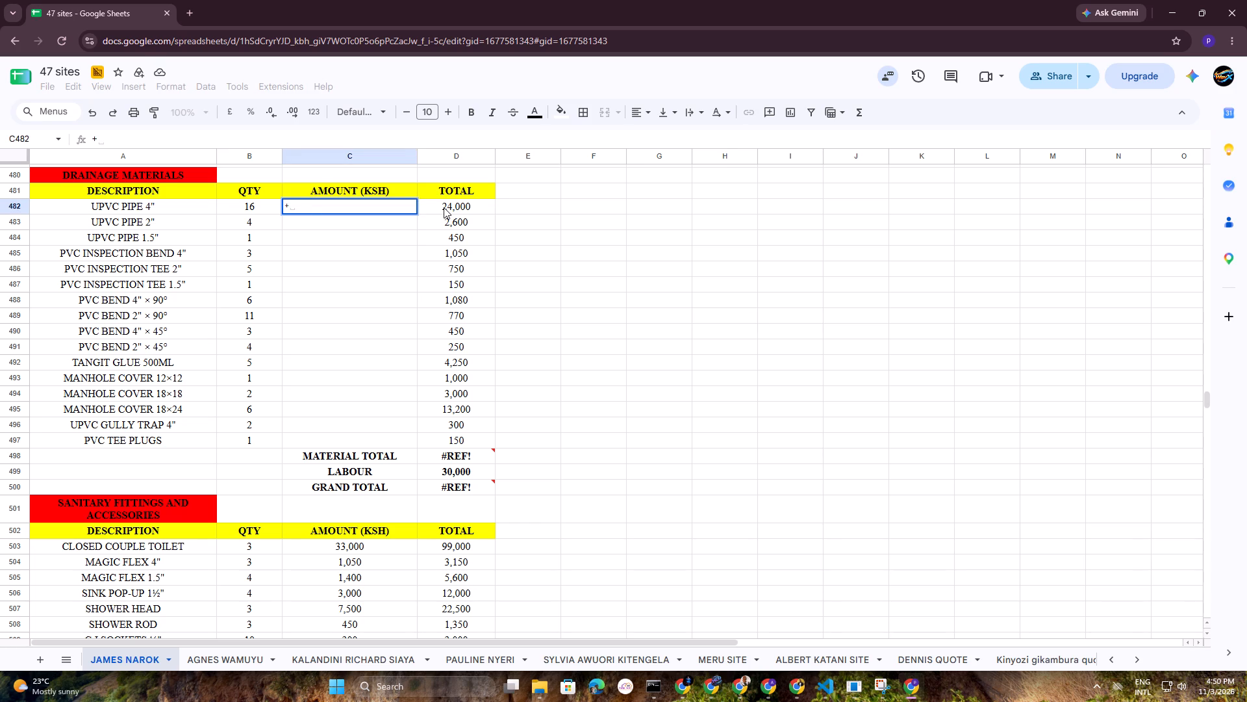
pyautogui.click(444, 207)
pyautogui.press('/')
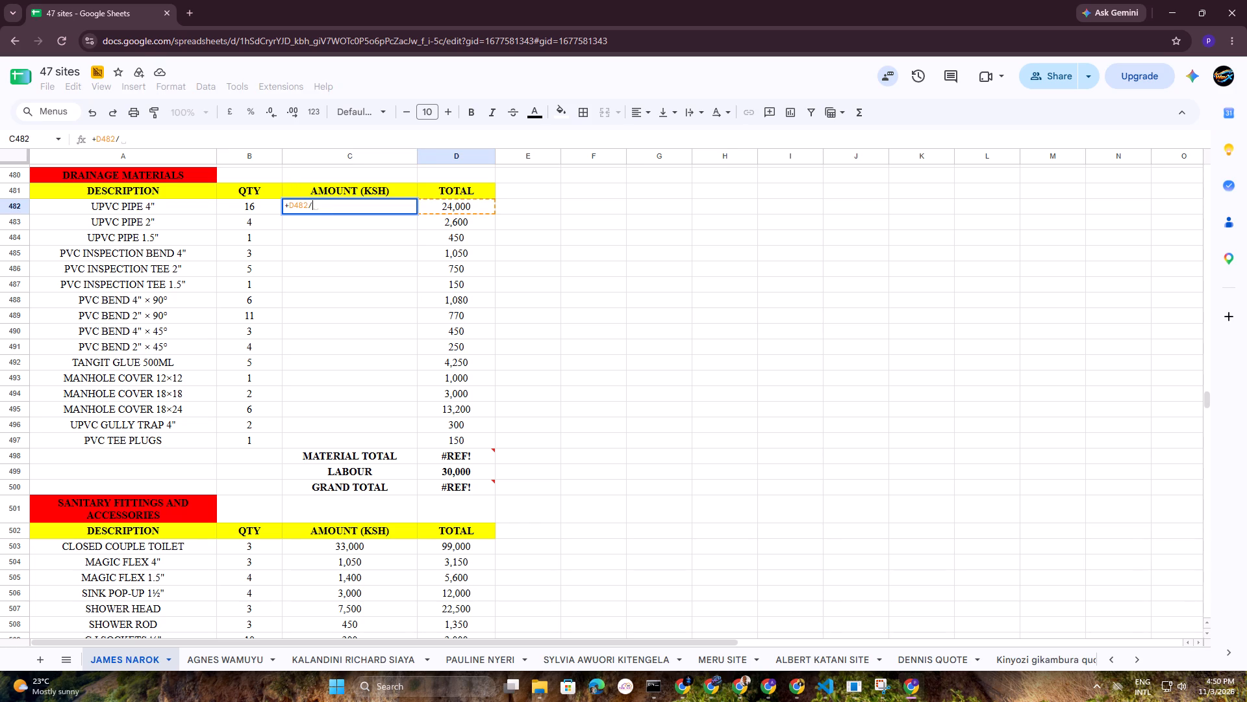
pyautogui.click(258, 207)
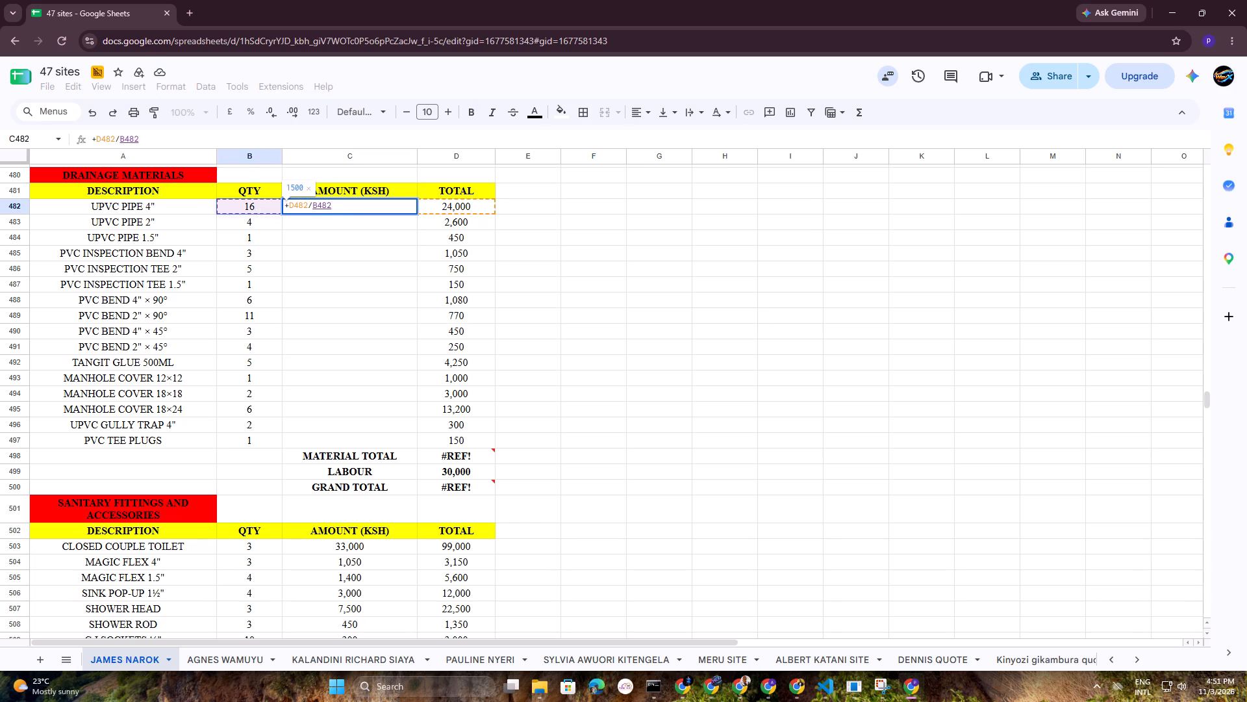
pyautogui.press('Return')
pyautogui.click(583, 316)
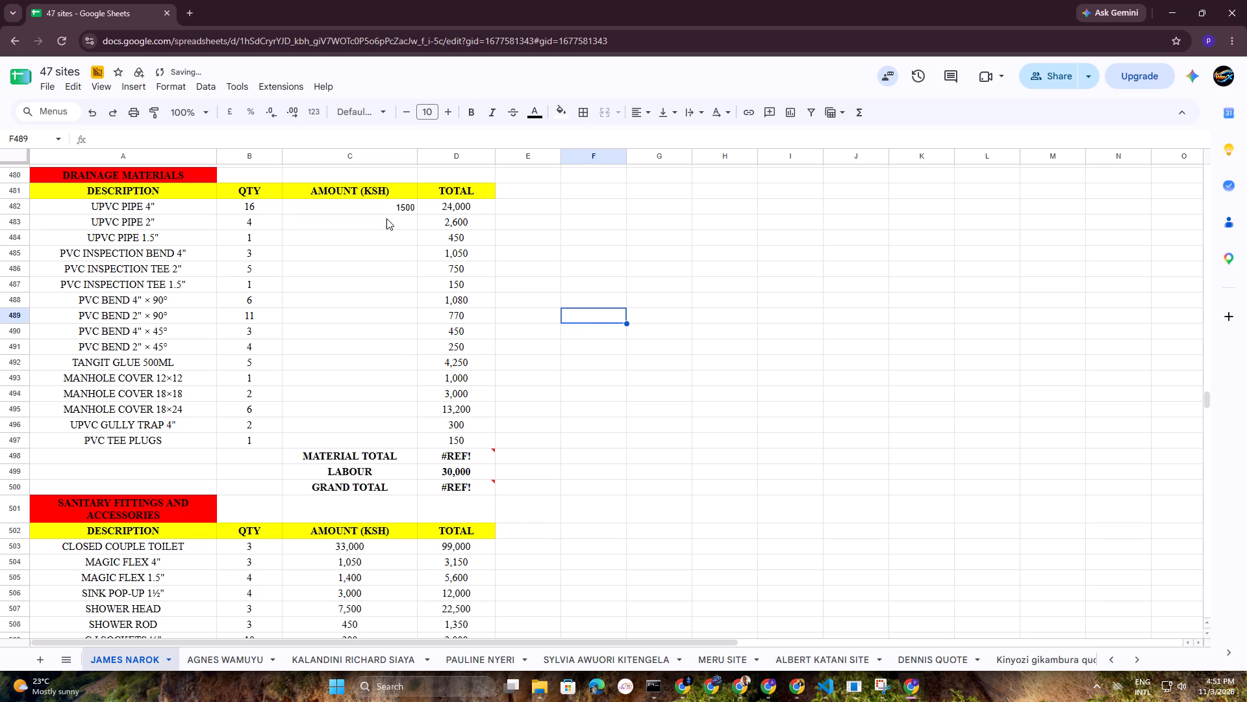
pyautogui.click(392, 213)
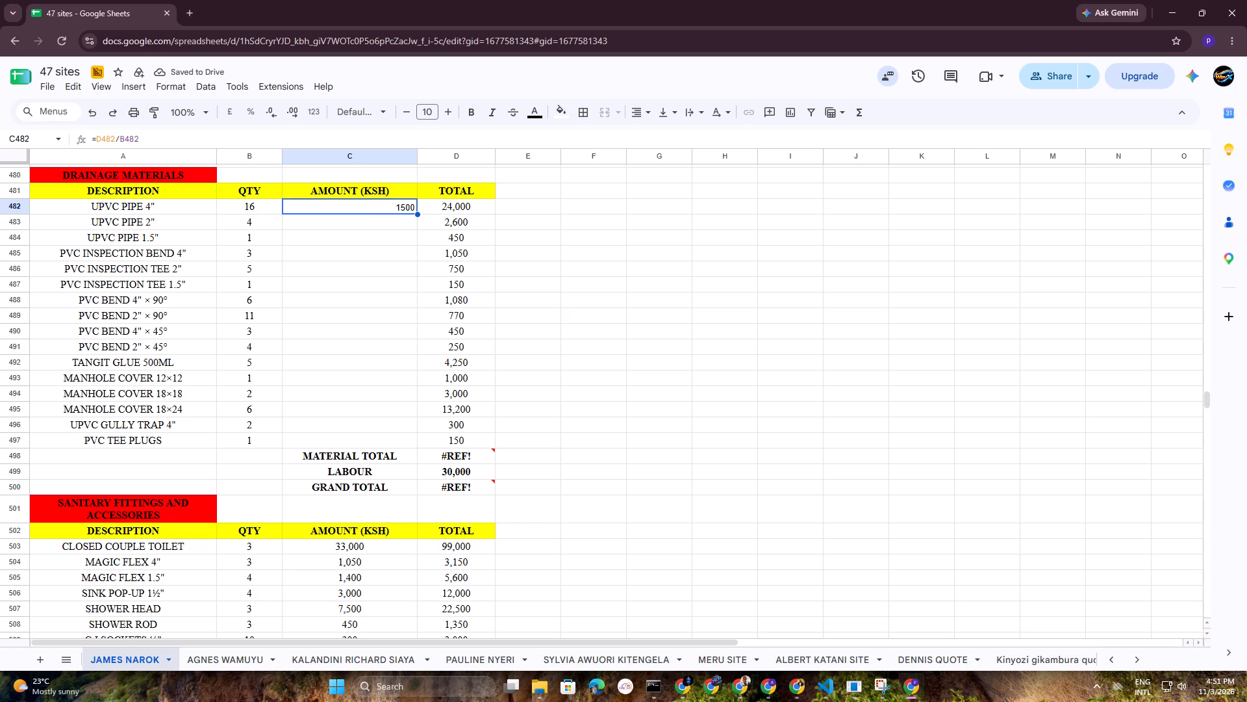
pyautogui.moveTo(417, 211); pyautogui.dragTo(401, 443)
pyautogui.click(639, 409)
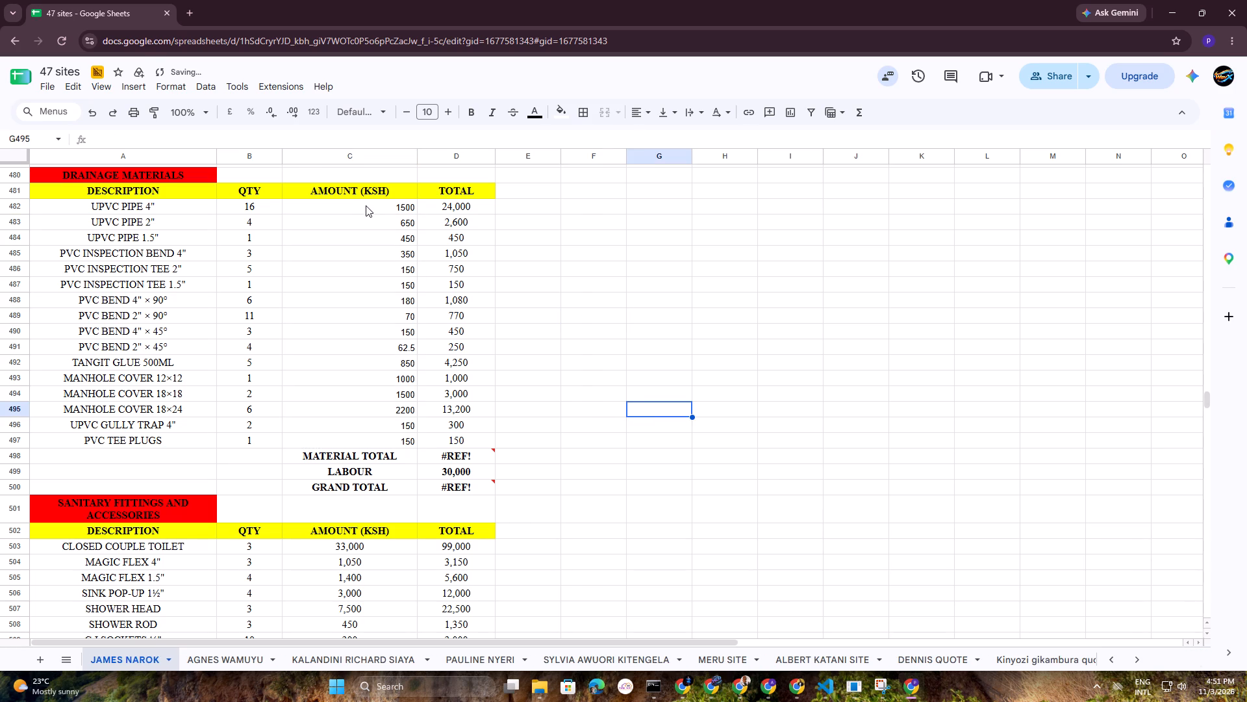
# Format the drainage table's unit amounts in C482:C497 as Times New Roman, size 12, centred horizontally.
pyautogui.moveTo(366, 205); pyautogui.dragTo(380, 447)
pyautogui.doubleClick(453, 110)
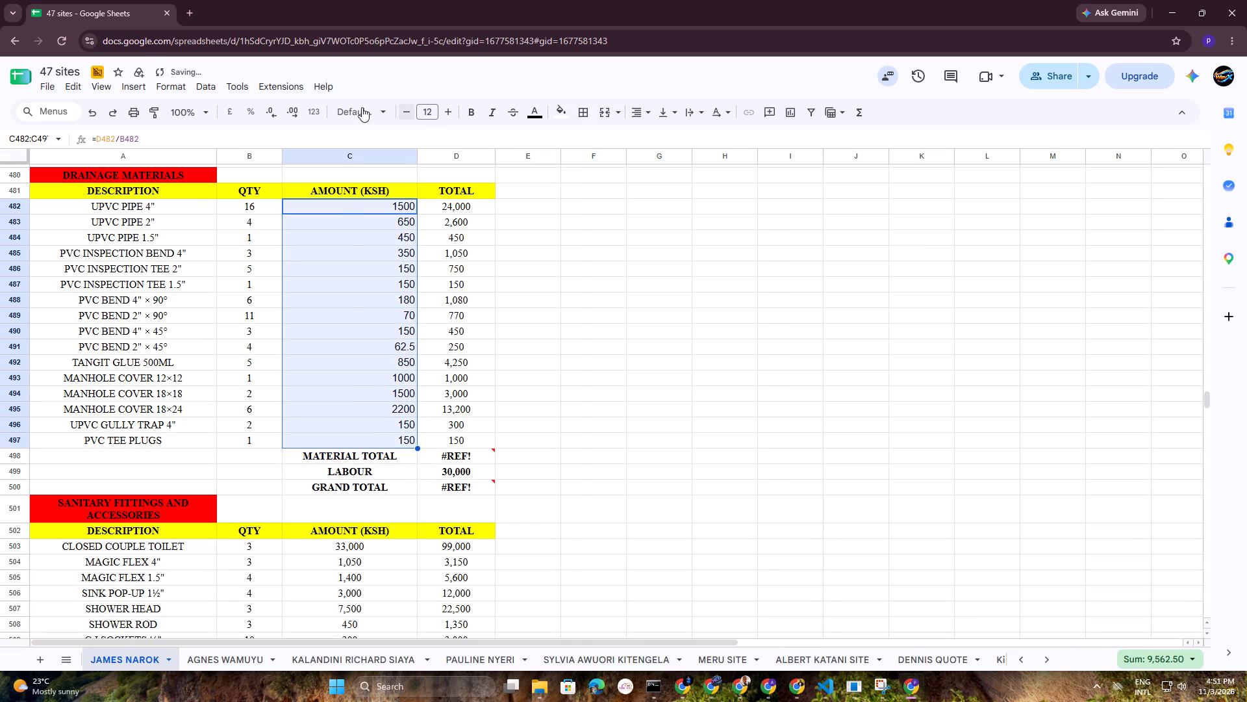
pyautogui.click(362, 107)
pyautogui.click(396, 242)
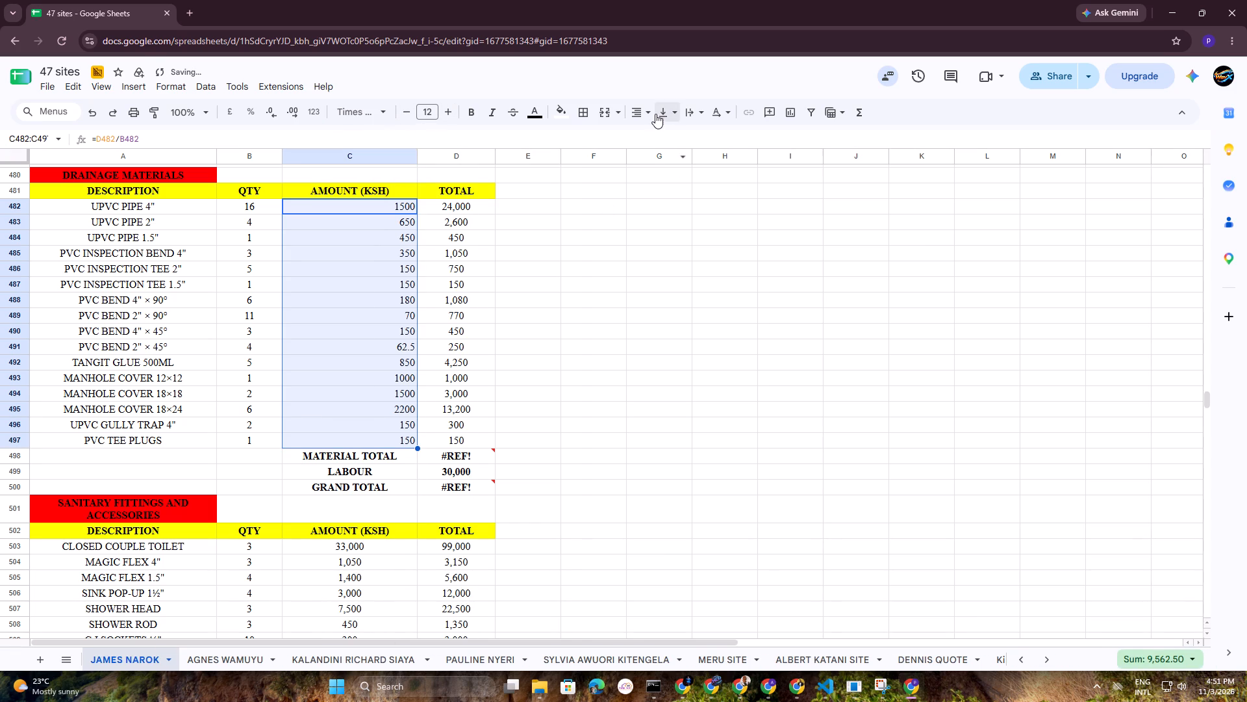
pyautogui.click(649, 112)
pyautogui.click(662, 140)
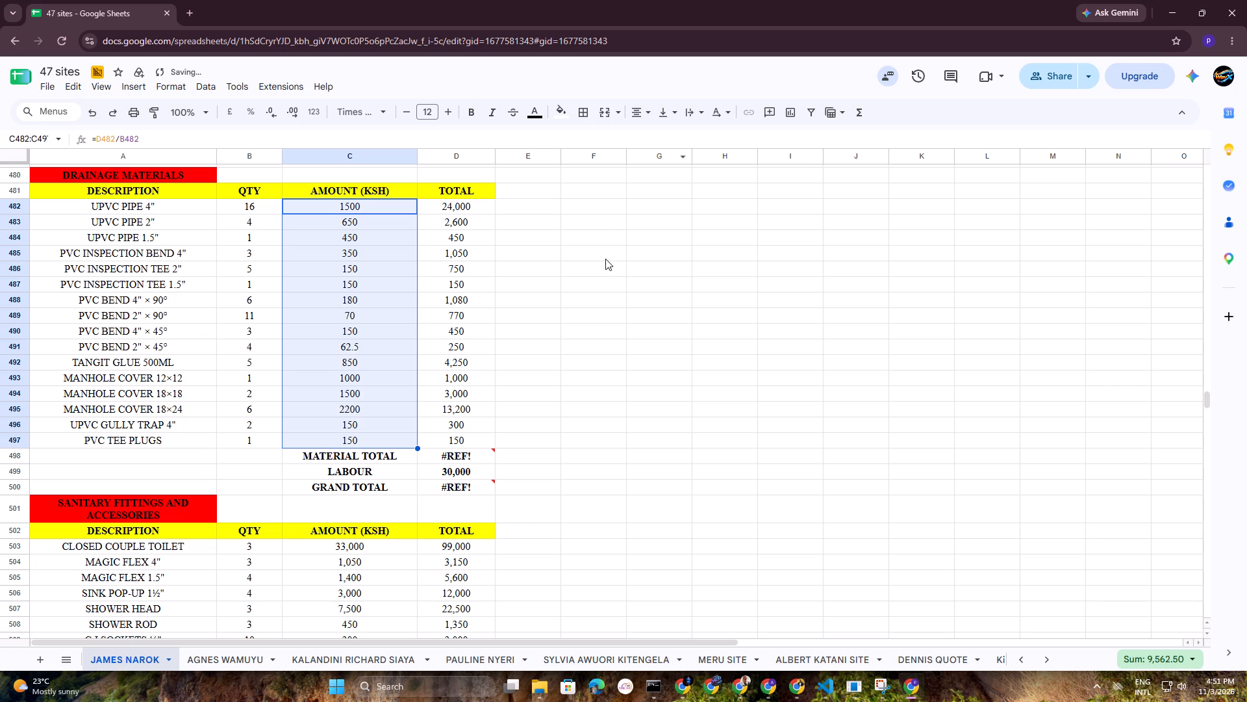
pyautogui.click(710, 317)
# Clear the broken MATERIAL TOTAL formula in D498 of the drainage table.
pyautogui.scroll(-1, 524, 342)
pyautogui.scroll(2, 524, 332)
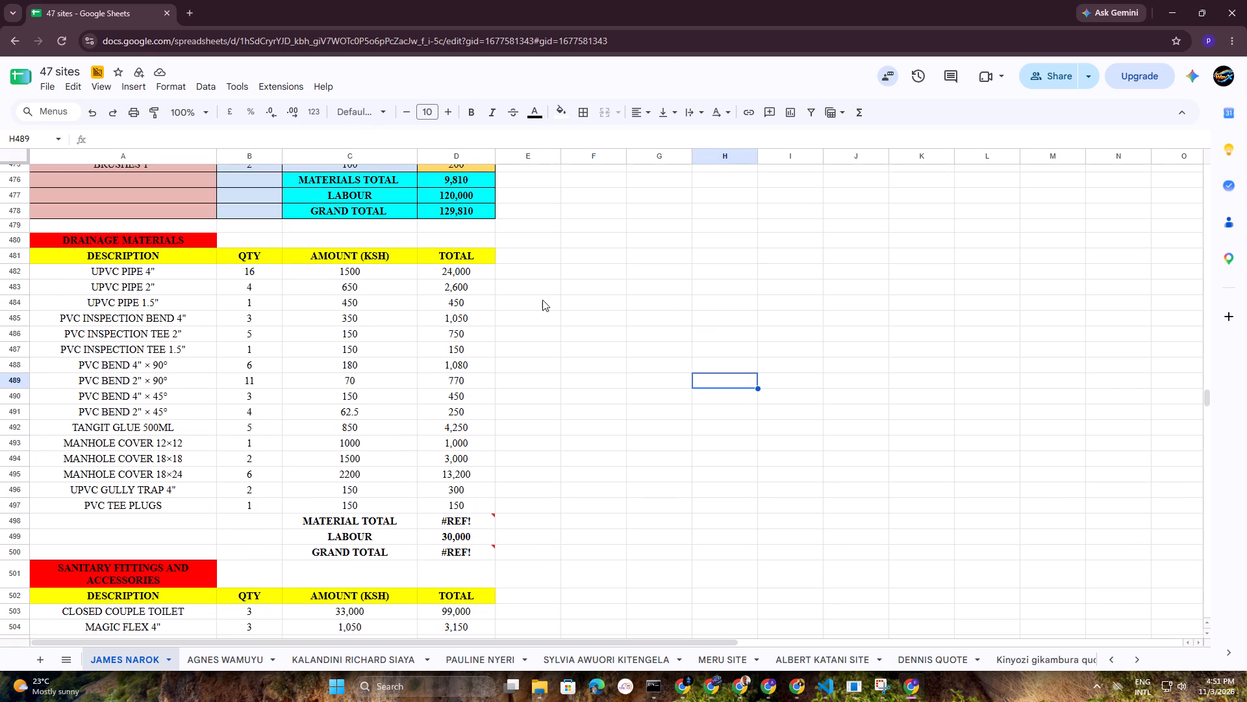
pyautogui.scroll(-1, 541, 330)
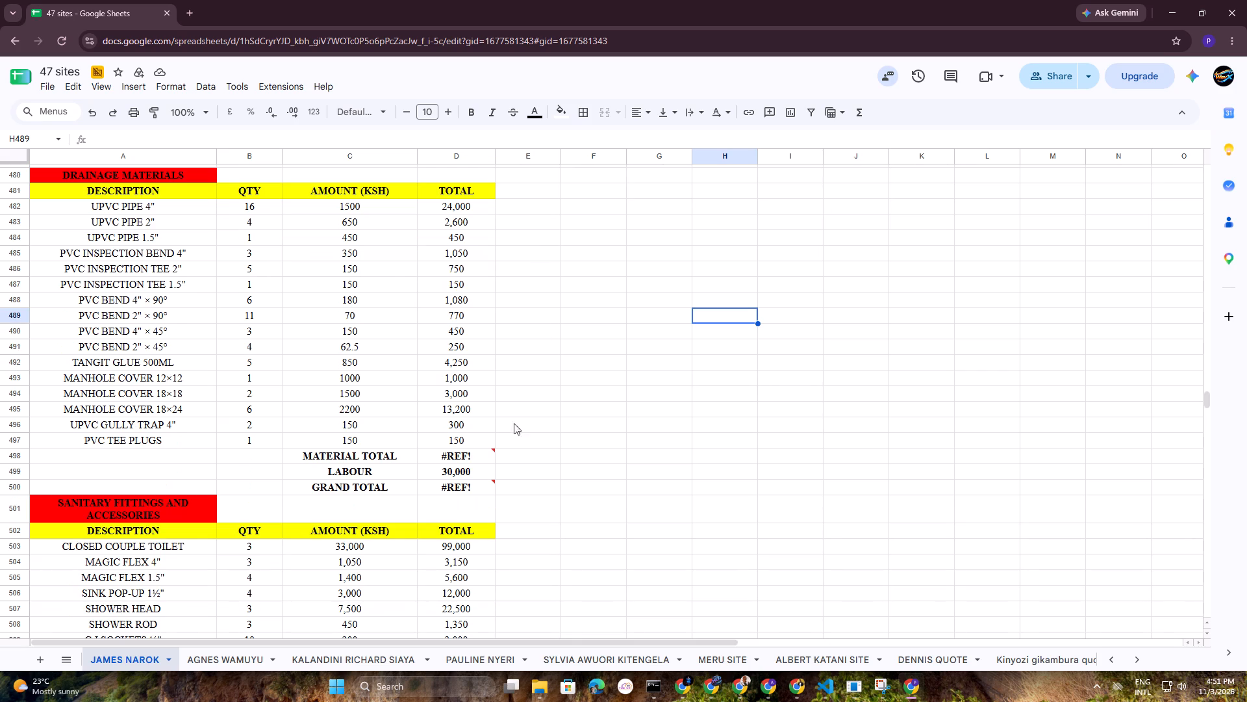
pyautogui.click(466, 453)
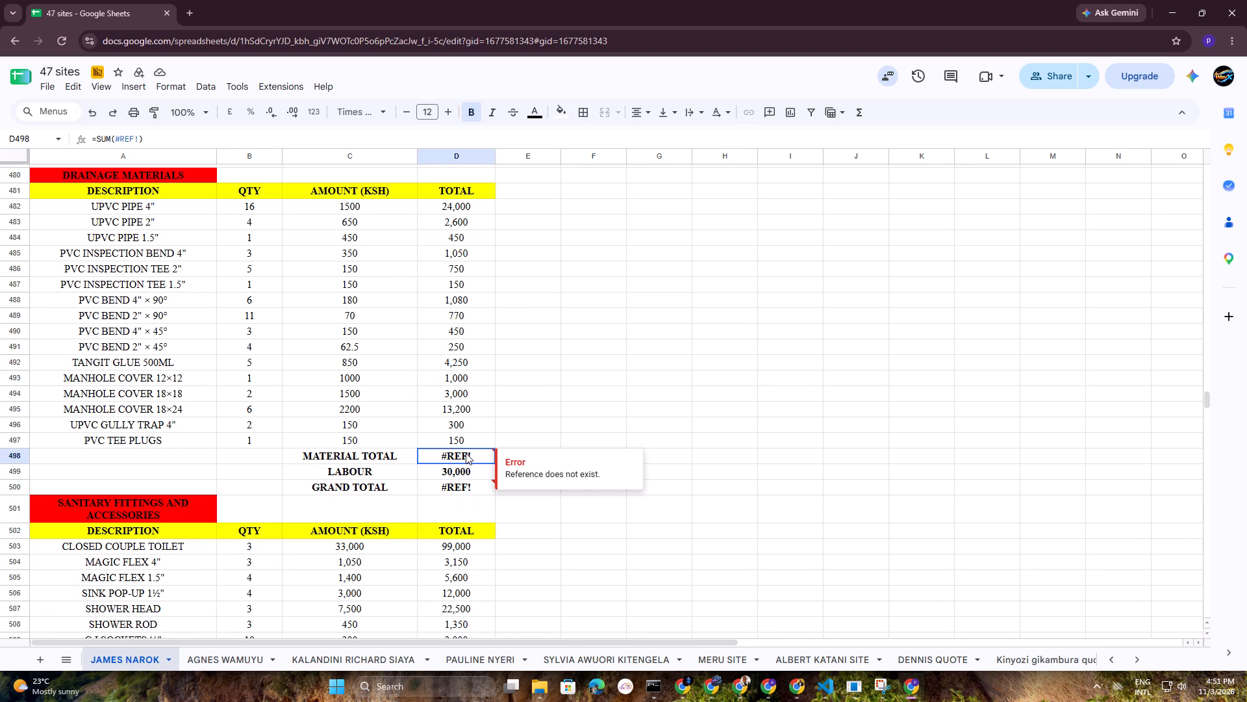
pyautogui.press('Delete')
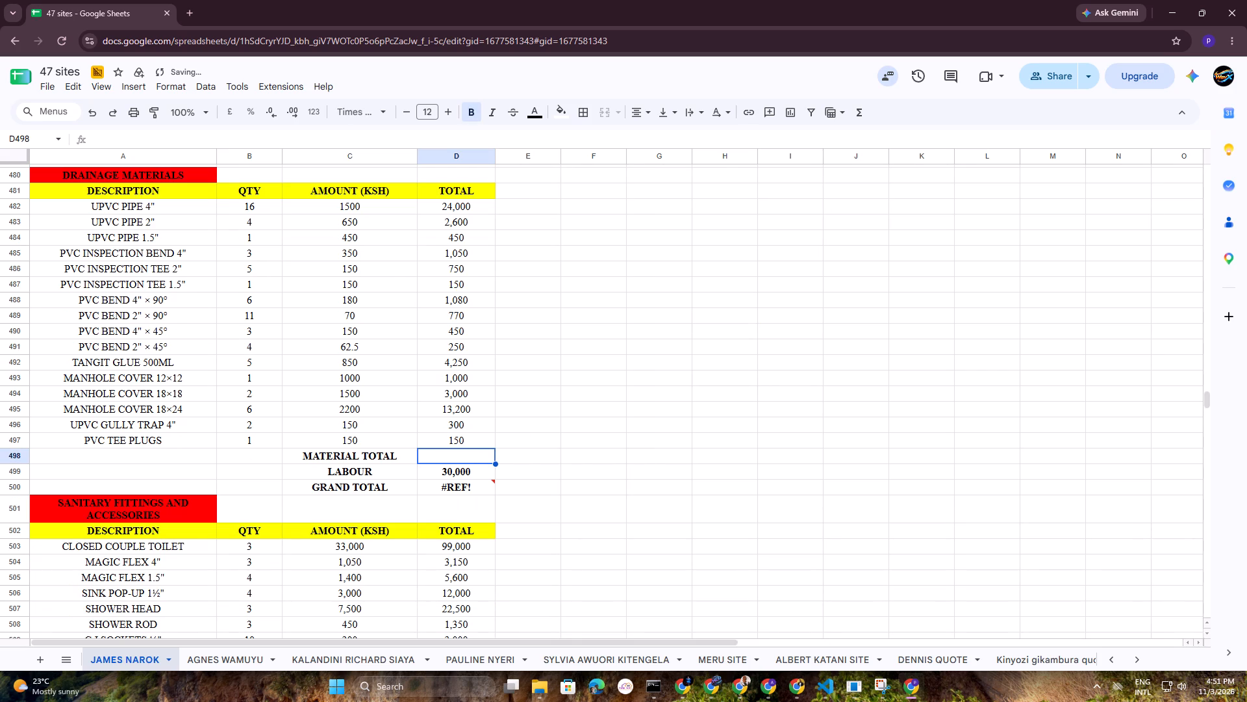
pyautogui.click(758, 478)
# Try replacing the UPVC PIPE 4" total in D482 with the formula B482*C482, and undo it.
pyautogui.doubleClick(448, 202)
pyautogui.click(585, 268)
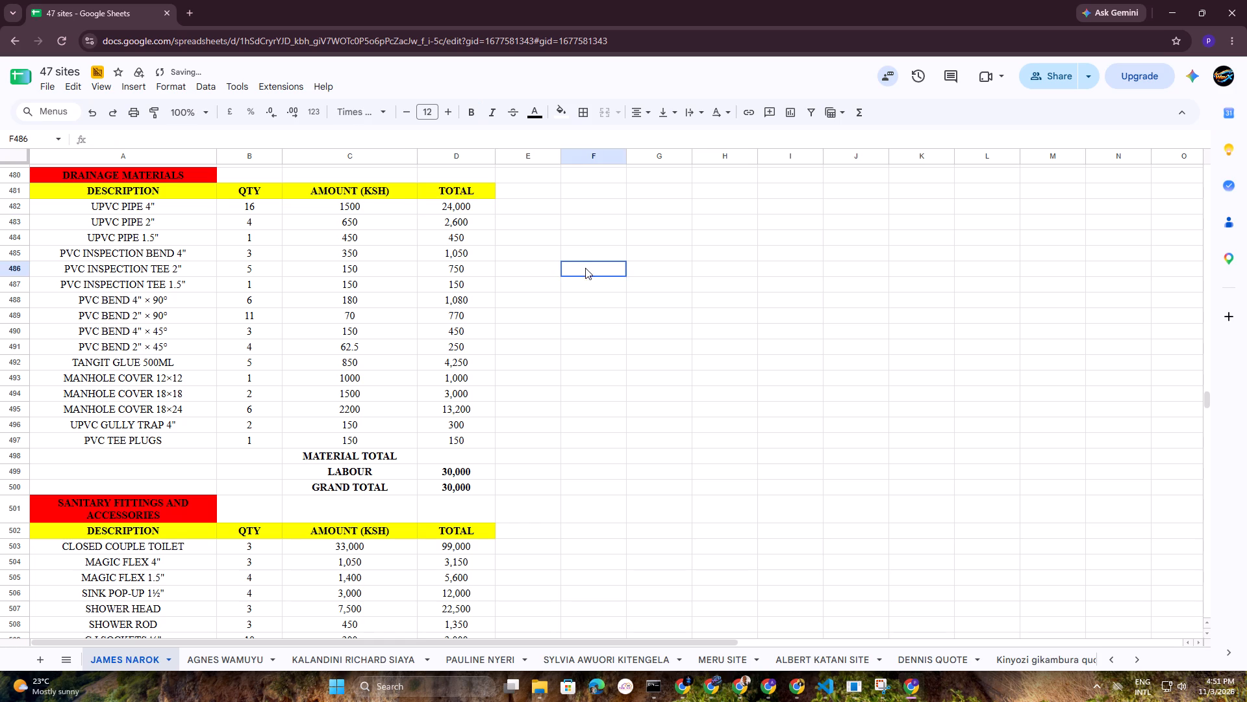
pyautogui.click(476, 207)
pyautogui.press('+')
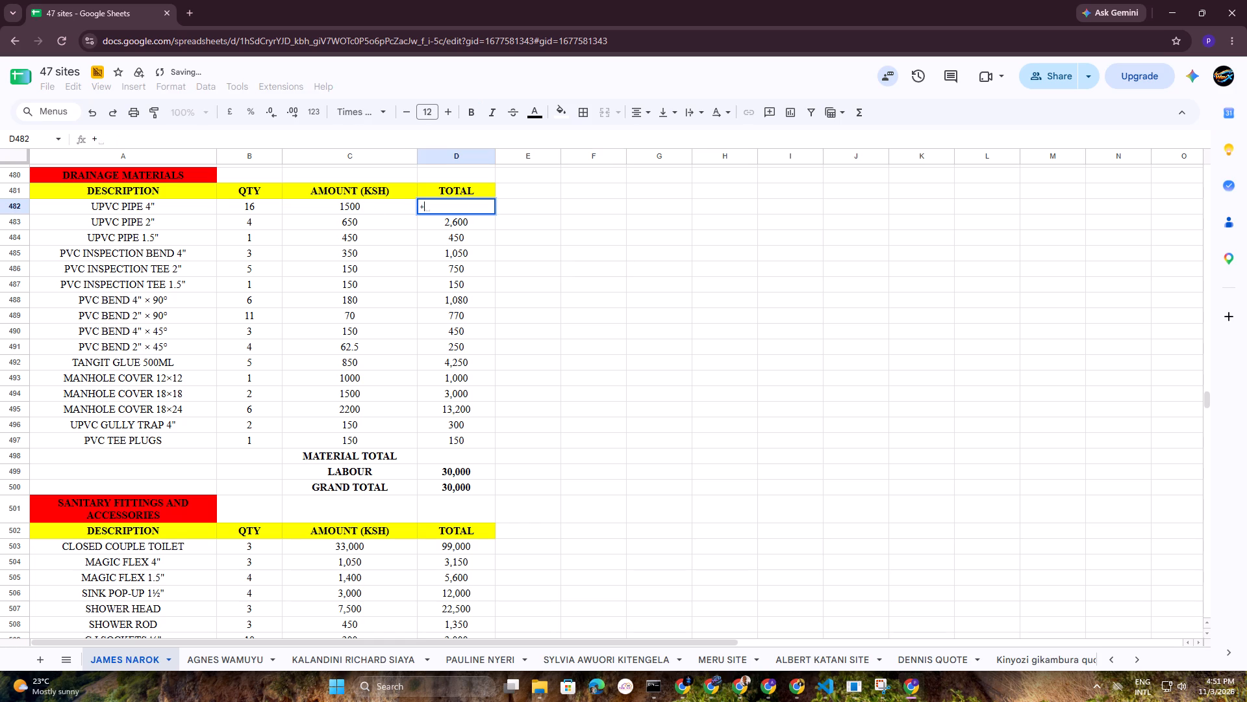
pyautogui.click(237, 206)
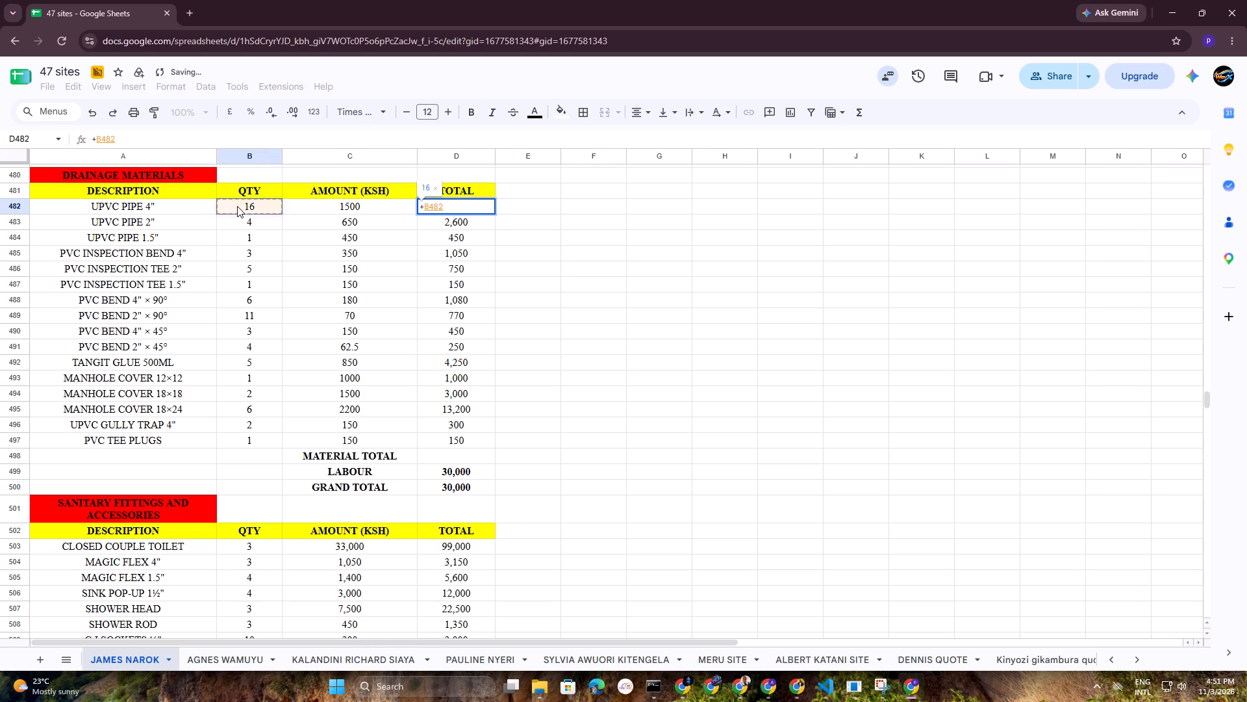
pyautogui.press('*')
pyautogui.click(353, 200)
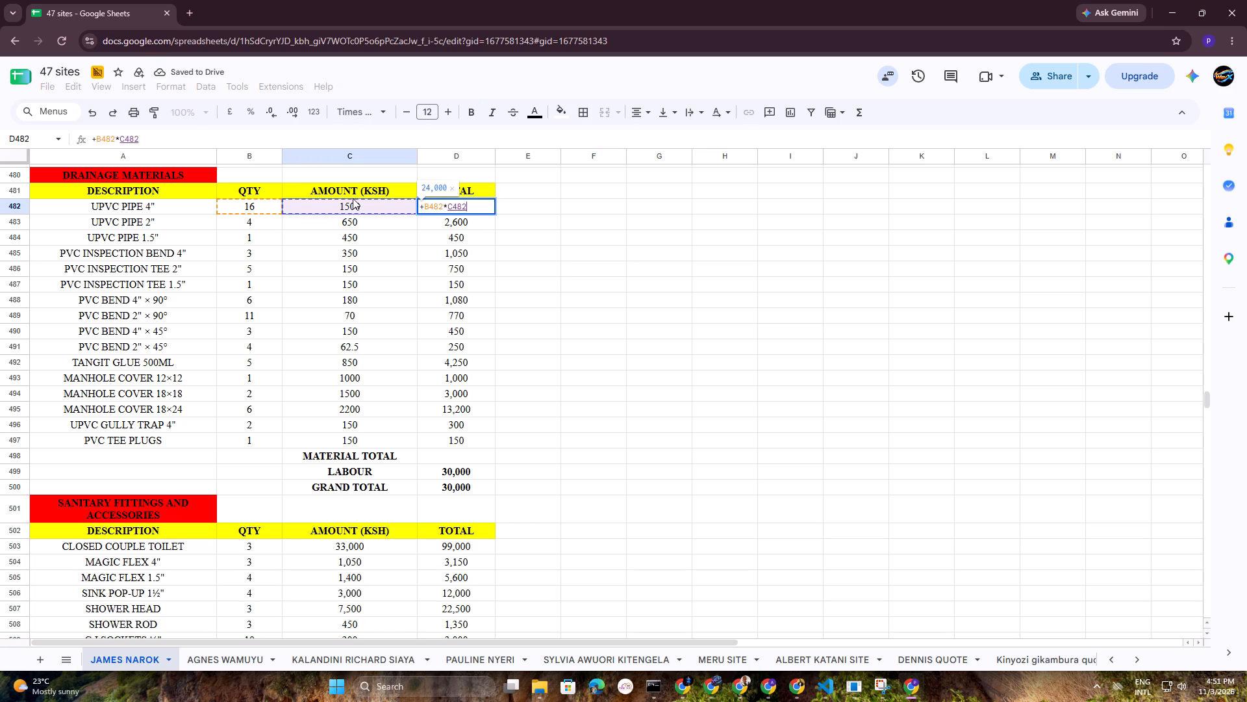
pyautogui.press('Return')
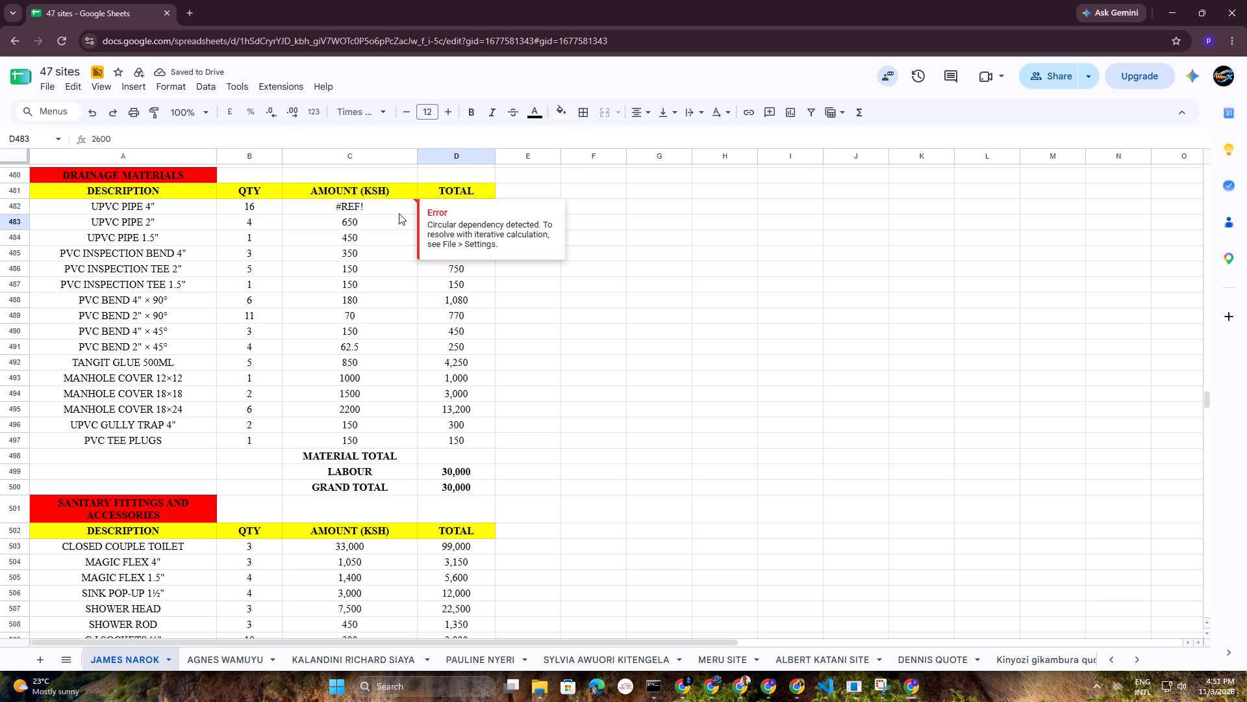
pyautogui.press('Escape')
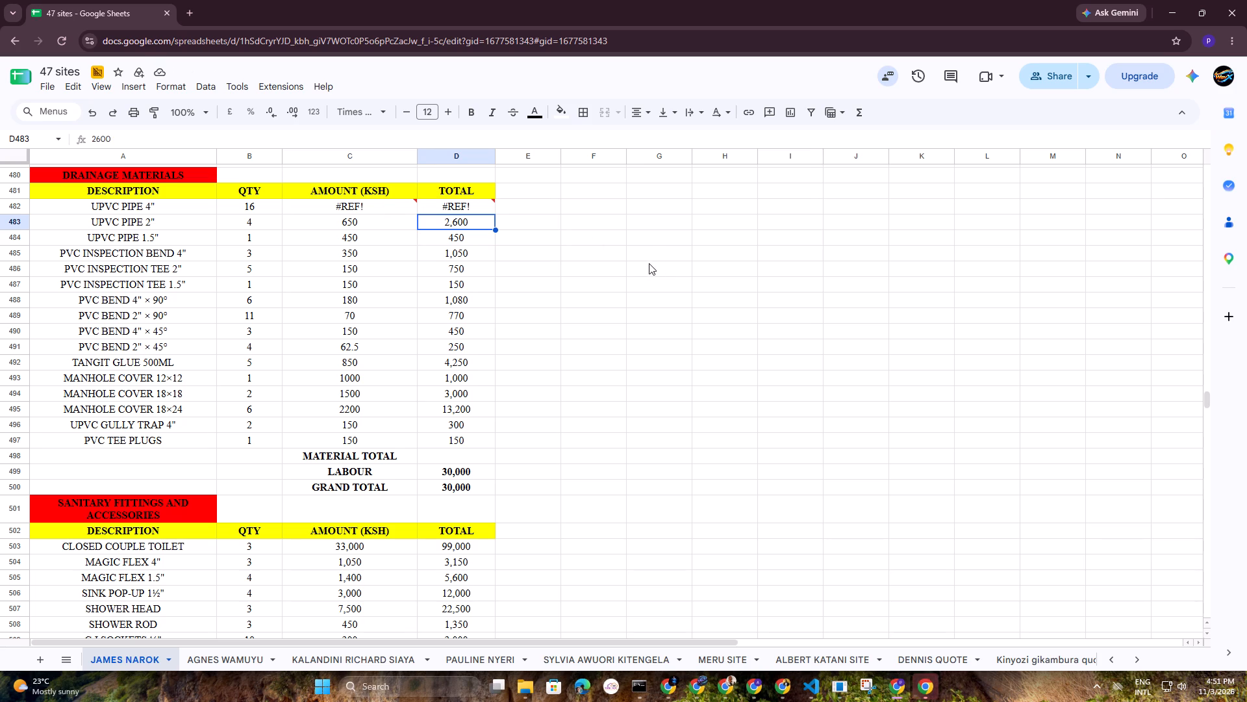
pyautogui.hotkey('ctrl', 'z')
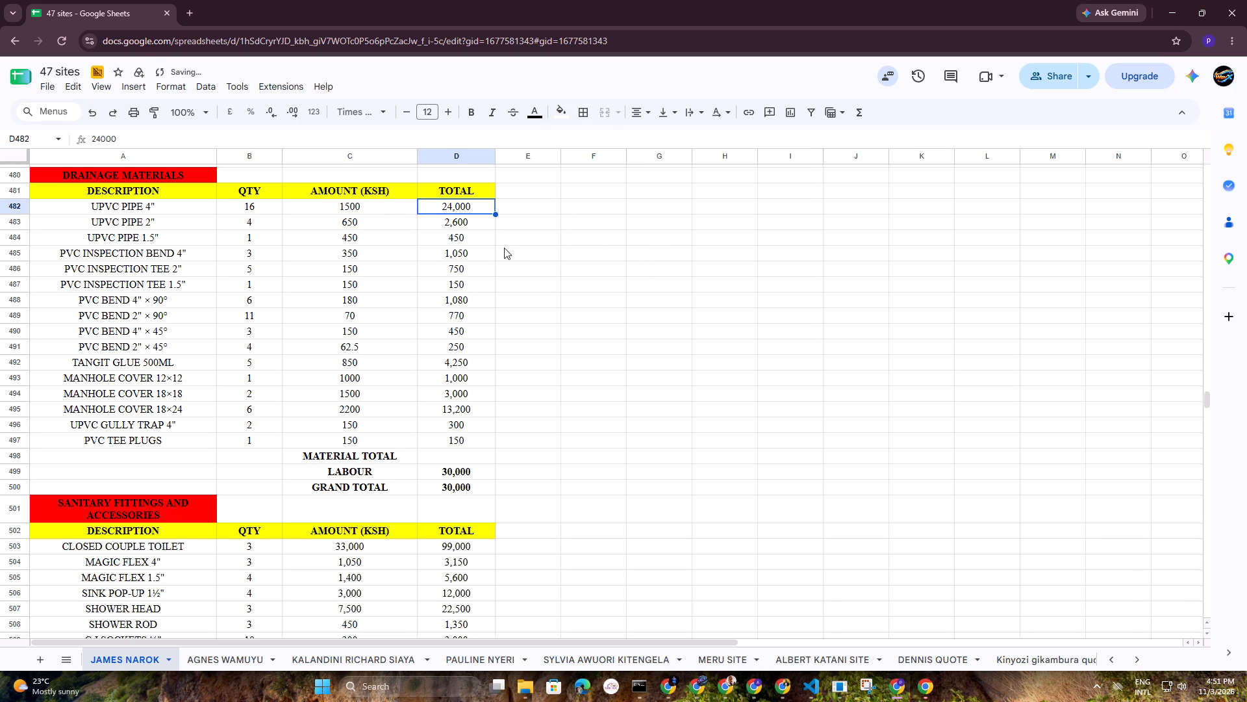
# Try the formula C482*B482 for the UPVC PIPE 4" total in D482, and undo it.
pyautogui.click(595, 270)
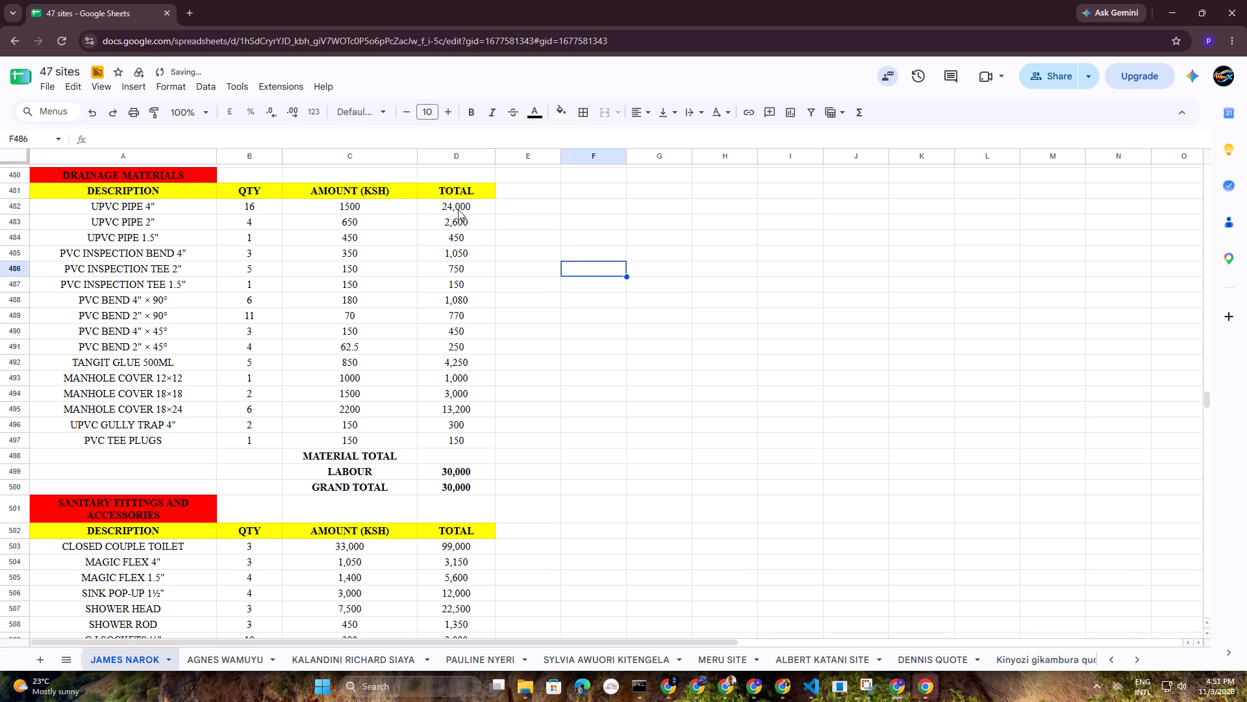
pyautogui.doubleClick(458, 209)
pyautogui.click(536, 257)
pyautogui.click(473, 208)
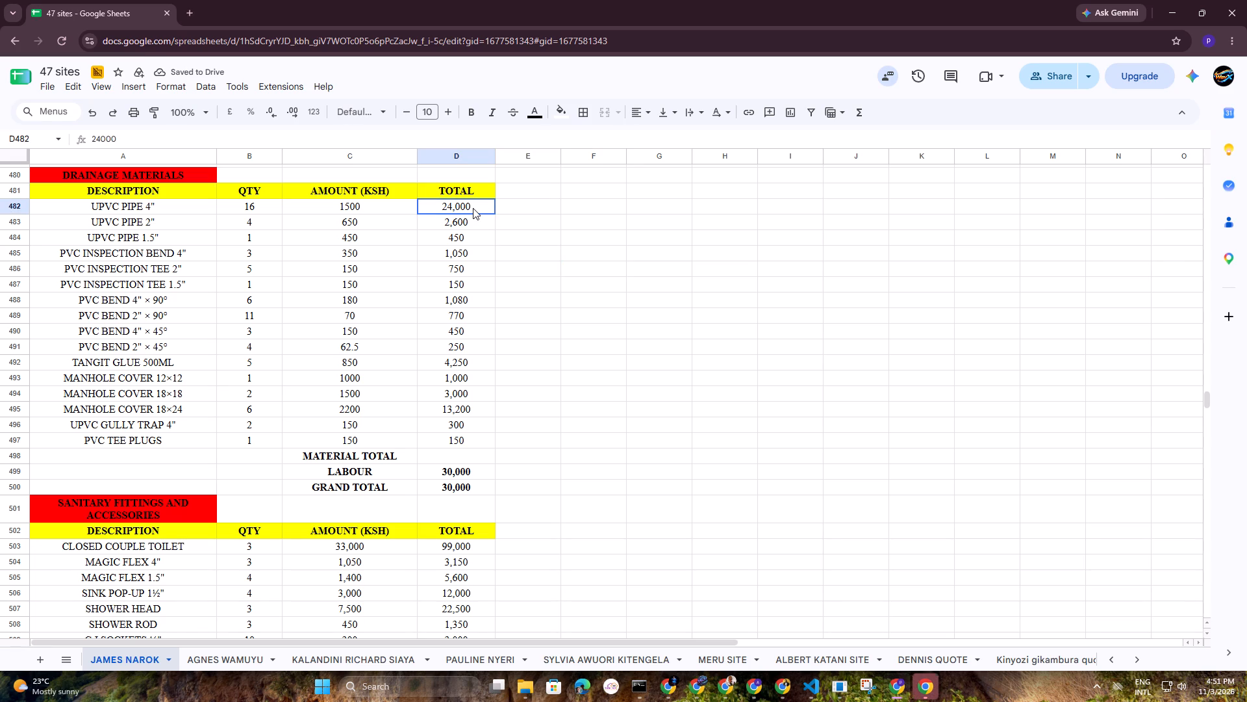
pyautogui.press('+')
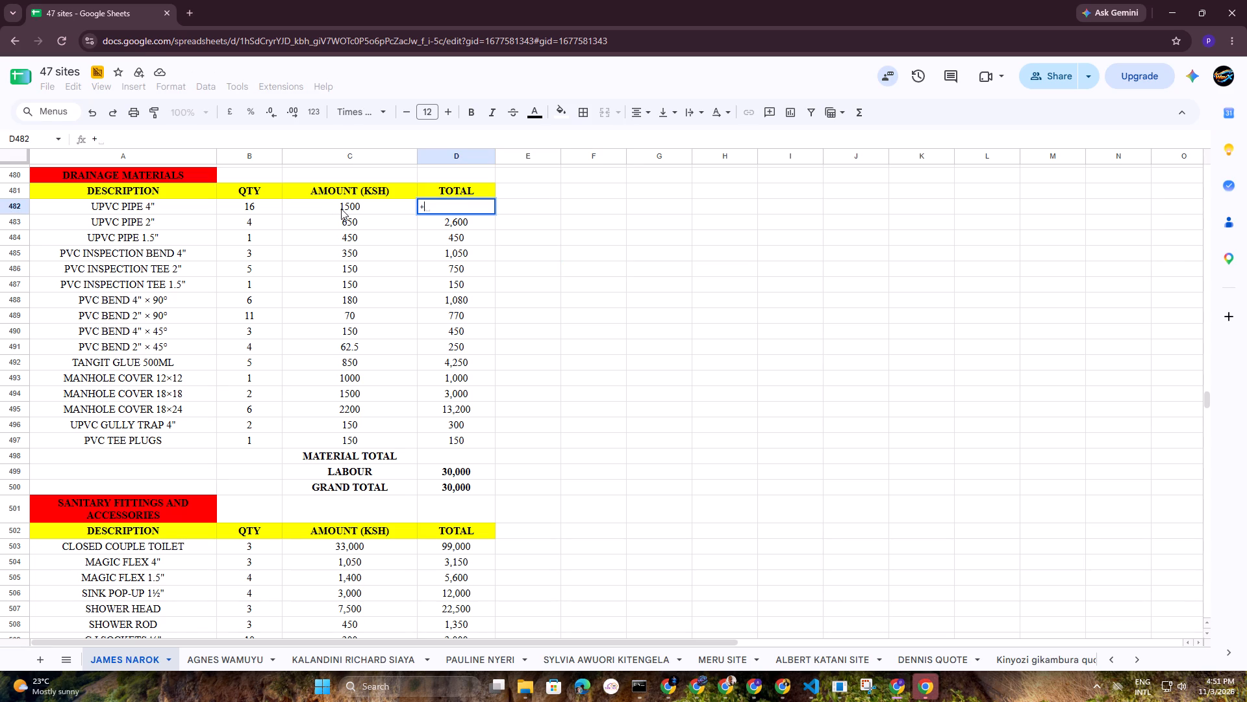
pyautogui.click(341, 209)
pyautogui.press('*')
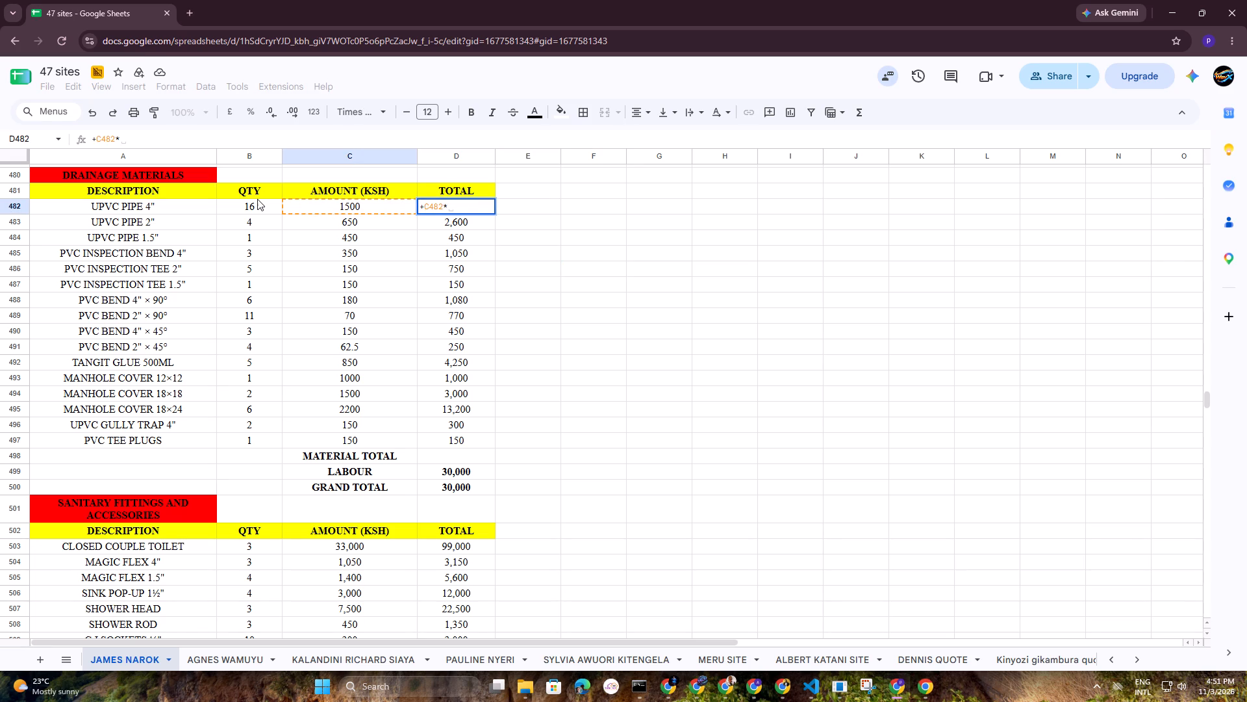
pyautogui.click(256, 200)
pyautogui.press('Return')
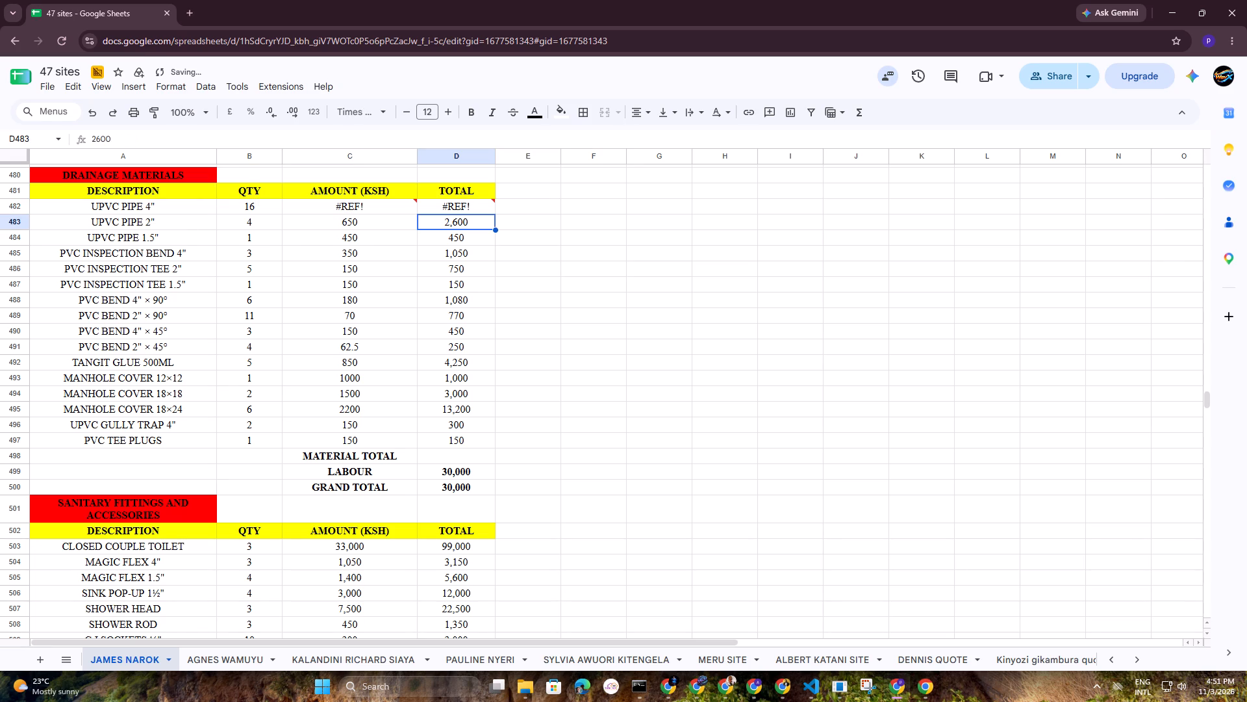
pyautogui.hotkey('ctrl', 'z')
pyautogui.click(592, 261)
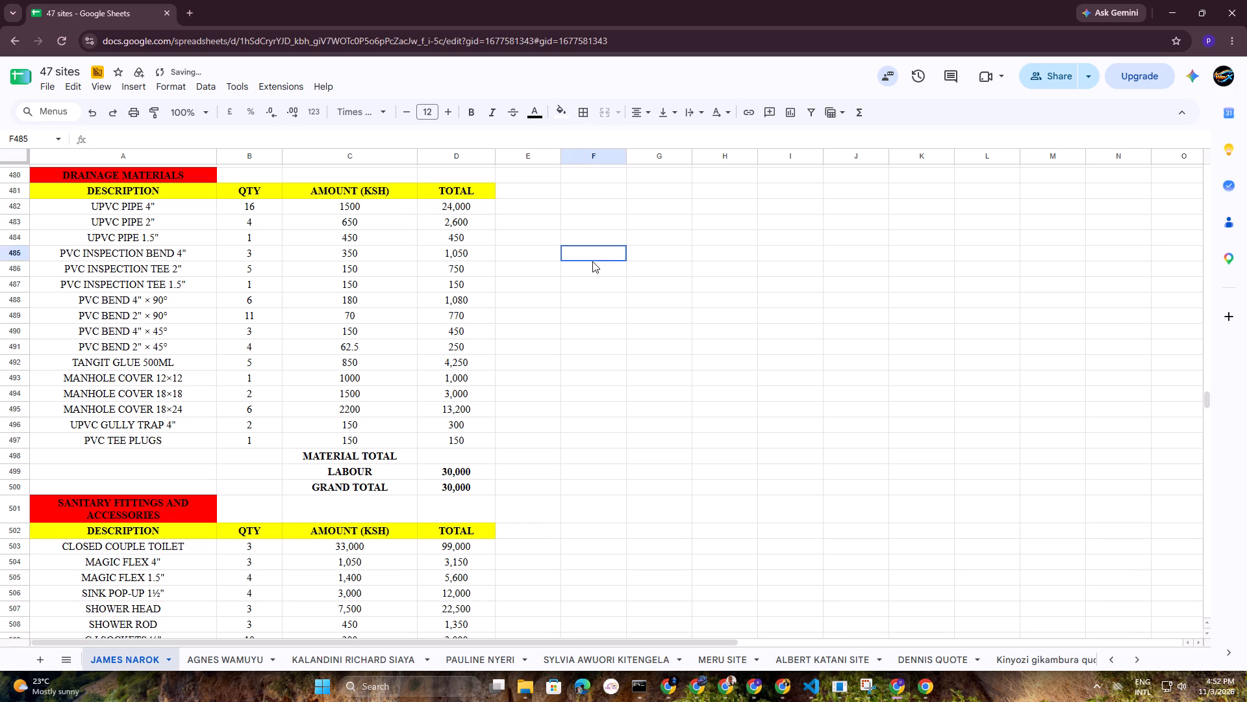
# Clear the unit amount formulas in C482:C497 of the drainage table.
pyautogui.moveTo(338, 205); pyautogui.dragTo(359, 422)
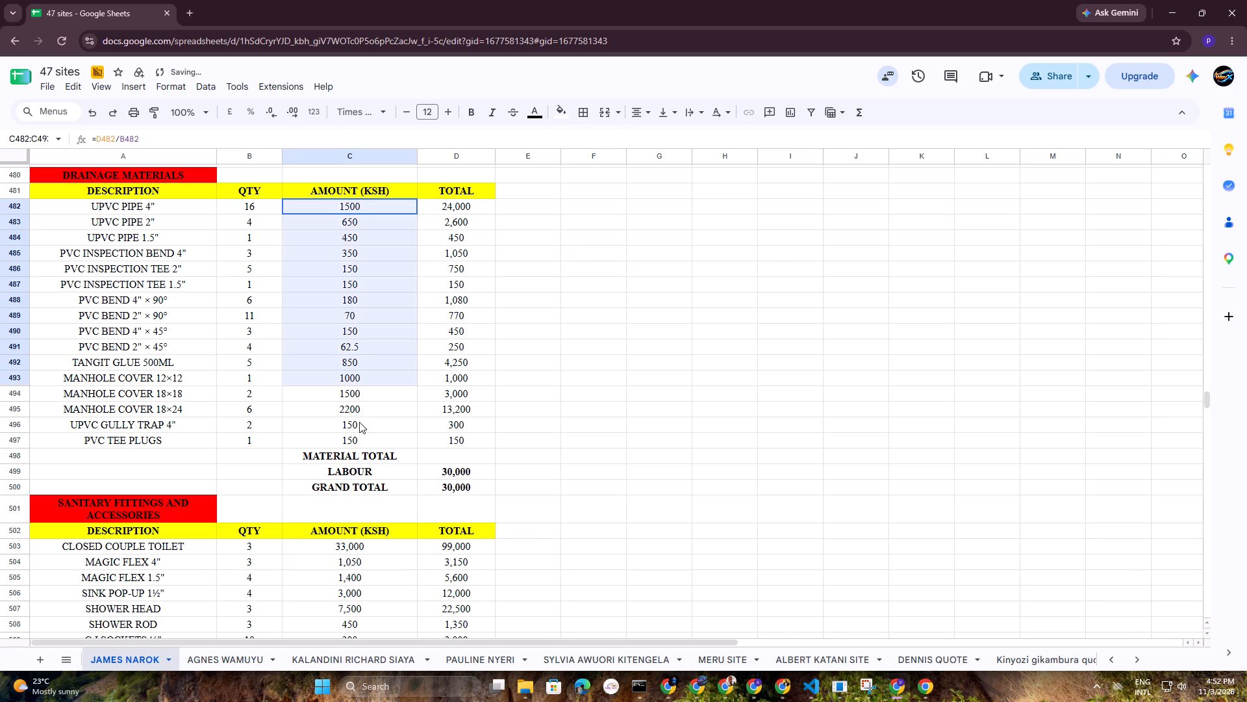
pyautogui.moveTo(359, 422); pyautogui.dragTo(359, 436)
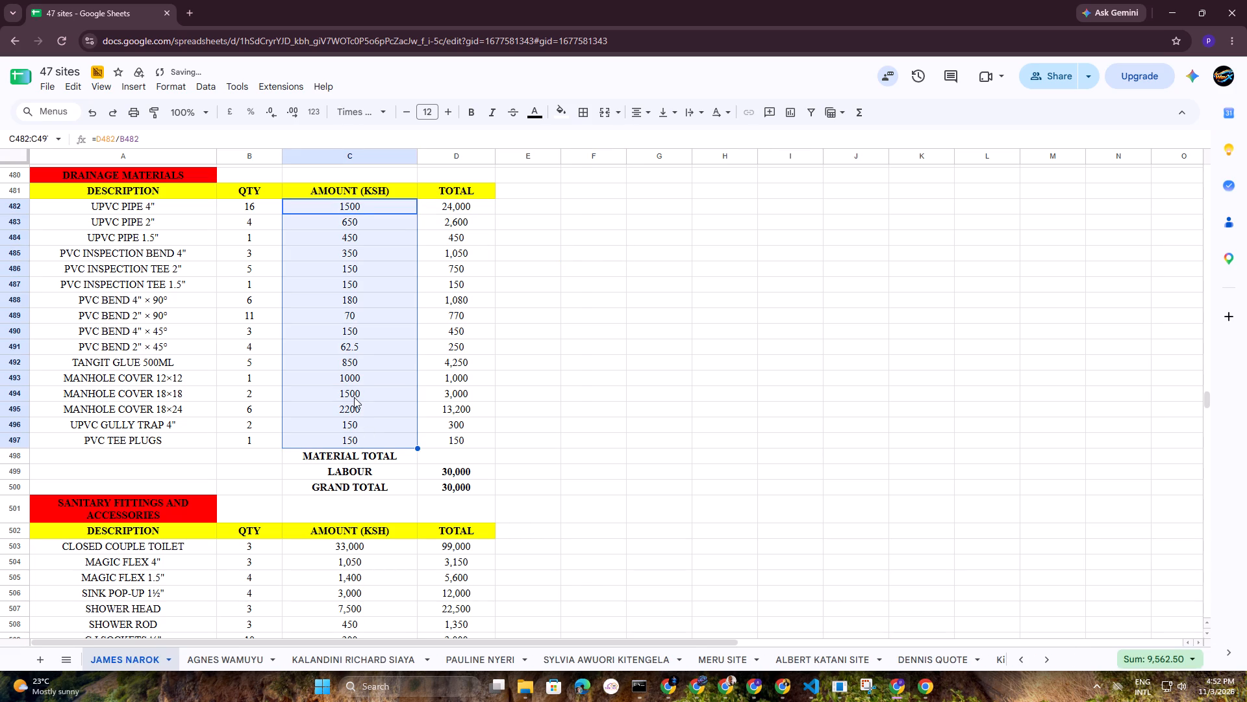
pyautogui.press('Delete')
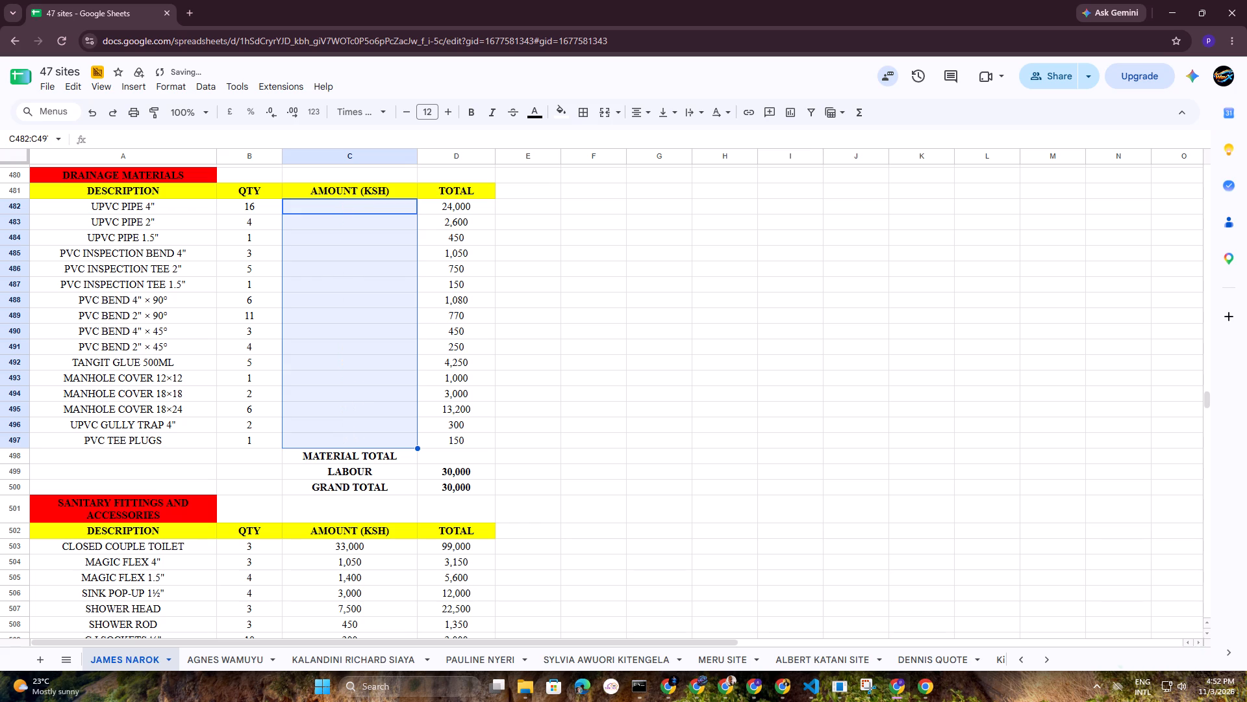
pyautogui.click(798, 417)
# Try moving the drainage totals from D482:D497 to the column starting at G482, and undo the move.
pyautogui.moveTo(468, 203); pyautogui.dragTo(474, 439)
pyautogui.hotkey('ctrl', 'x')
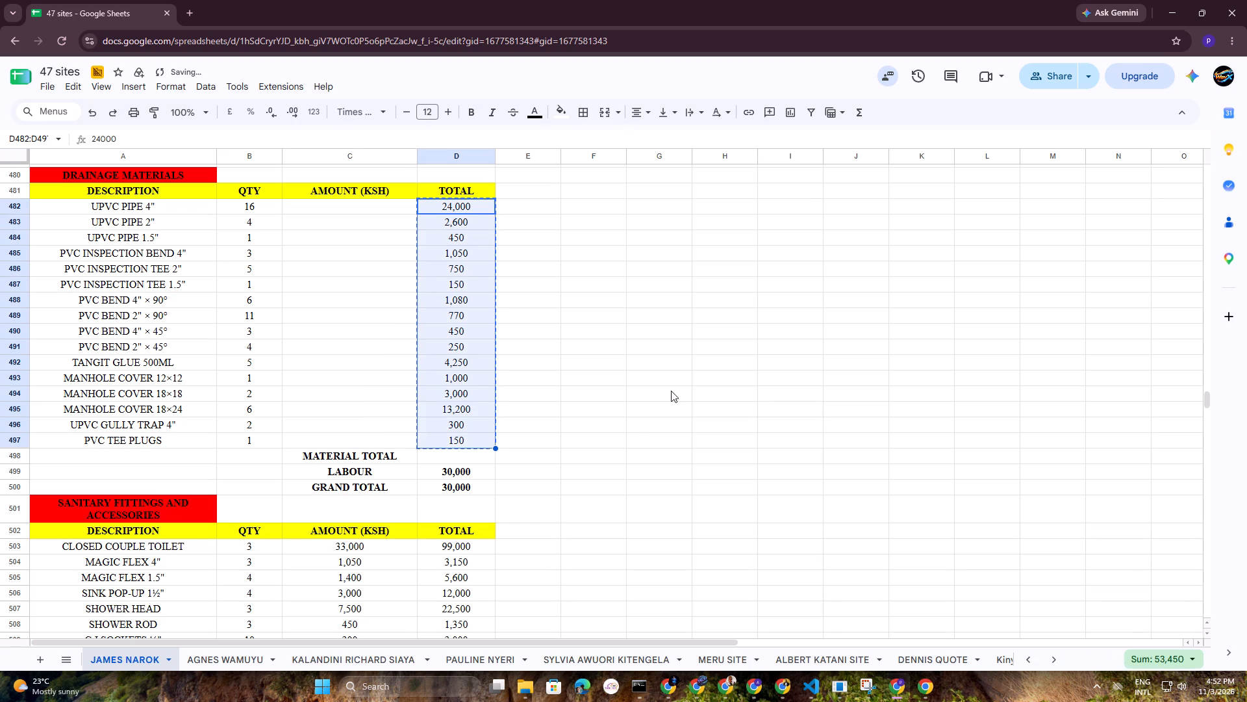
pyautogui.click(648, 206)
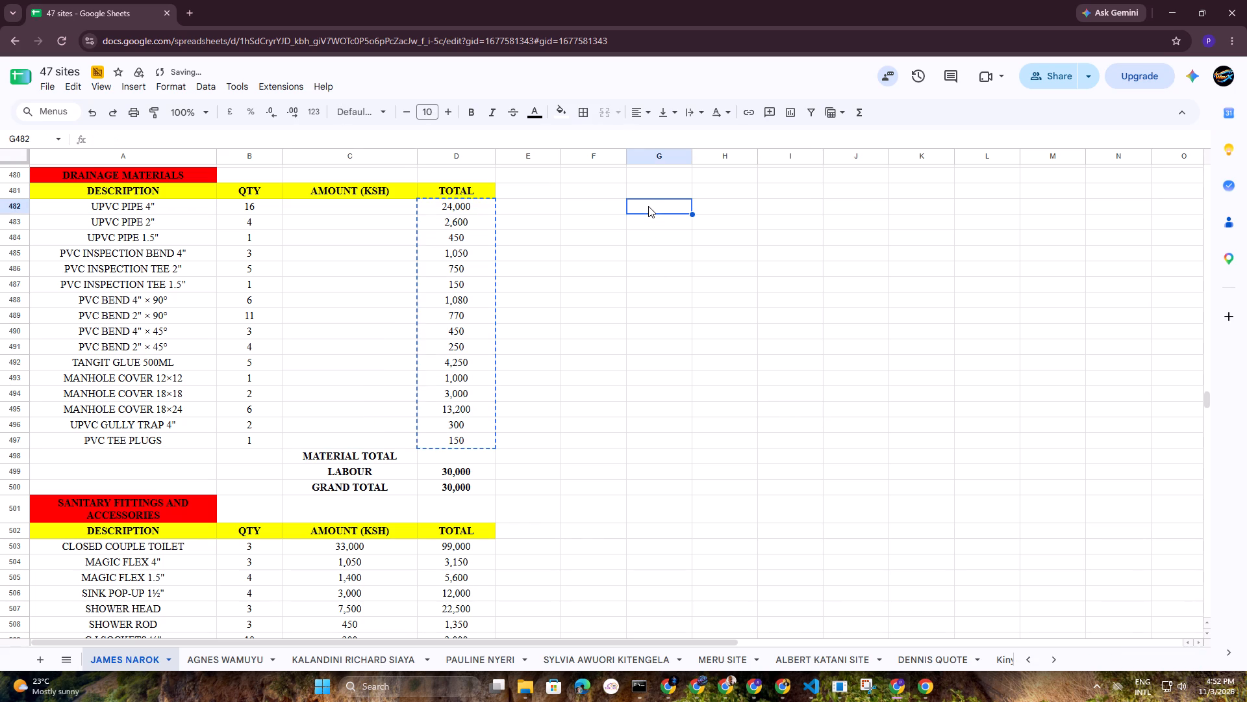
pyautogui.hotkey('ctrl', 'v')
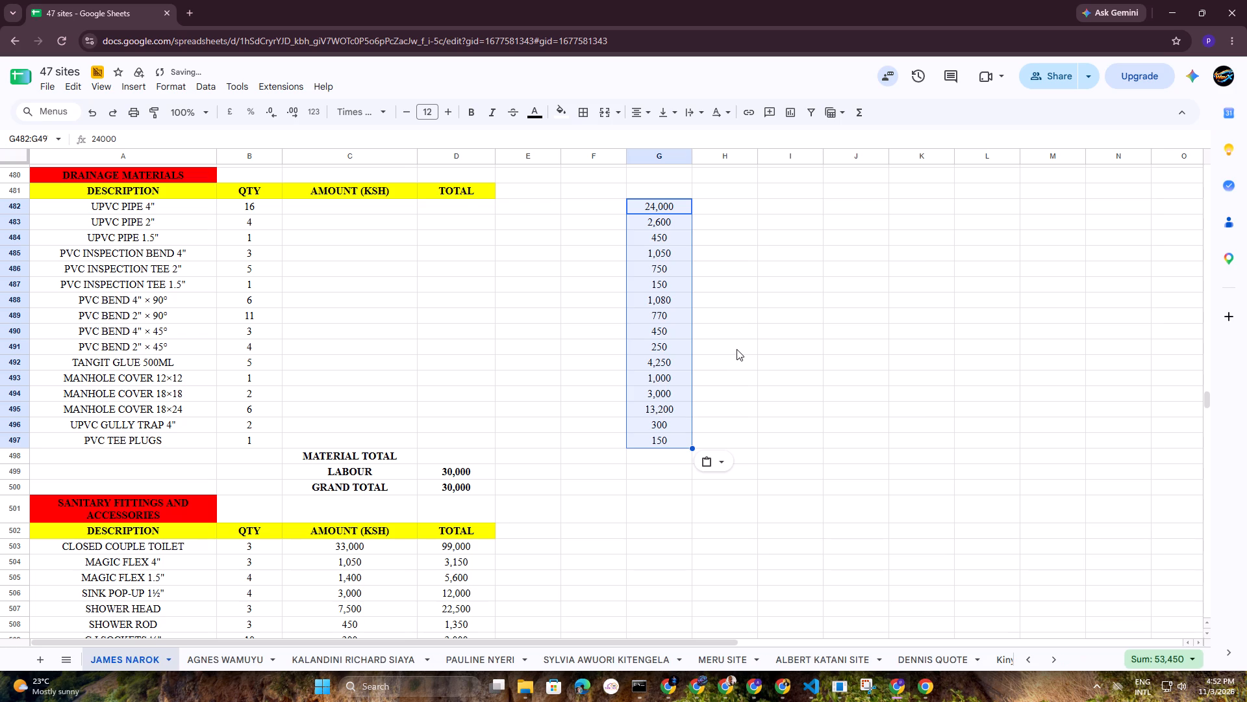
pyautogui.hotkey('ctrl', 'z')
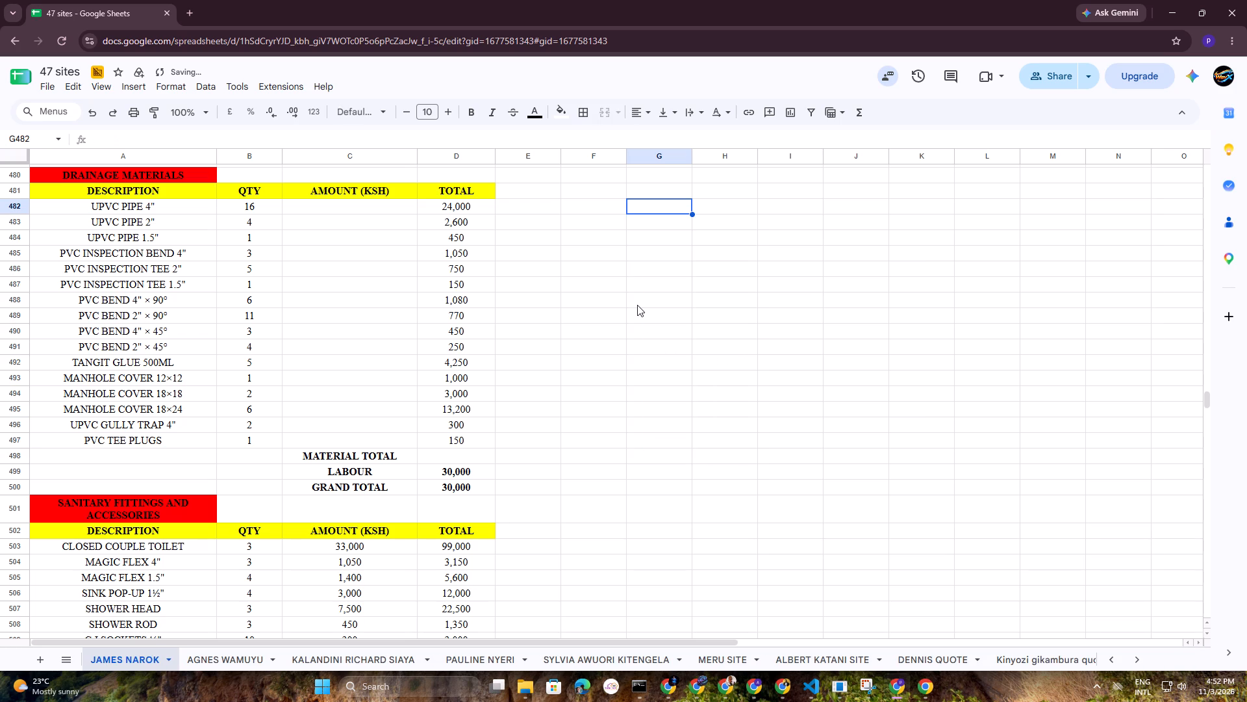
# Compute the drainage unit prices outside the table by entering +D482/B482 in F482 and filling the formula down to F497.
pyautogui.click(585, 211)
pyautogui.press('+')
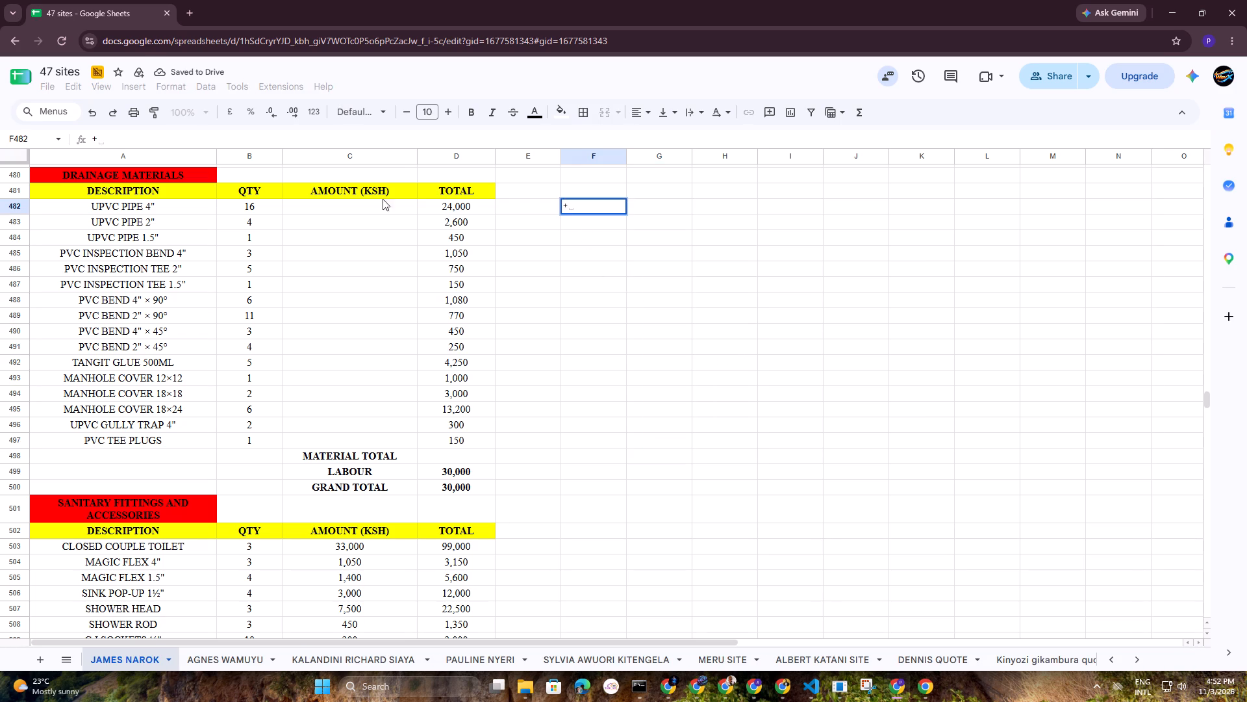
pyautogui.click(455, 204)
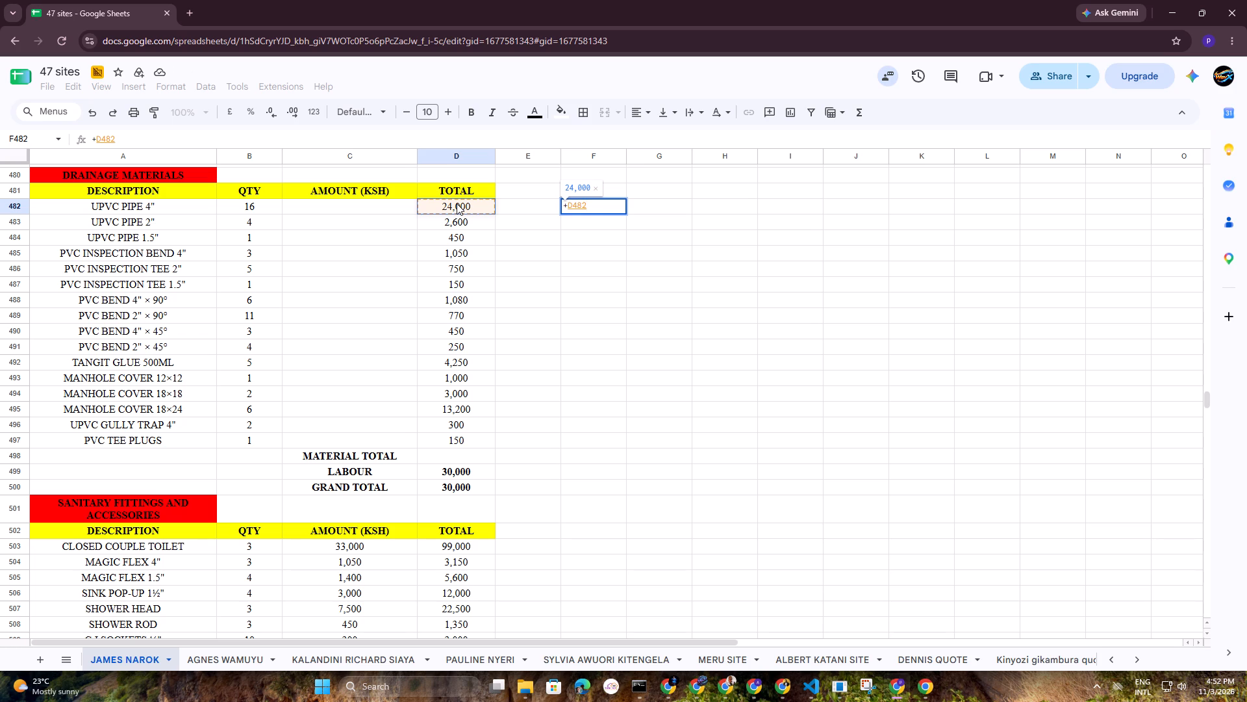
pyautogui.press('/')
pyautogui.click(247, 200)
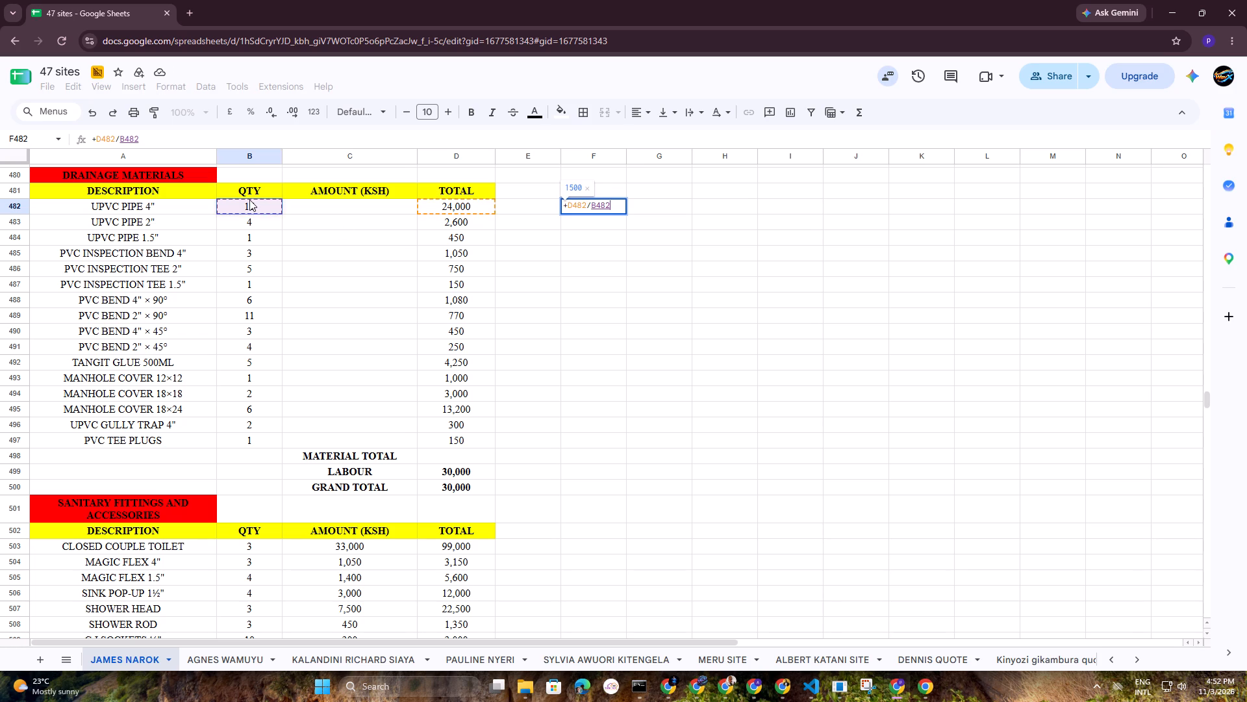
pyautogui.press('Return')
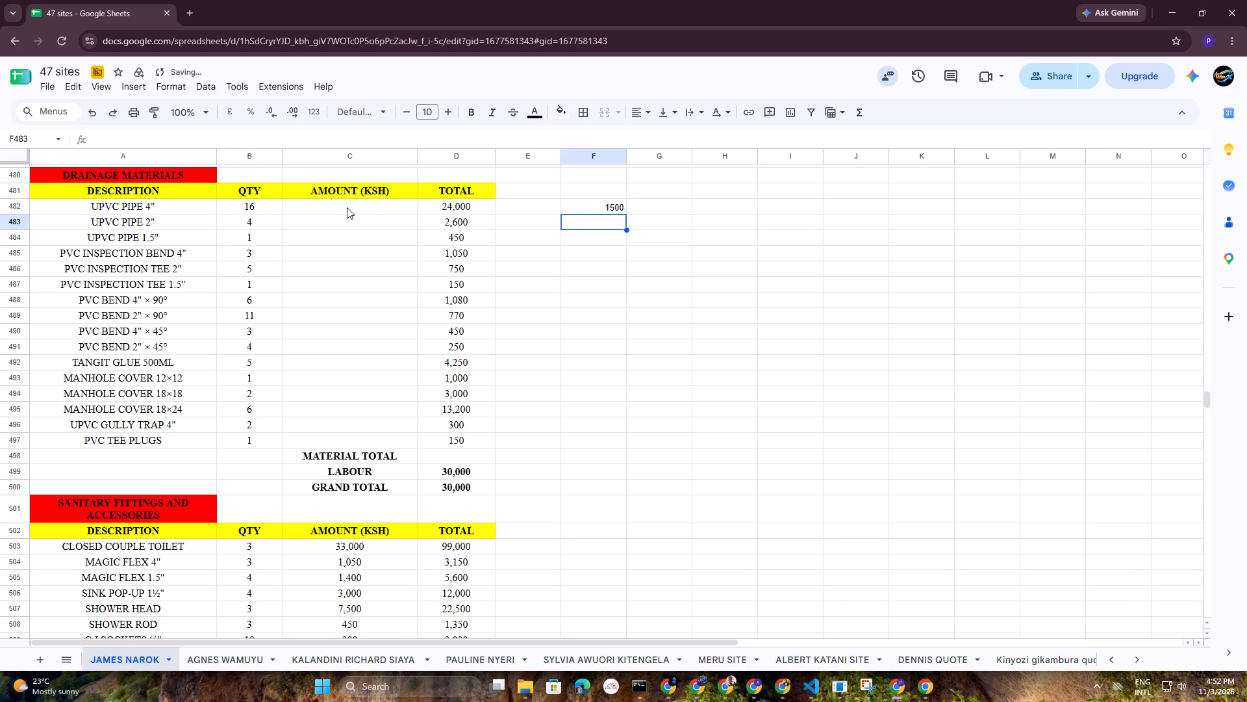
pyautogui.click(587, 215)
pyautogui.click(613, 215)
pyautogui.click(618, 213)
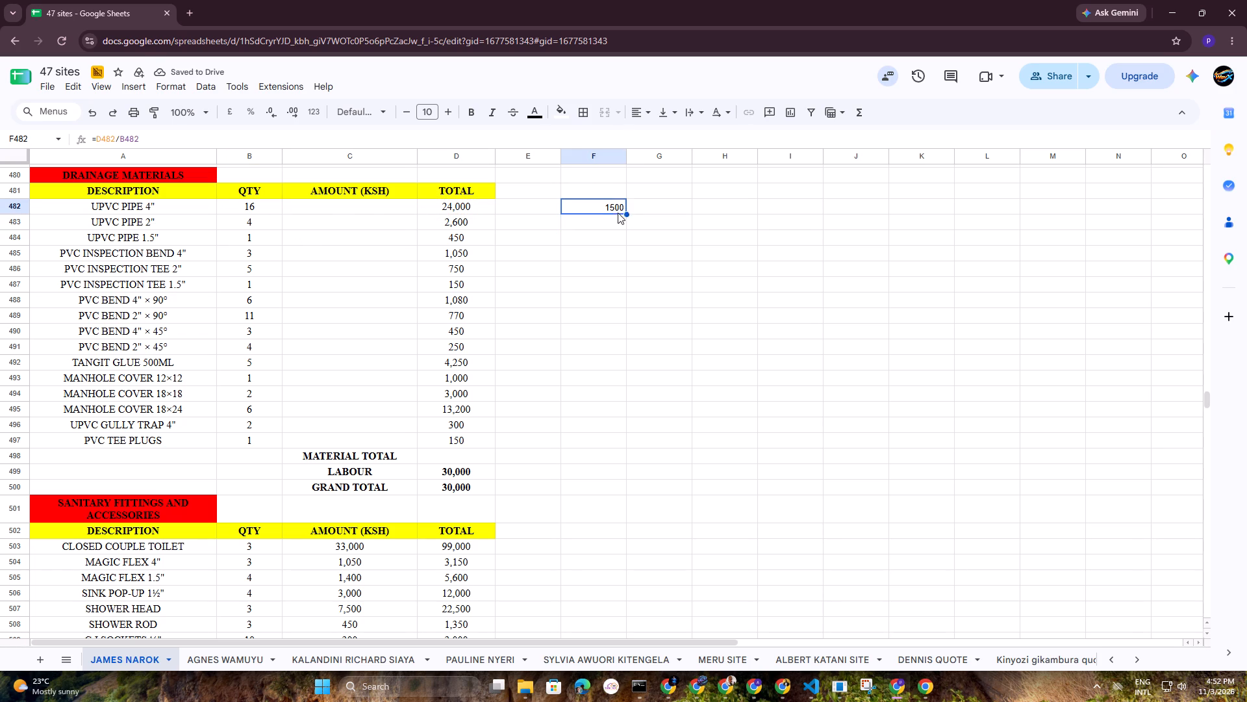
pyautogui.moveTo(626, 213); pyautogui.dragTo(605, 432)
pyautogui.moveTo(605, 432); pyautogui.dragTo(603, 439)
pyautogui.click(705, 394)
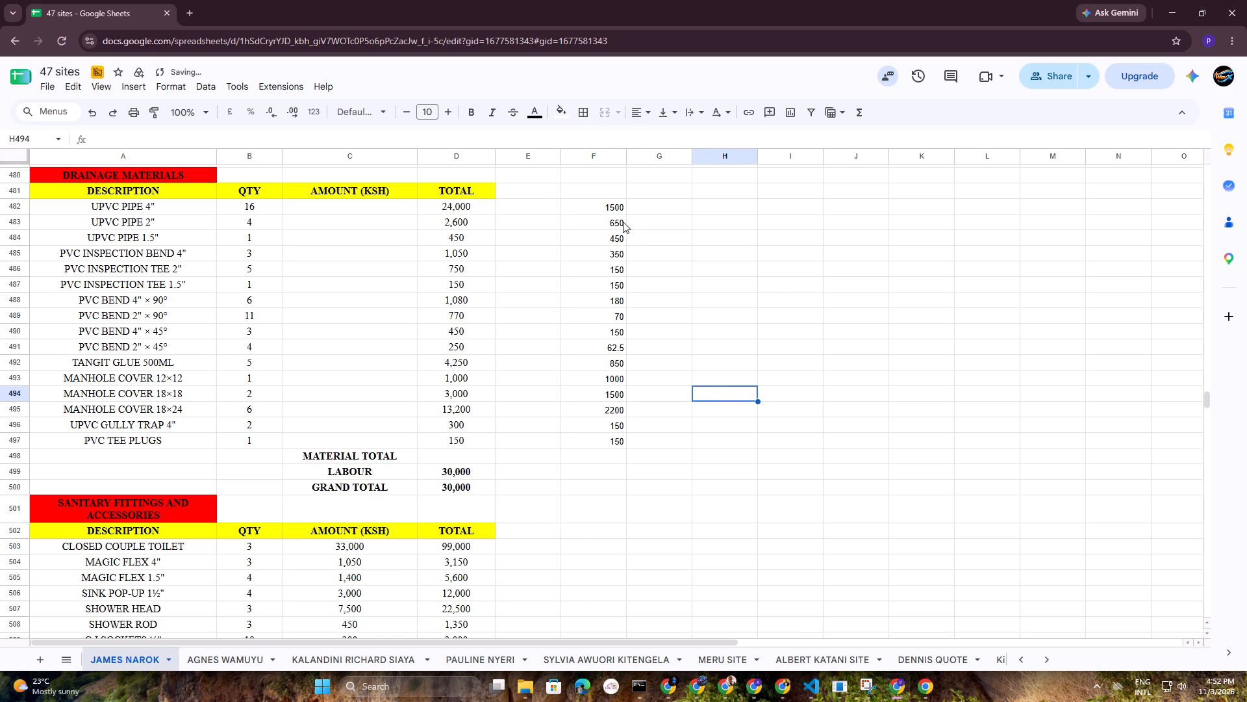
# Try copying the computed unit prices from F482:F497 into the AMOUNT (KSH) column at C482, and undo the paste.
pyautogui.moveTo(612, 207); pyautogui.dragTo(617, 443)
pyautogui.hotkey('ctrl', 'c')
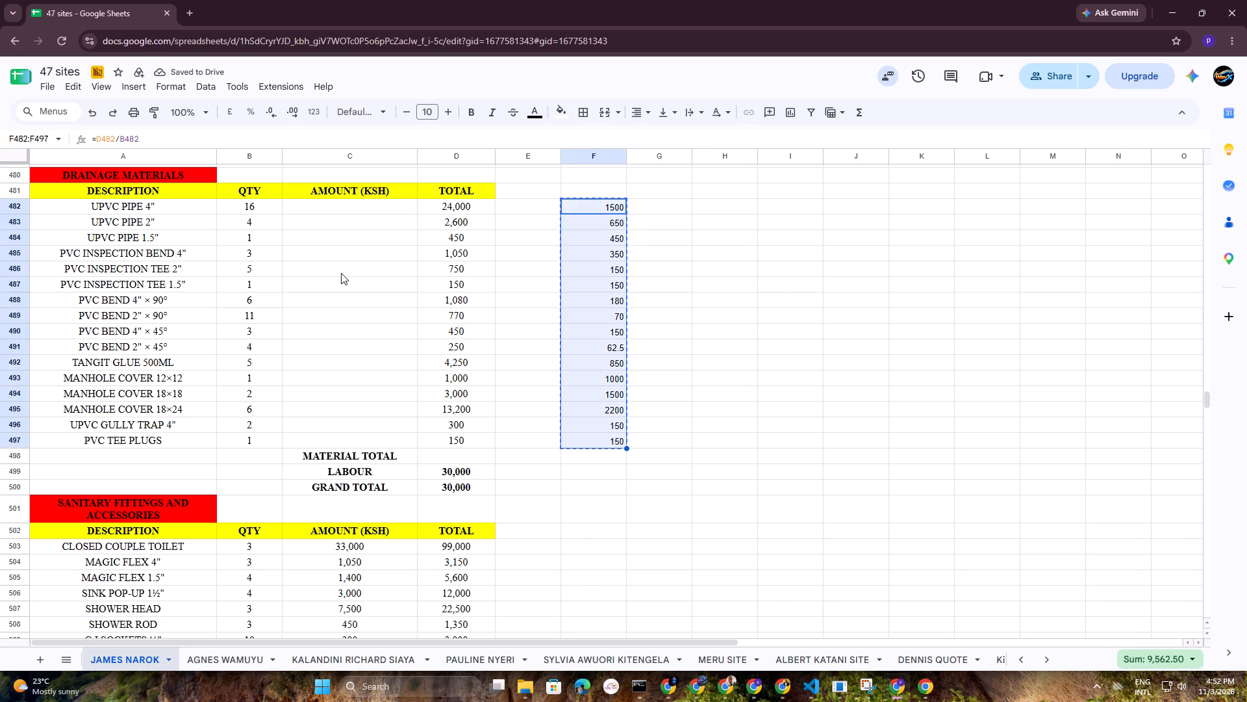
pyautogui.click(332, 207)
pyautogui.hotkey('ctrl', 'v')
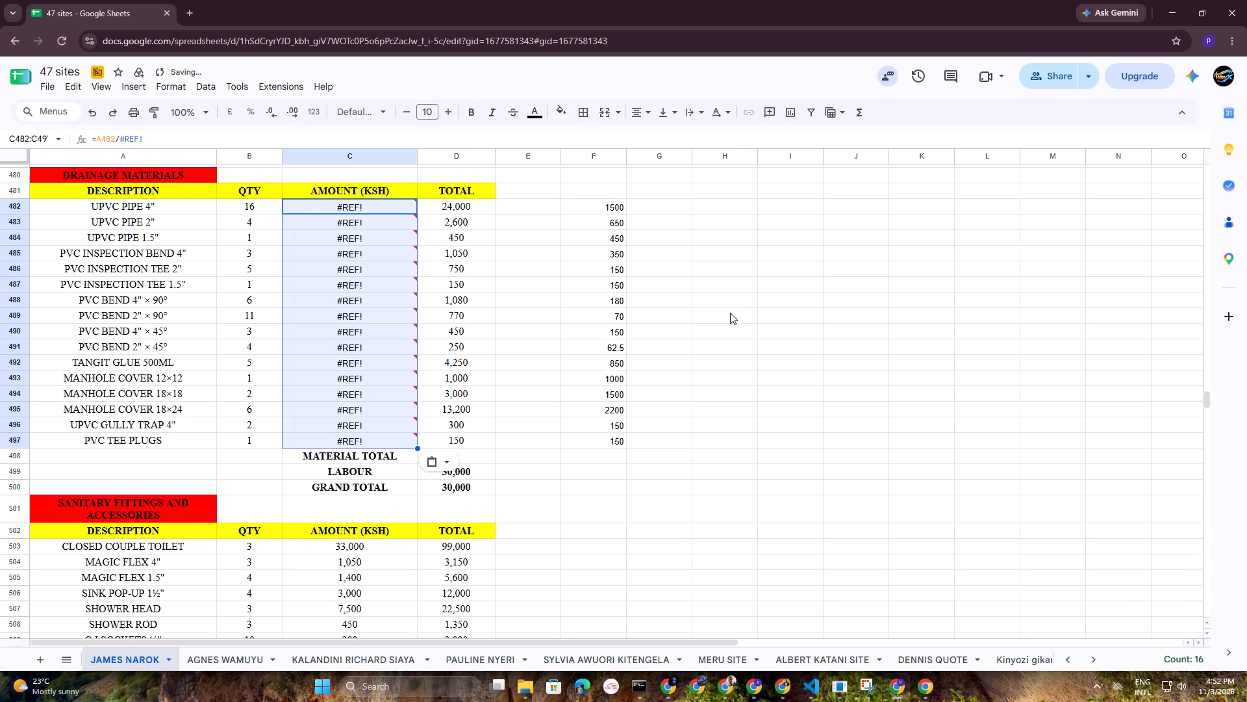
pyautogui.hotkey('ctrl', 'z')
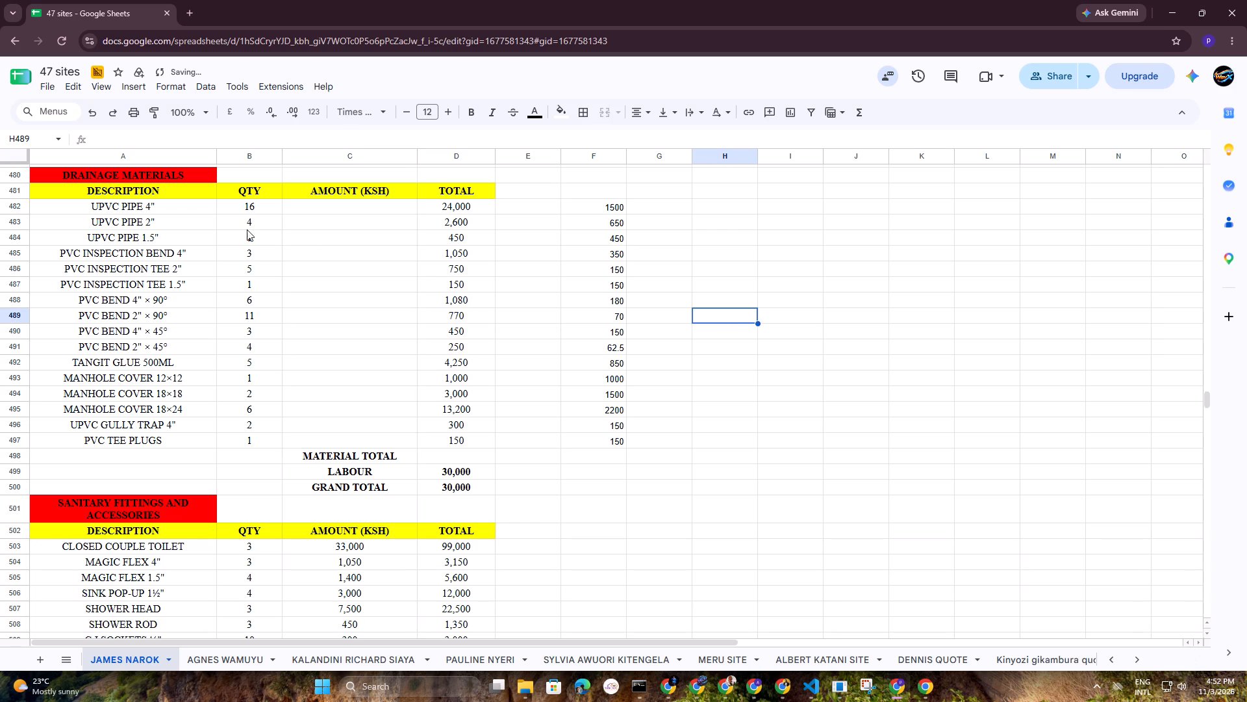
# Enter the UPVC pipe unit amounts as plain values in C482:C484: 1500, 650 and 450.
pyautogui.click(325, 211)
pyautogui.press('1')
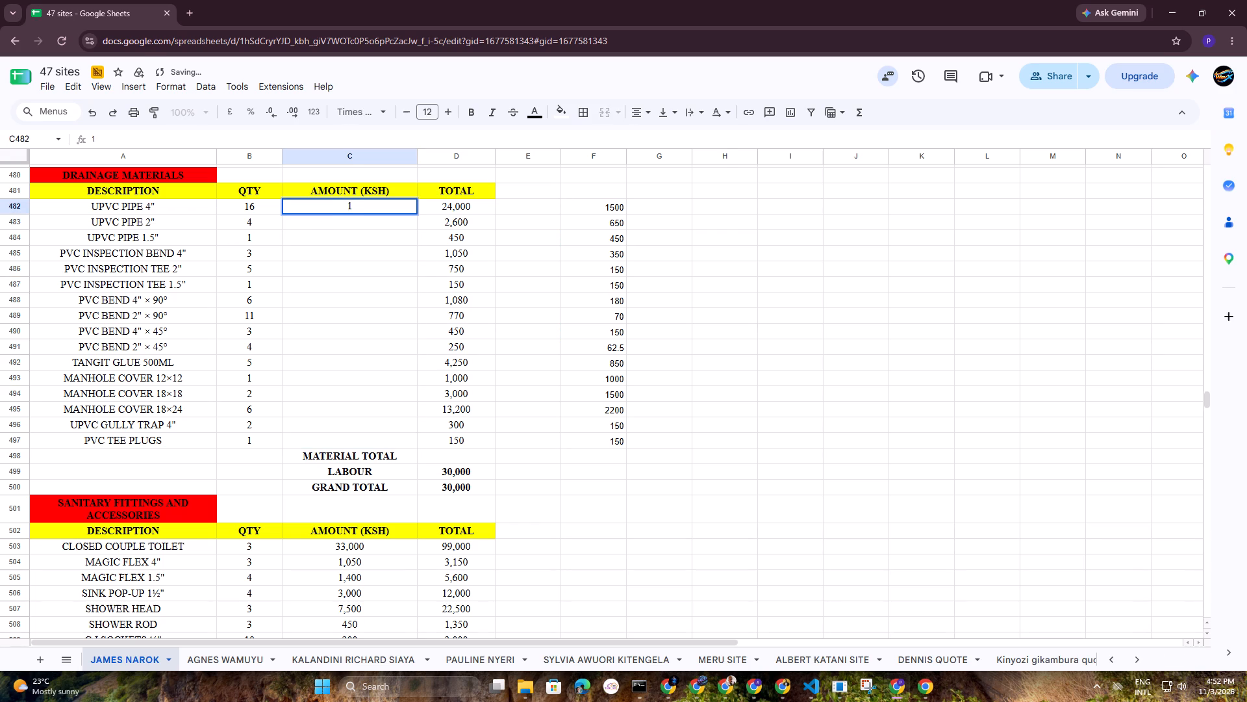
pyautogui.write('500')
pyautogui.press('Return')
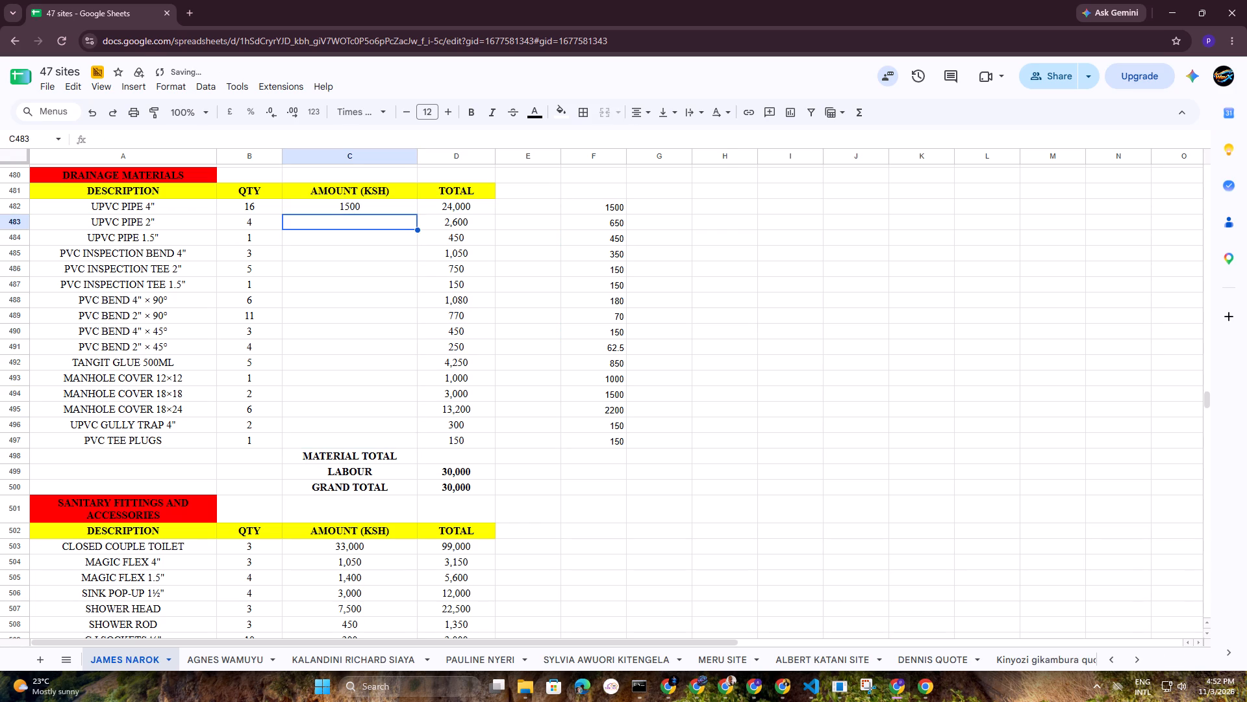
pyautogui.write('650')
pyautogui.press('Return')
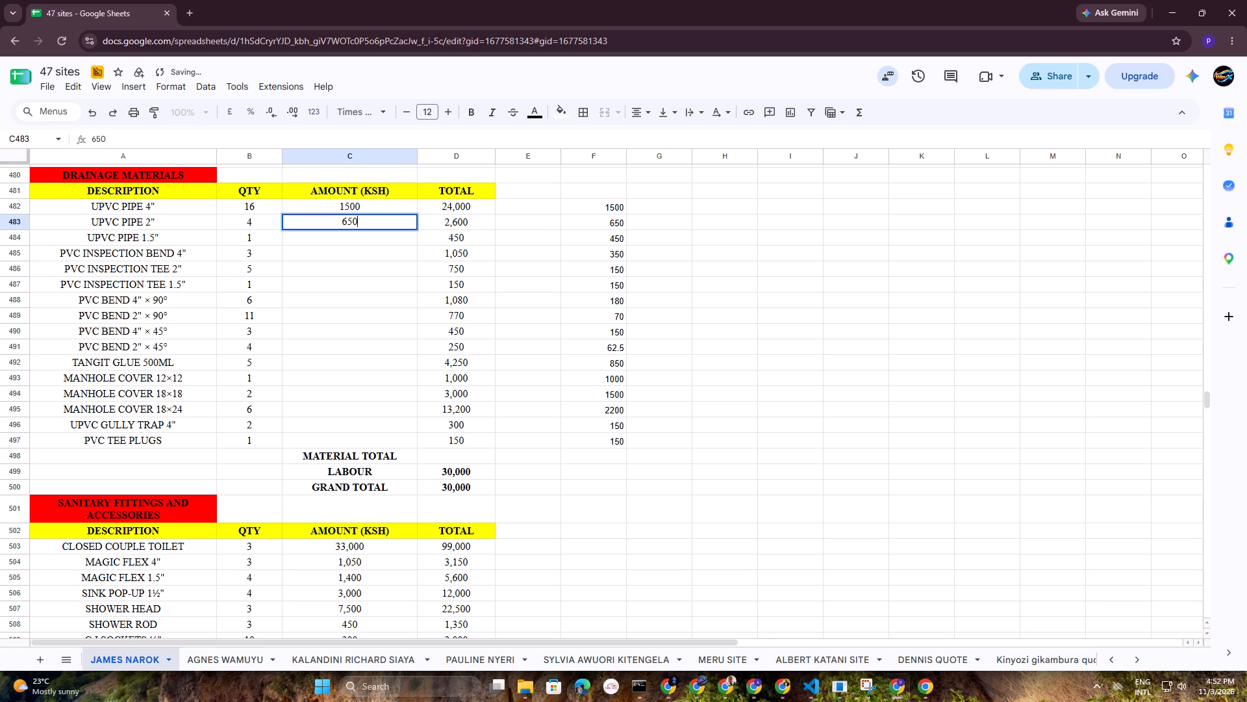
pyautogui.write('450')
pyautogui.press('Return')
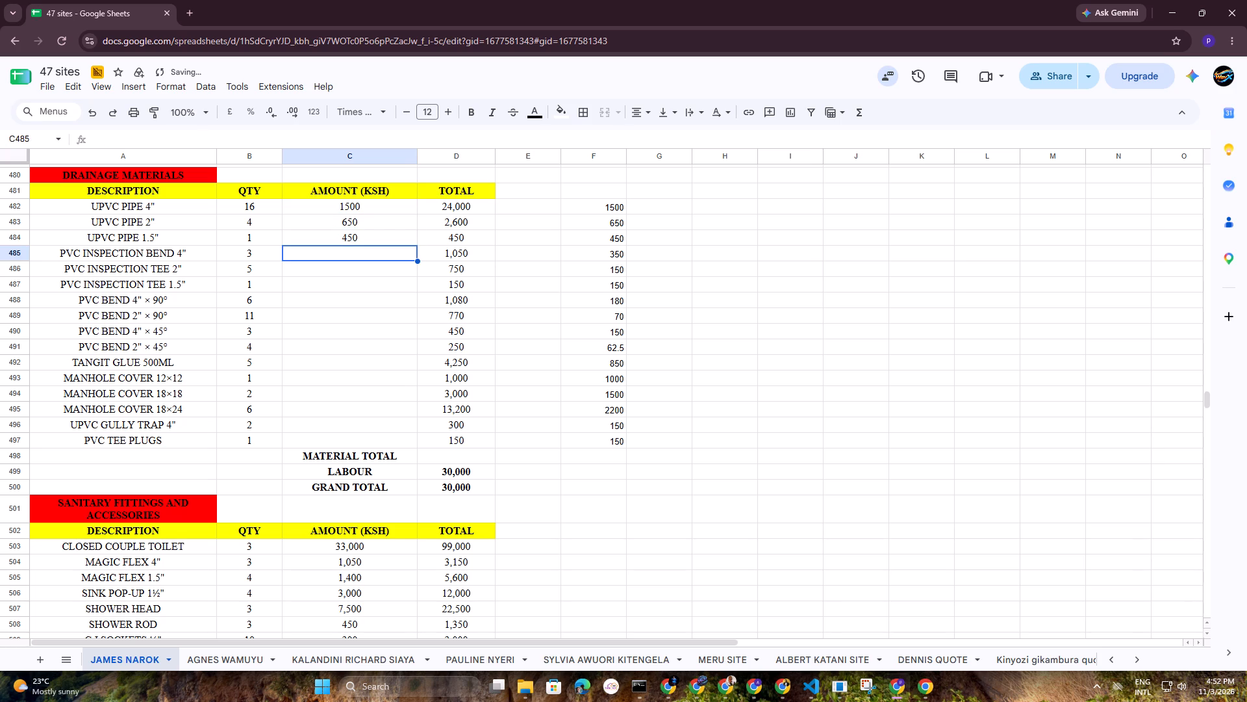
# Enter the PVC inspection fittings' unit amounts in C485:C487: 350 for the bend, 150 for each tee.
pyautogui.write('350')
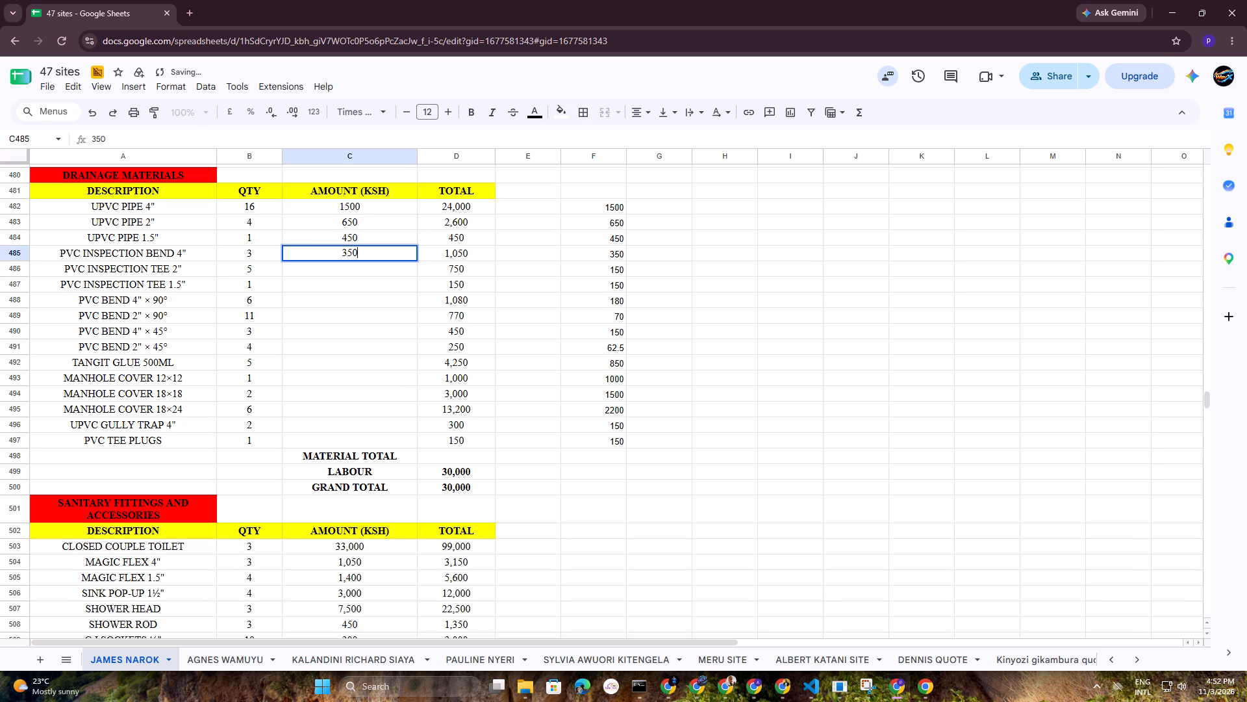
pyautogui.press('Return')
pyautogui.write('150')
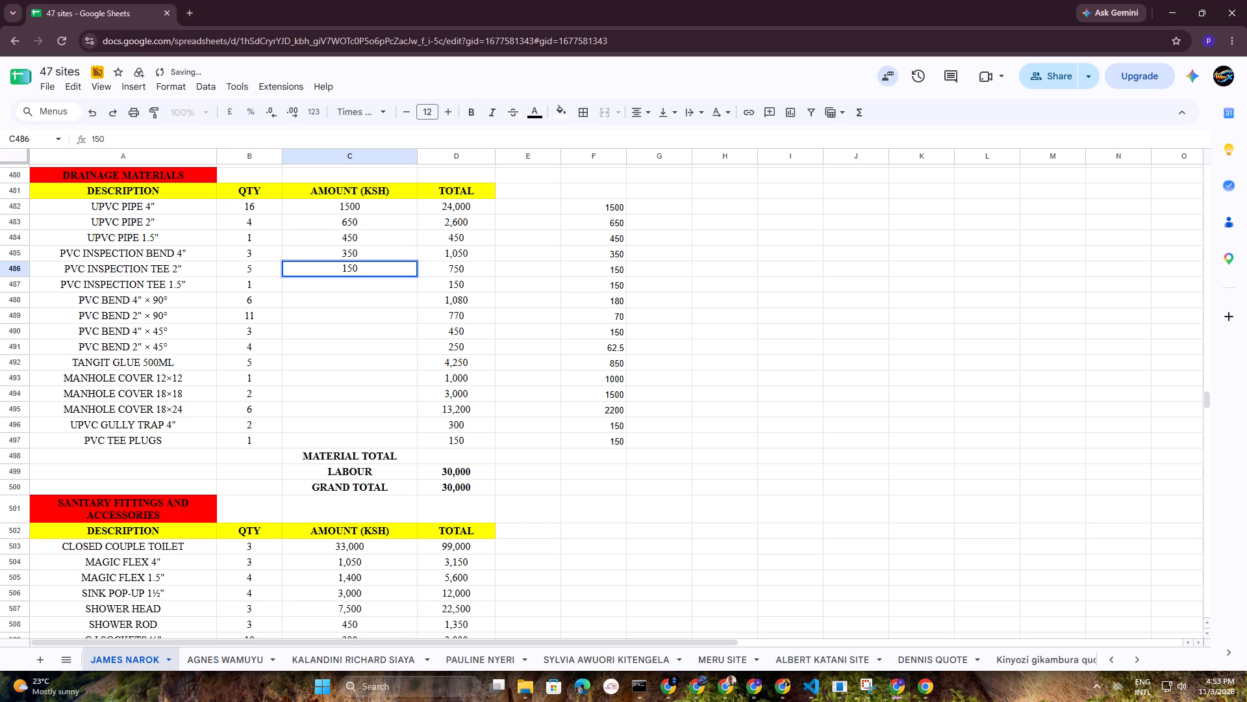
pyautogui.press('Return')
pyautogui.write('150')
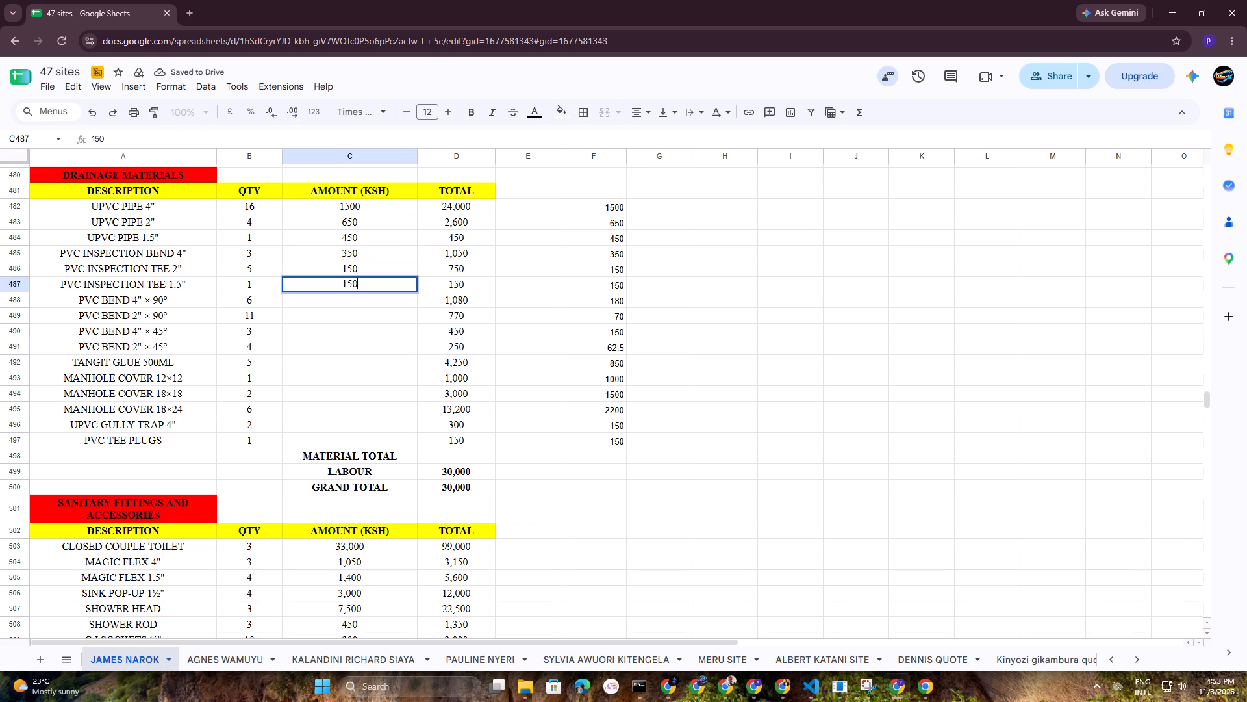
pyautogui.press('Return')
# Enter the PVC bend unit amounts in C488:C491: 180, 70, 150 and 62.5.
pyautogui.write('180')
pyautogui.press('Return')
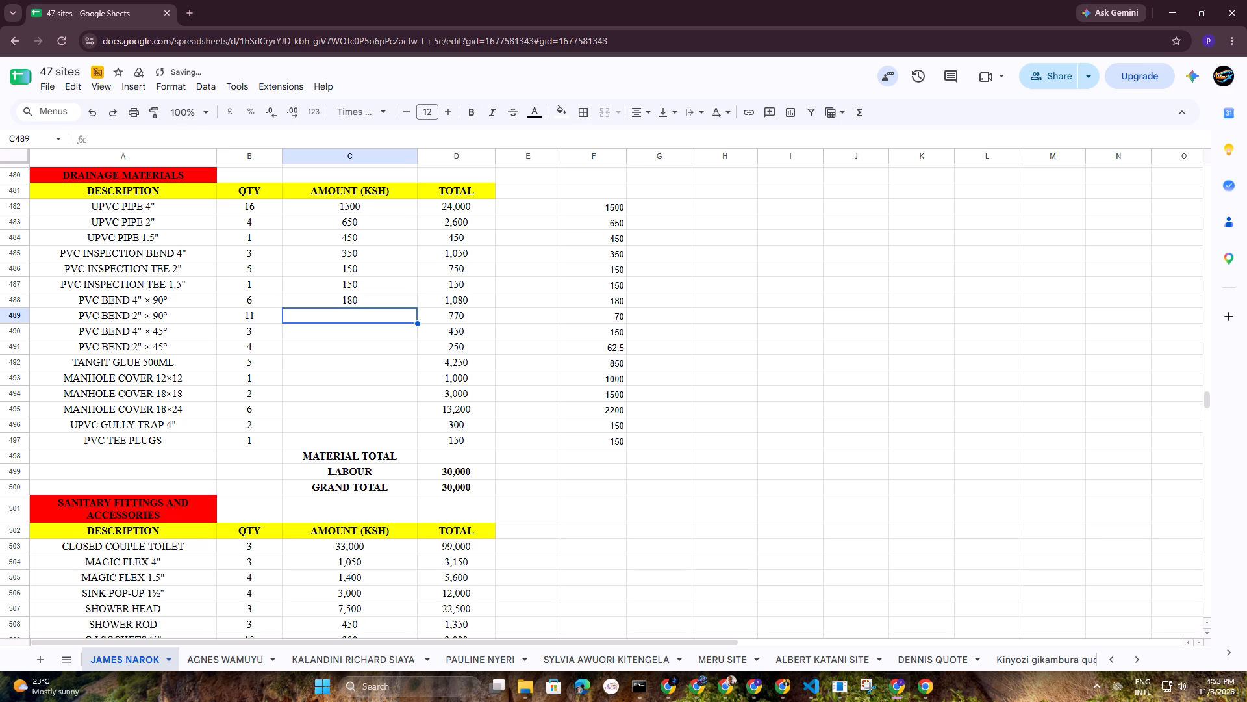
pyautogui.write('70')
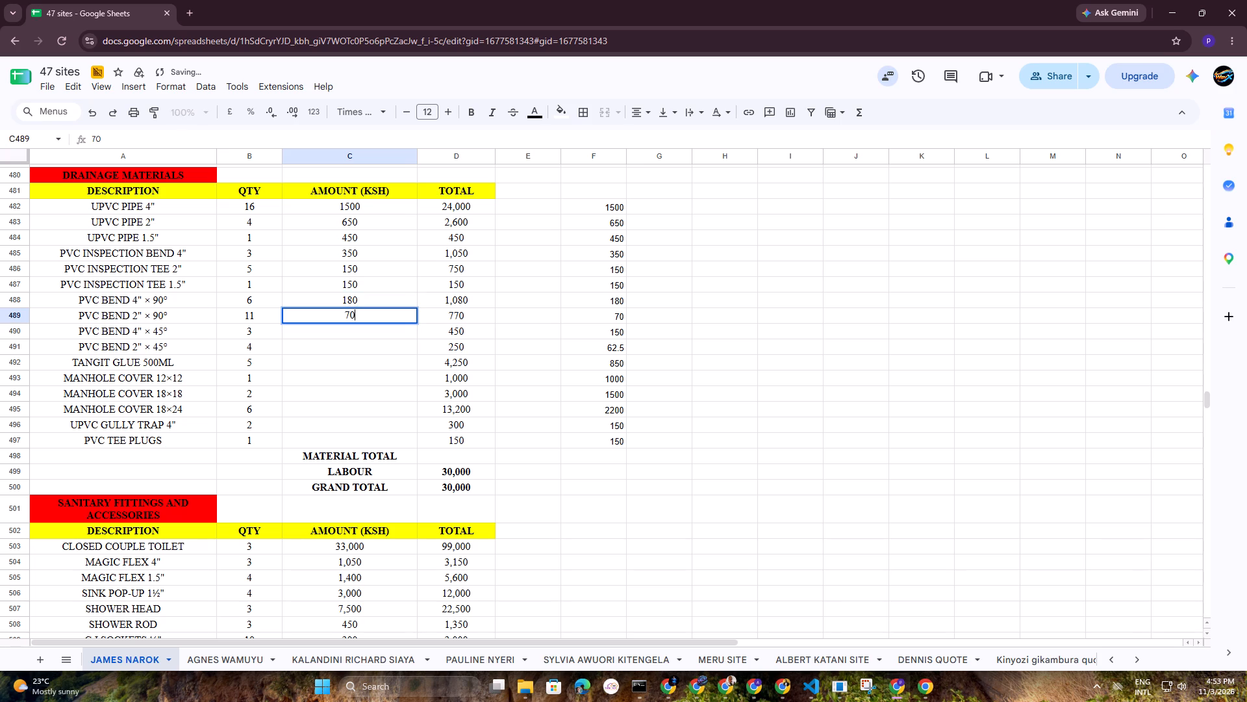
pyautogui.press('Return')
pyautogui.write('150')
pyautogui.press('Return')
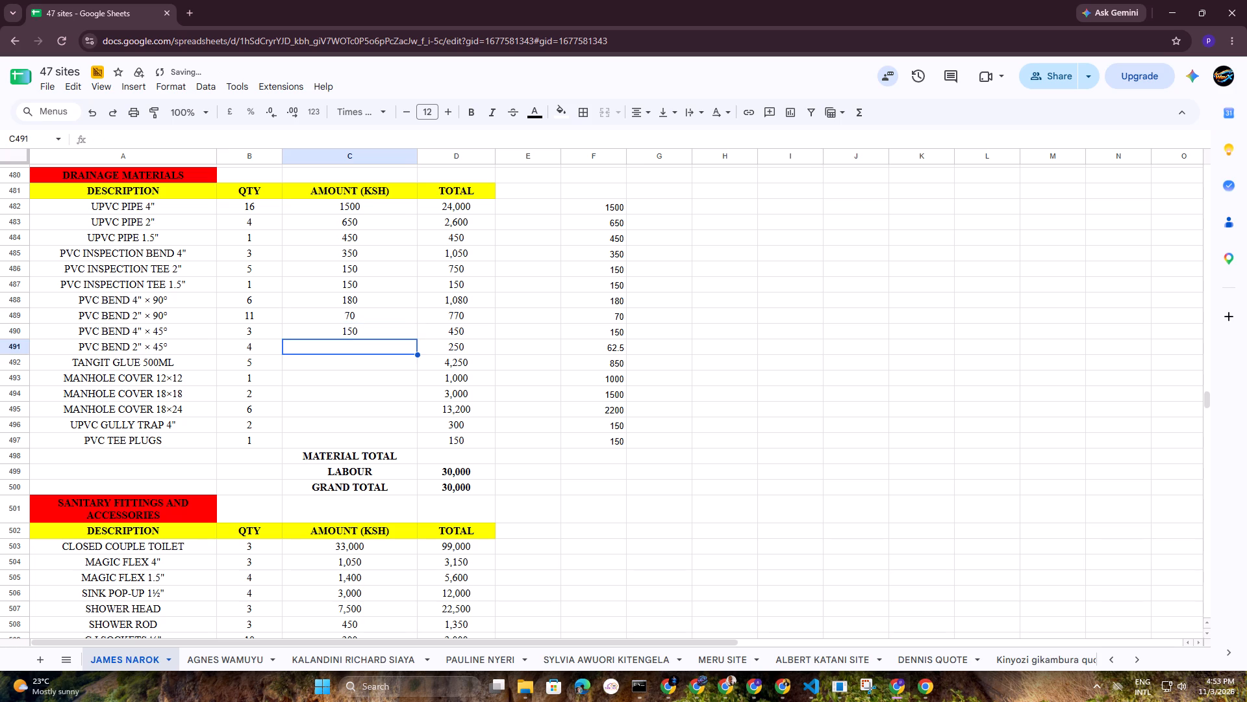
pyautogui.write('62.5')
pyautogui.press('Return')
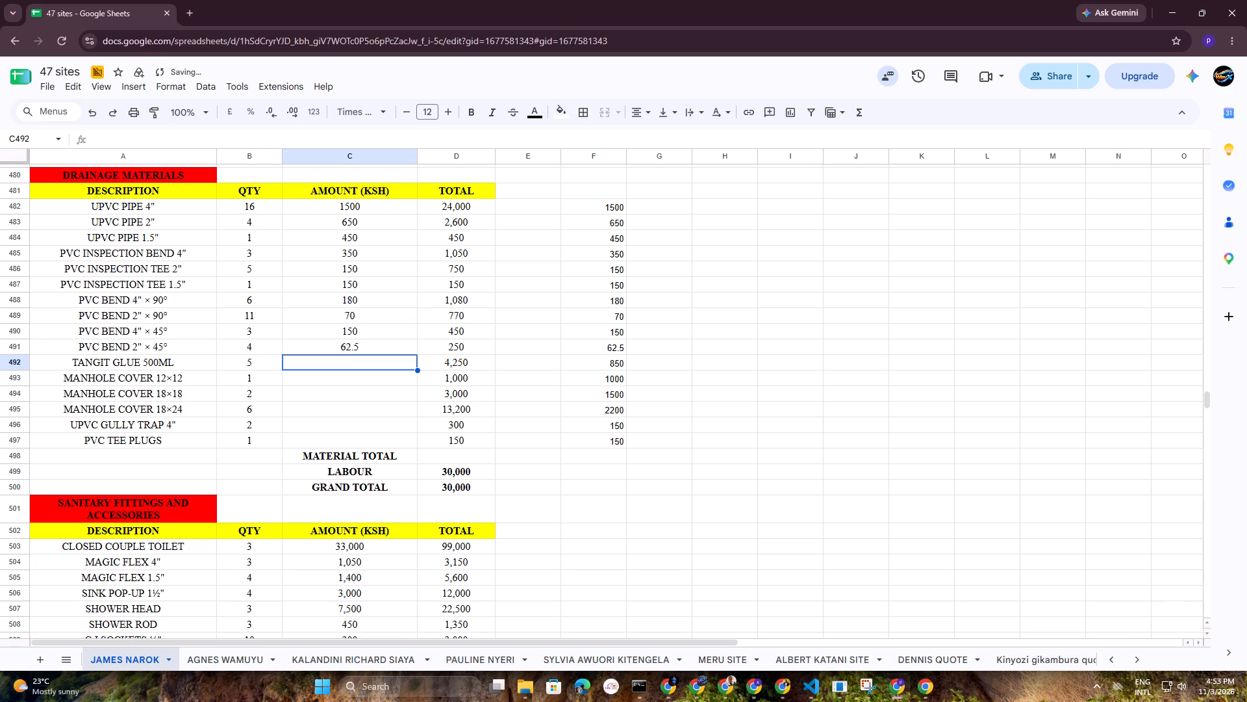
# Enter the unit amounts in C492:C495: 850 for Tangit glue, then 1000, 1500 and 2200 for the three manhole covers.
pyautogui.write('850')
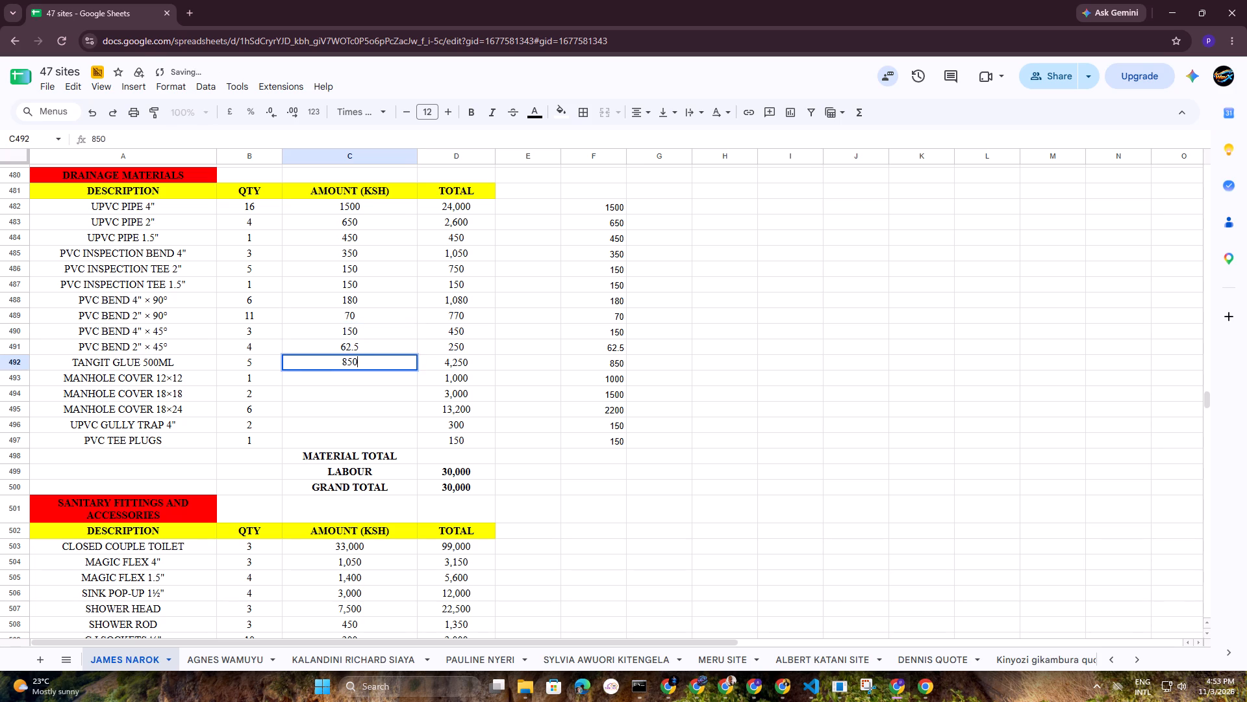
pyautogui.press('Return')
pyautogui.write('1-00')
pyautogui.press('BackSpace')
pyautogui.press('BackSpace')
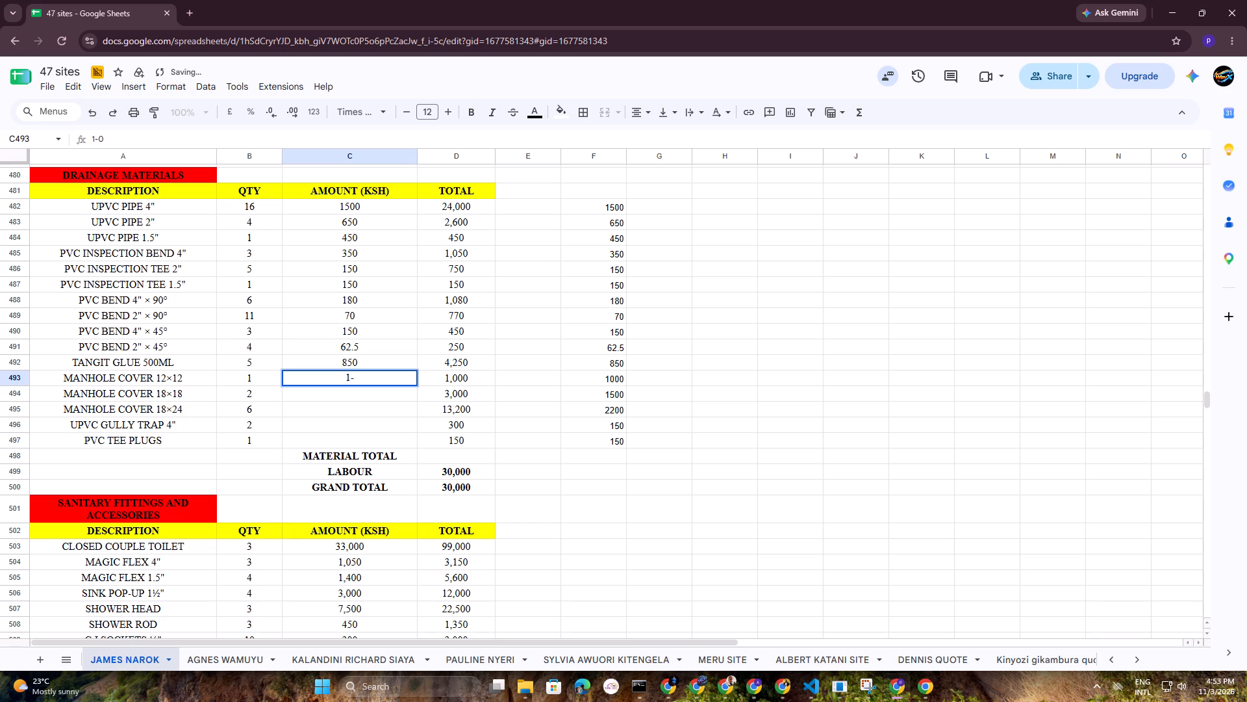
pyautogui.press('BackSpace')
pyautogui.write('000')
pyautogui.press('Return')
pyautogui.write('1500')
pyautogui.press('Return')
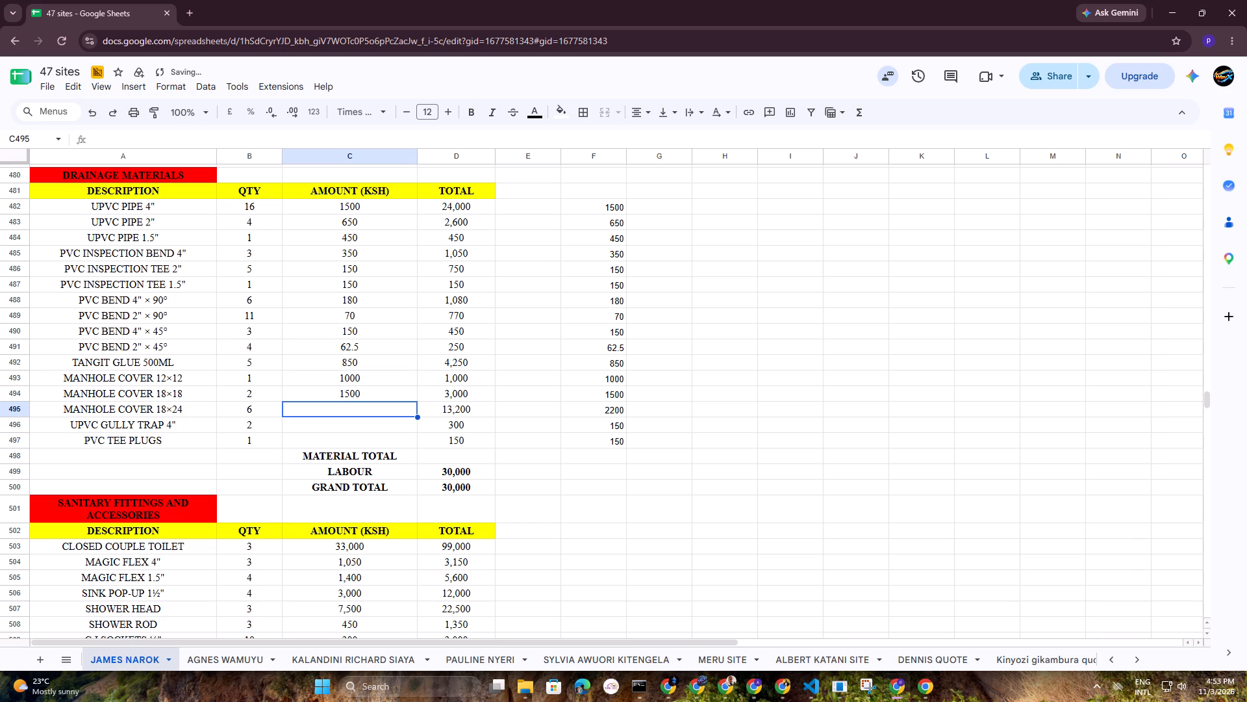
pyautogui.write('2200')
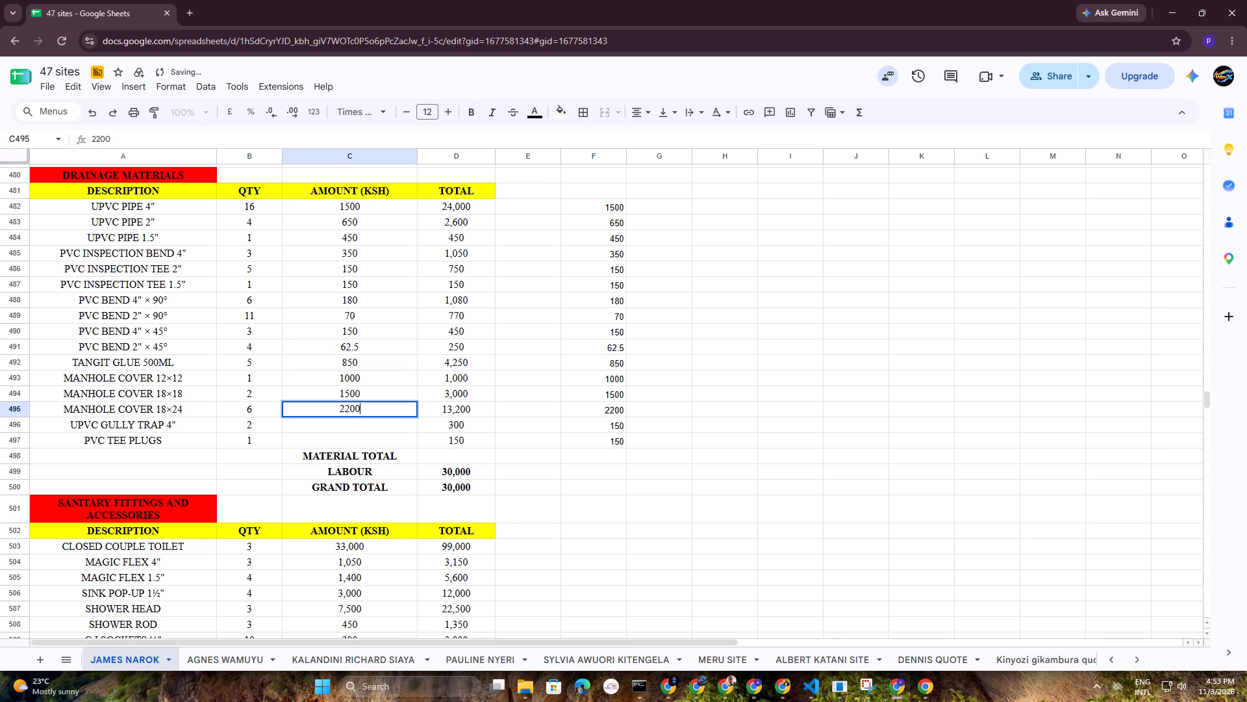
pyautogui.press('Return')
# Enter 150 as the unit amount for both the UPVC gully trap and the PVC tee plugs in C496:C497.
pyautogui.write('150')
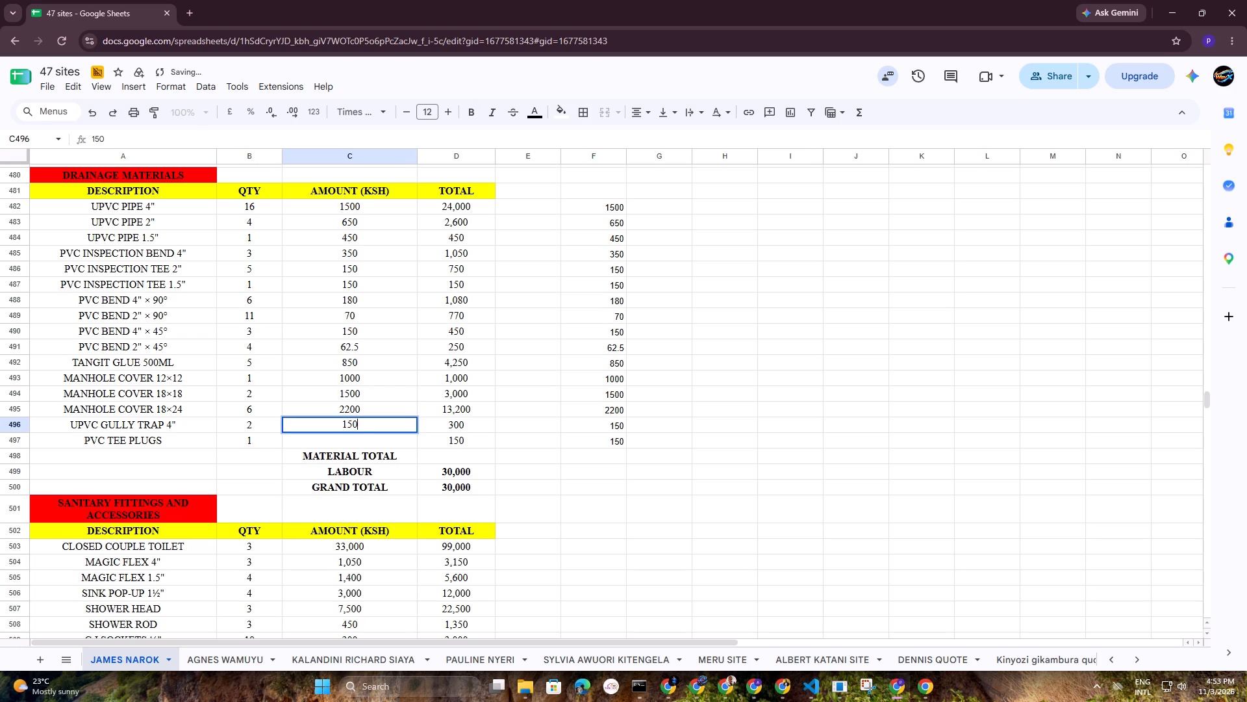
pyautogui.press('Return')
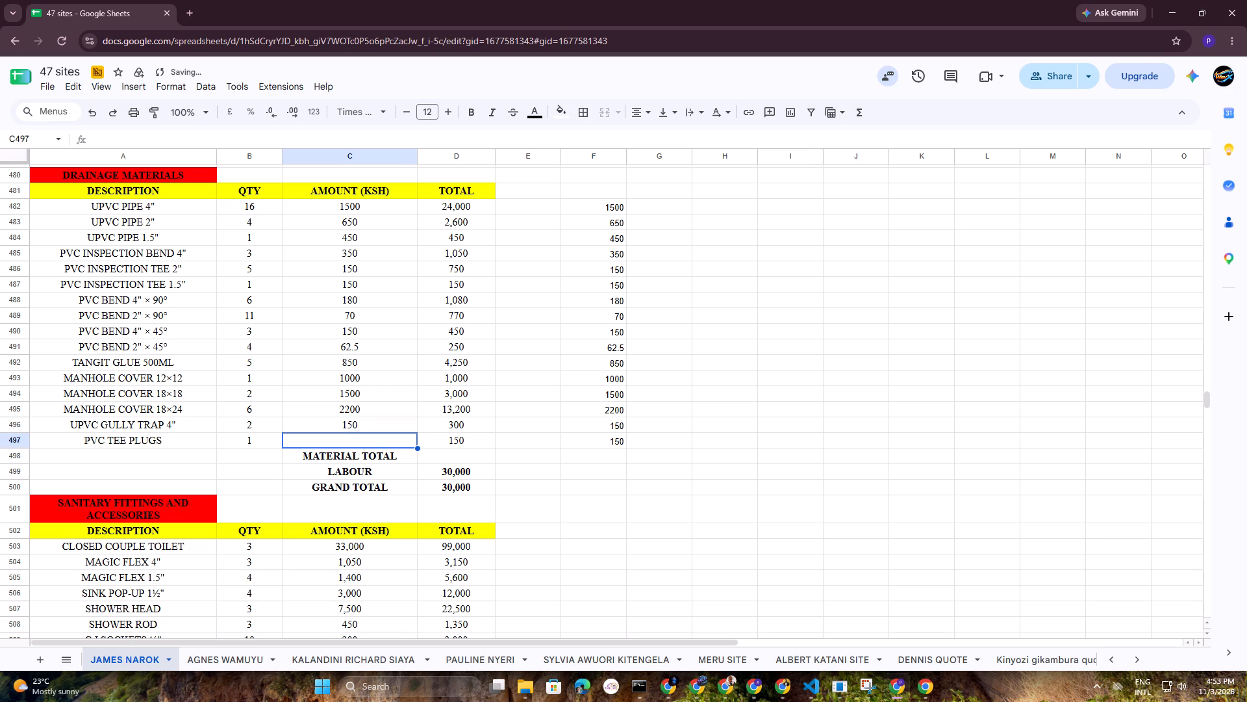
pyautogui.write('150')
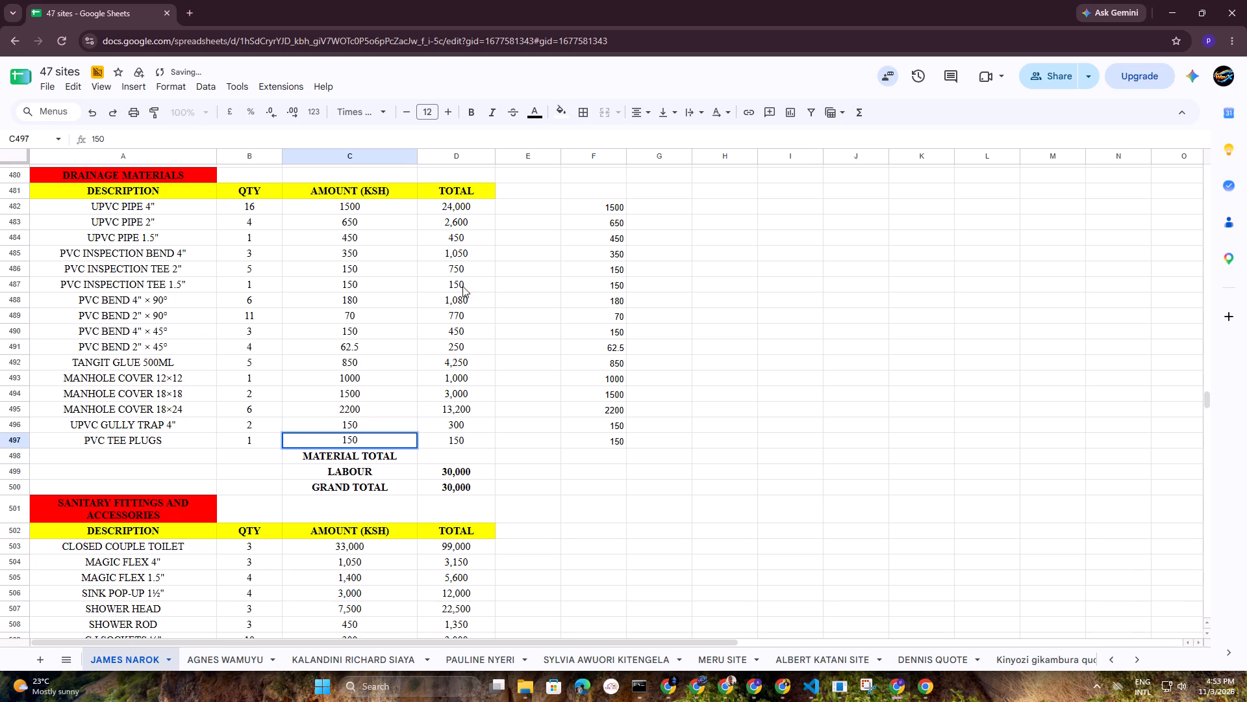
pyautogui.click(710, 430)
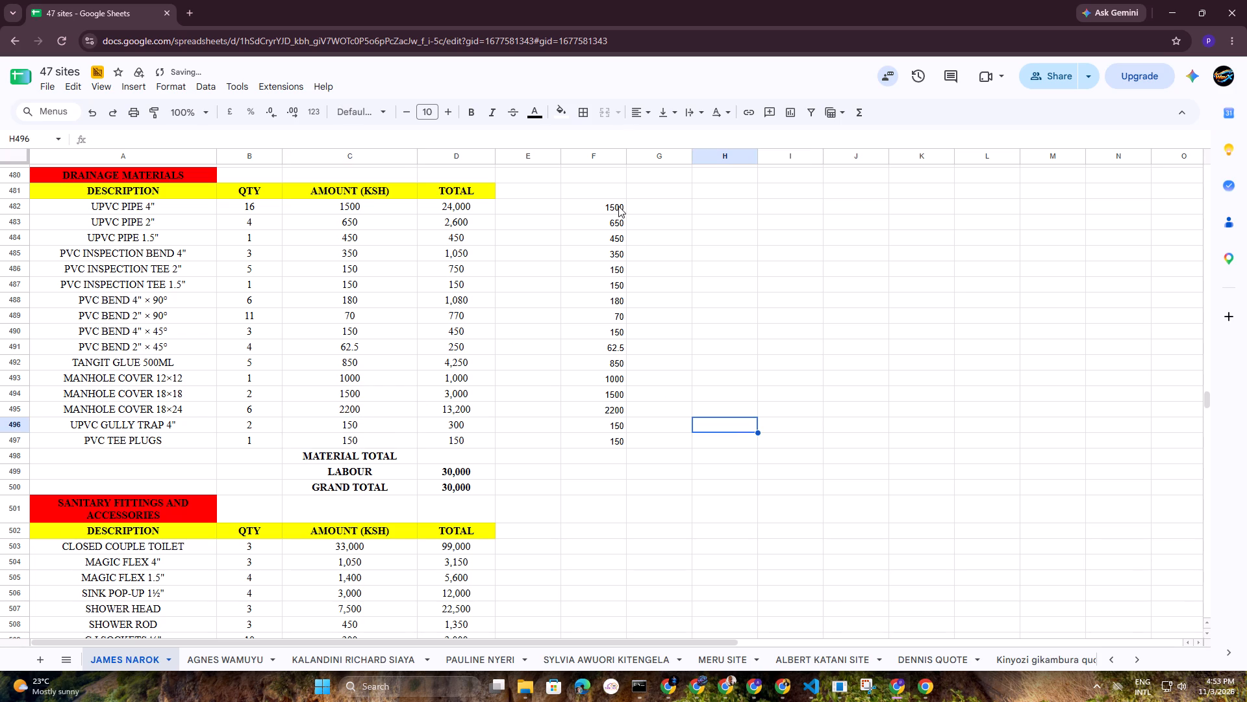
# Delete the helper unit-price formulas in F482:F497 beside the drainage table.
pyautogui.moveTo(618, 206); pyautogui.dragTo(611, 437)
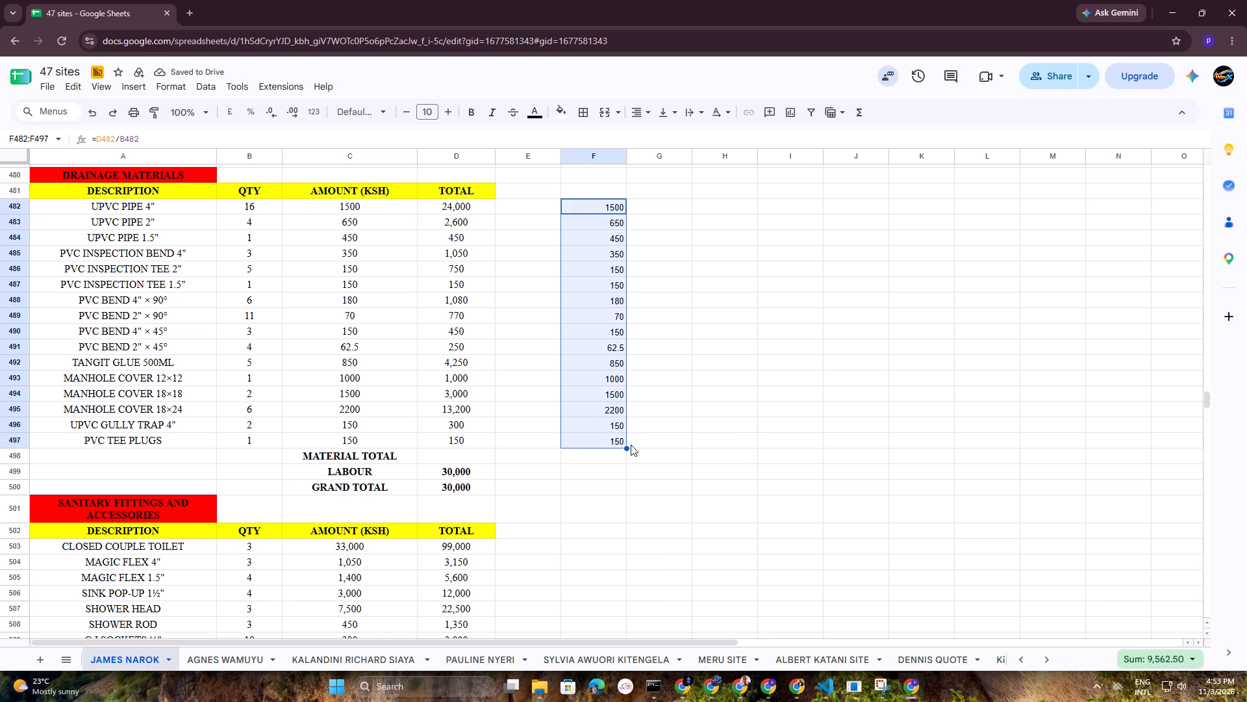
pyautogui.press('Delete')
pyautogui.click(783, 435)
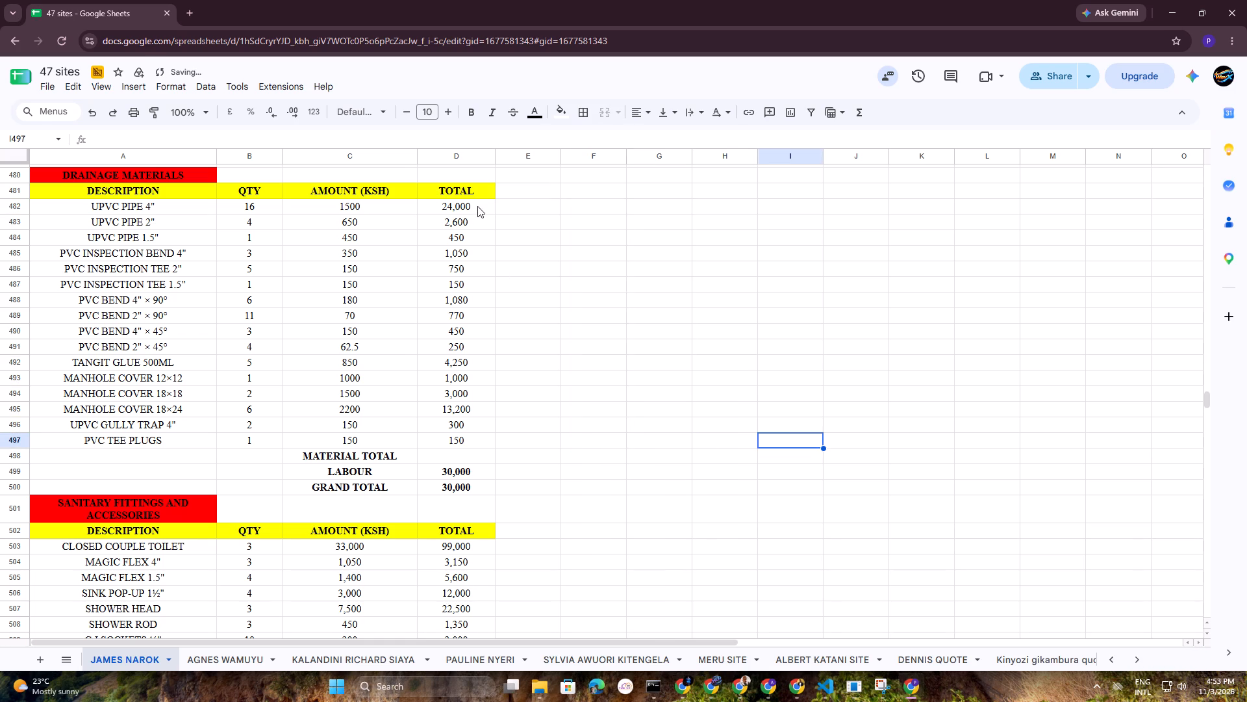
# Replace the UPVC pipe 4" total in D482 with a formula multiplying quantity by amount, B482*C482.
pyautogui.click(477, 206)
pyautogui.press('+')
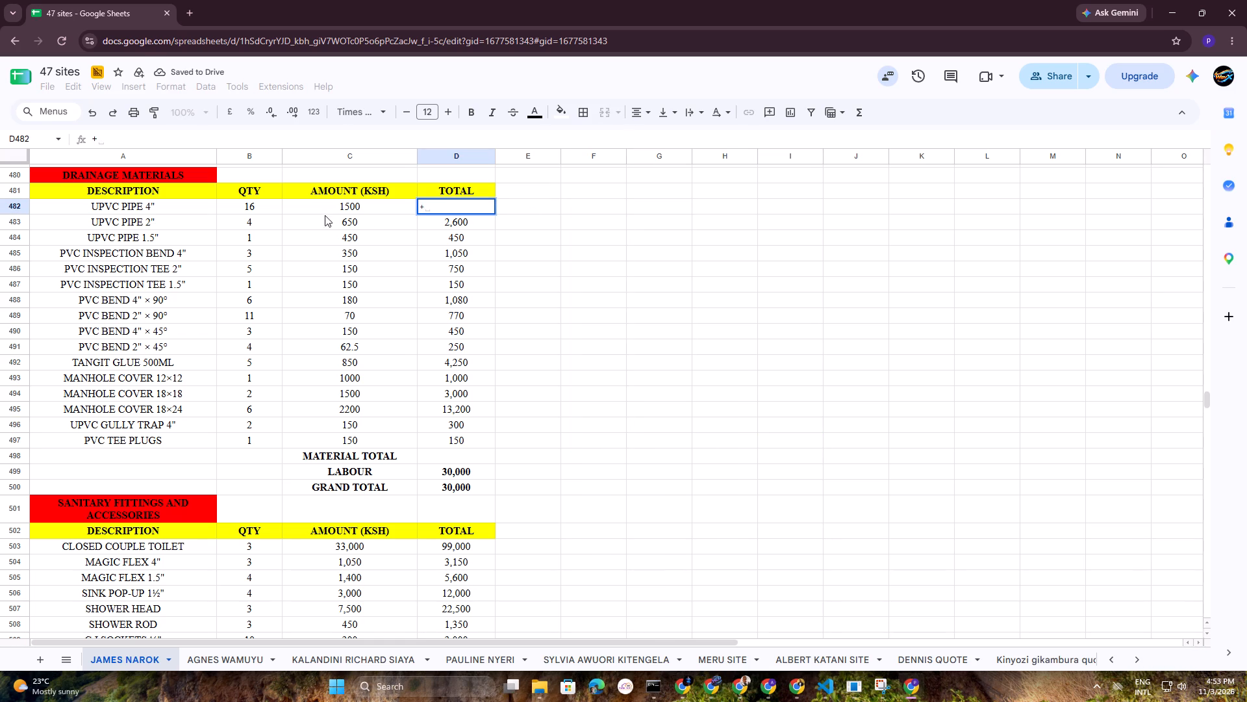
pyautogui.click(272, 207)
pyautogui.press('*')
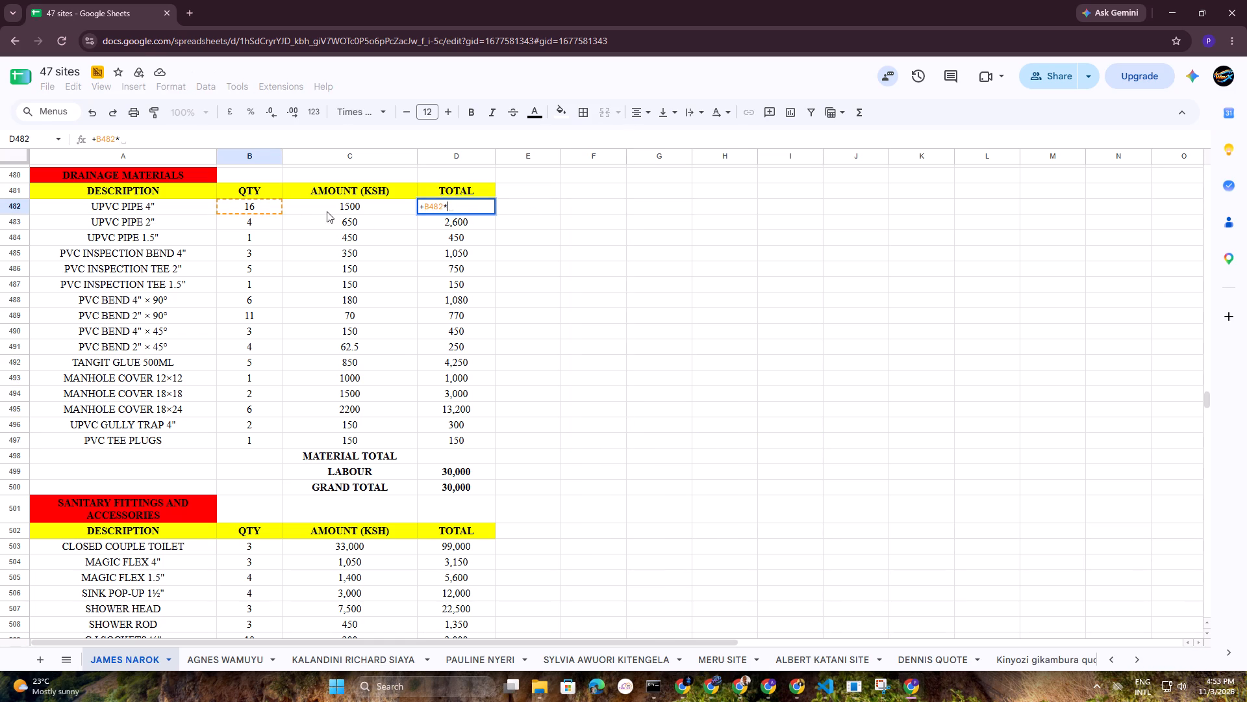
pyautogui.click(328, 208)
pyautogui.press('Return')
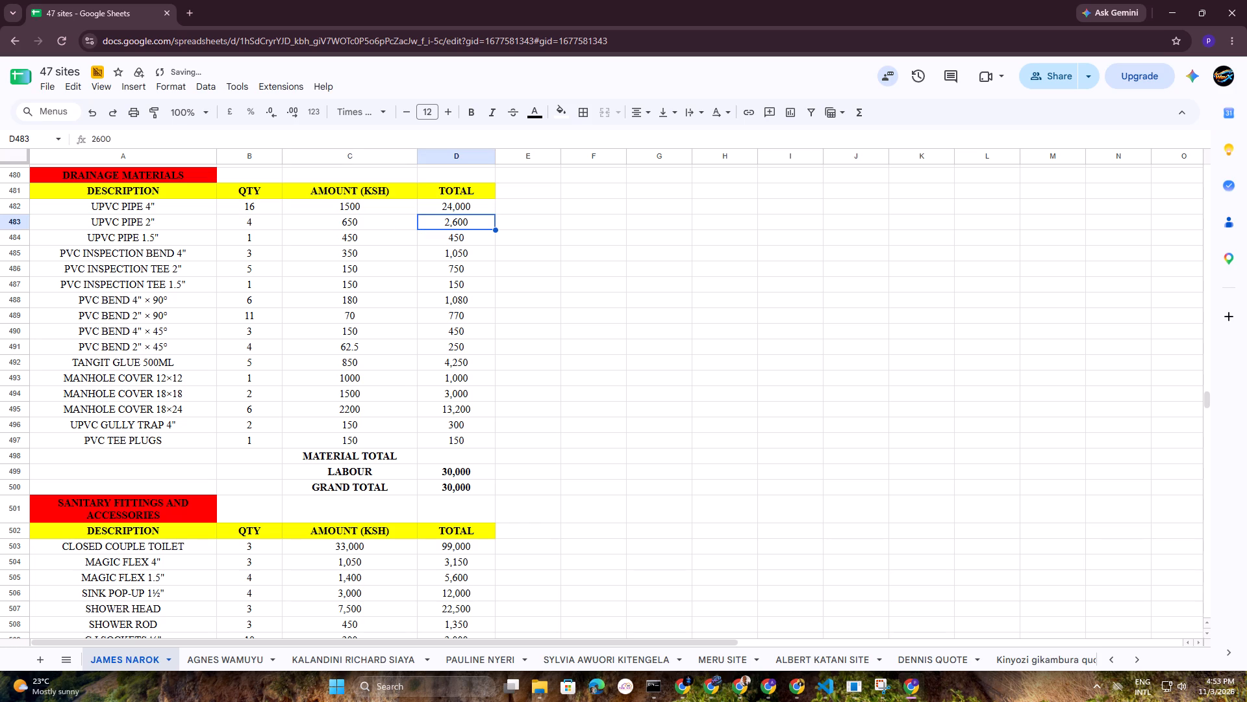
# Fill the D482 total formula down through D497 and check the formulas in D496 and D497.
pyautogui.click(435, 212)
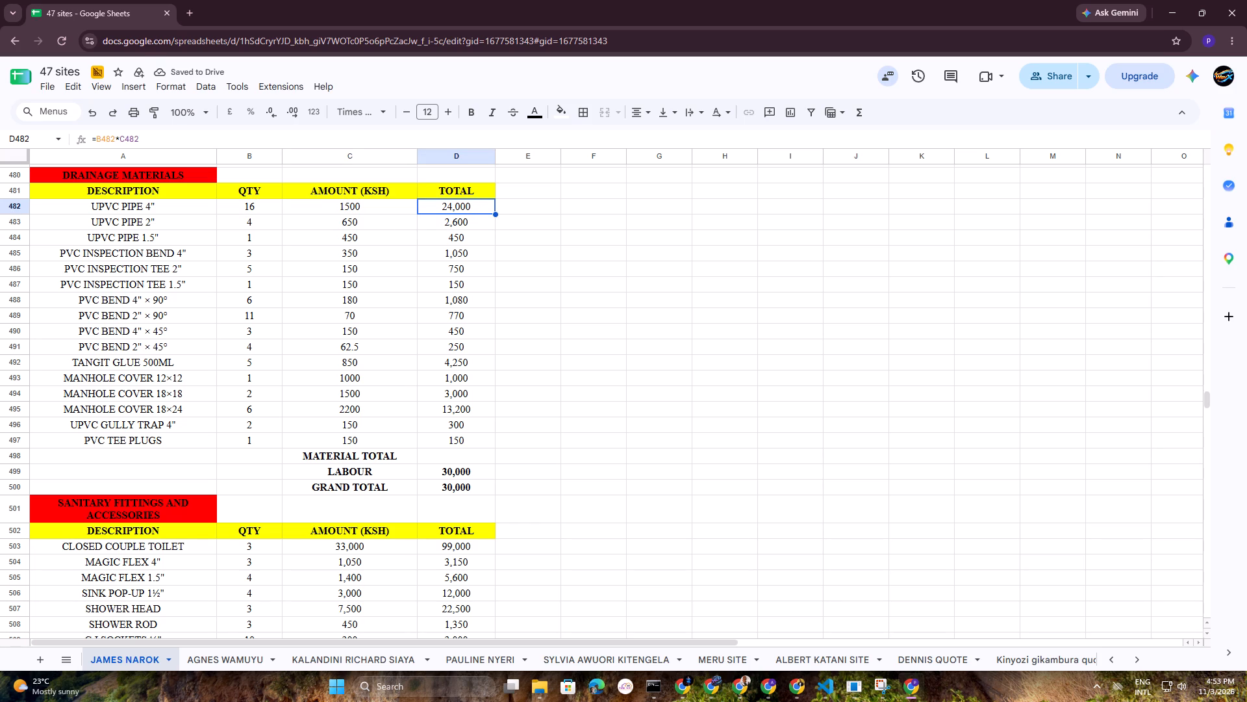
pyautogui.moveTo(494, 213); pyautogui.dragTo(487, 441)
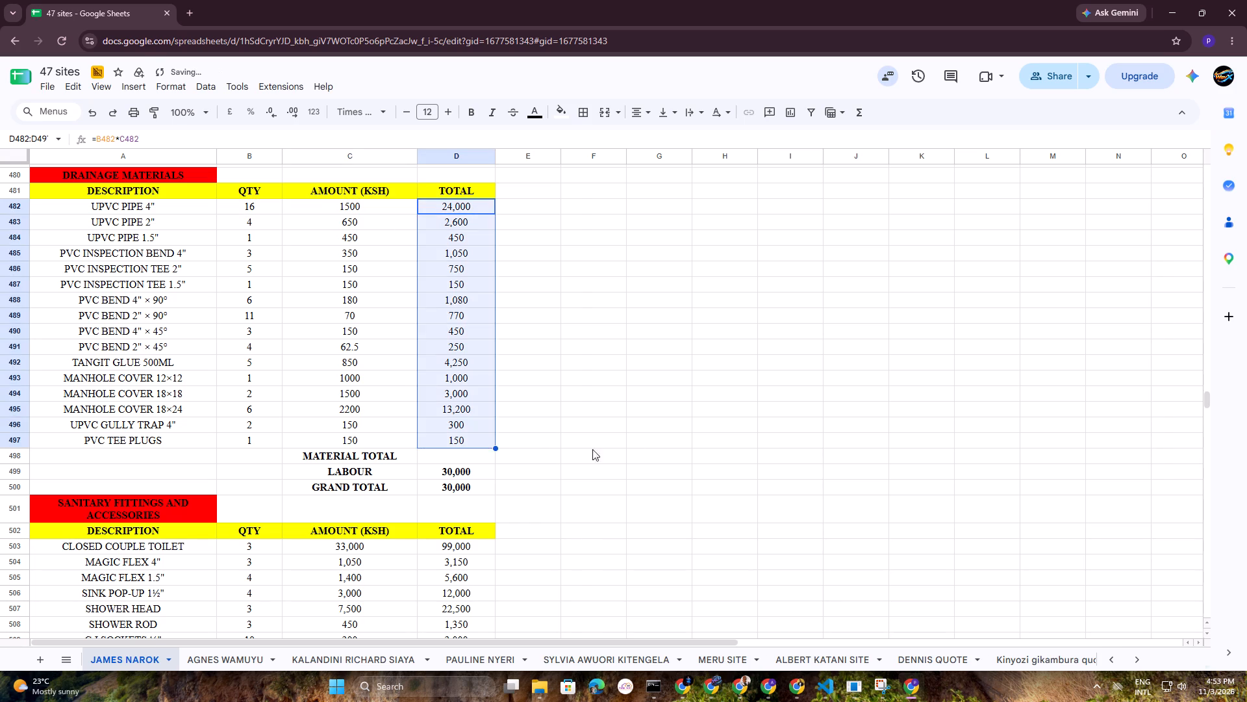
pyautogui.click(636, 449)
pyautogui.doubleClick(453, 421)
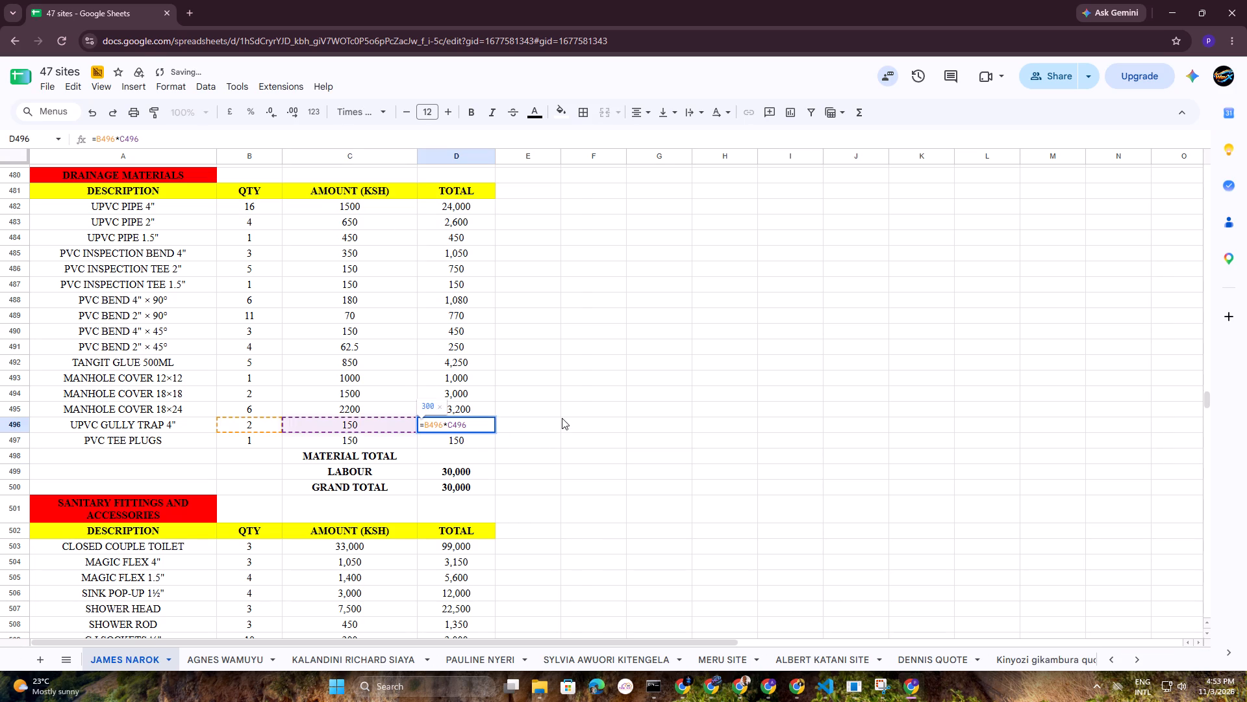
pyautogui.press('Escape')
pyautogui.scroll(-2, 618, 420)
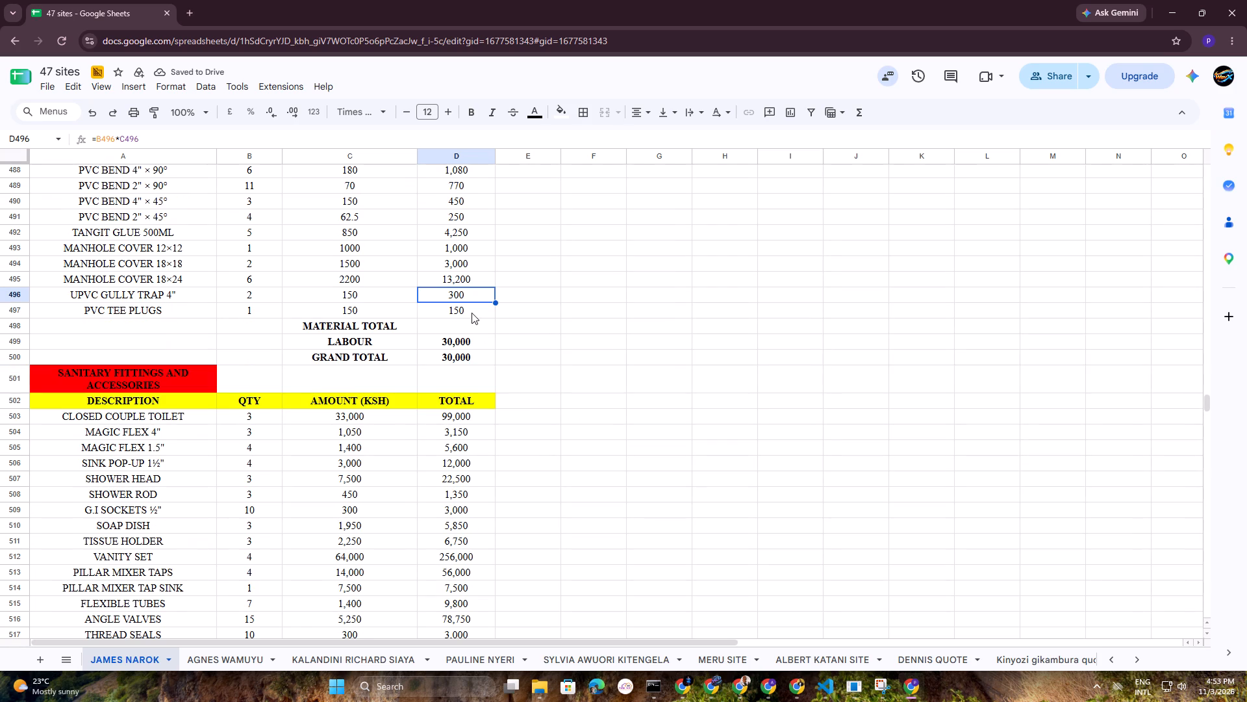
pyautogui.doubleClick(472, 313)
pyautogui.press('Escape')
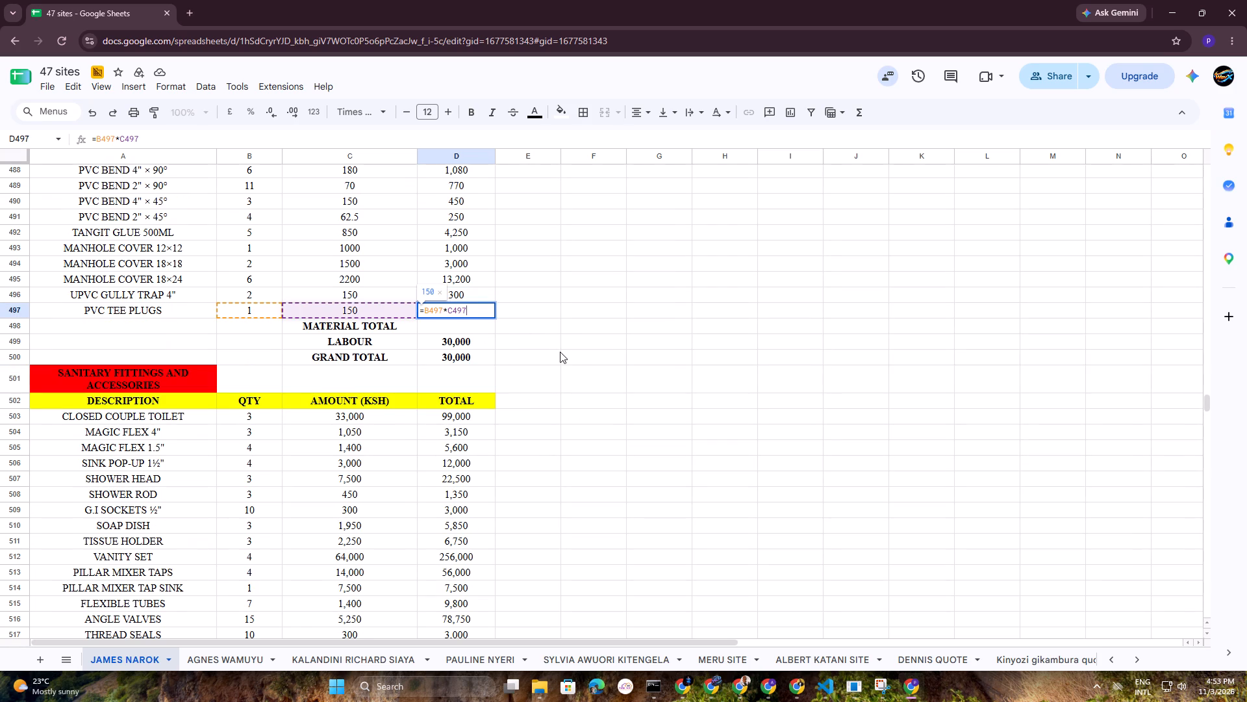
pyautogui.click(573, 357)
# Enter a SUM of D482:D497 as the drainage MATERIAL TOTAL in D498.
pyautogui.click(452, 323)
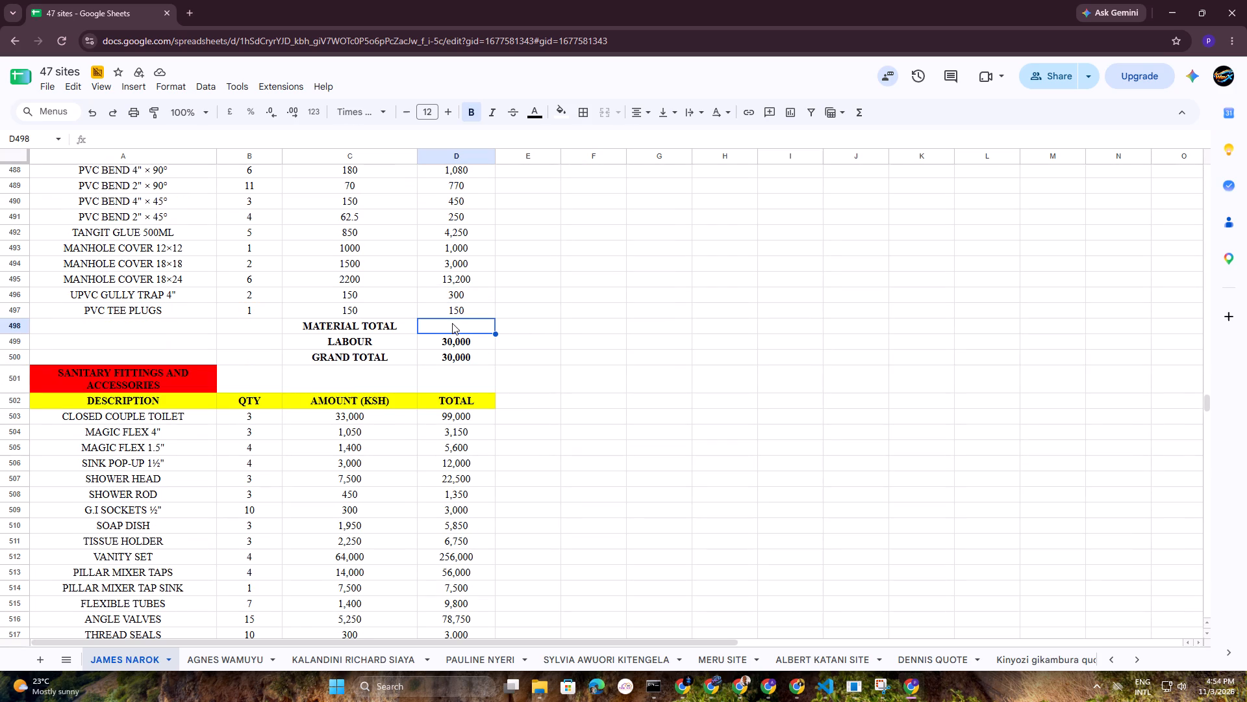
pyautogui.write('+SUM(')
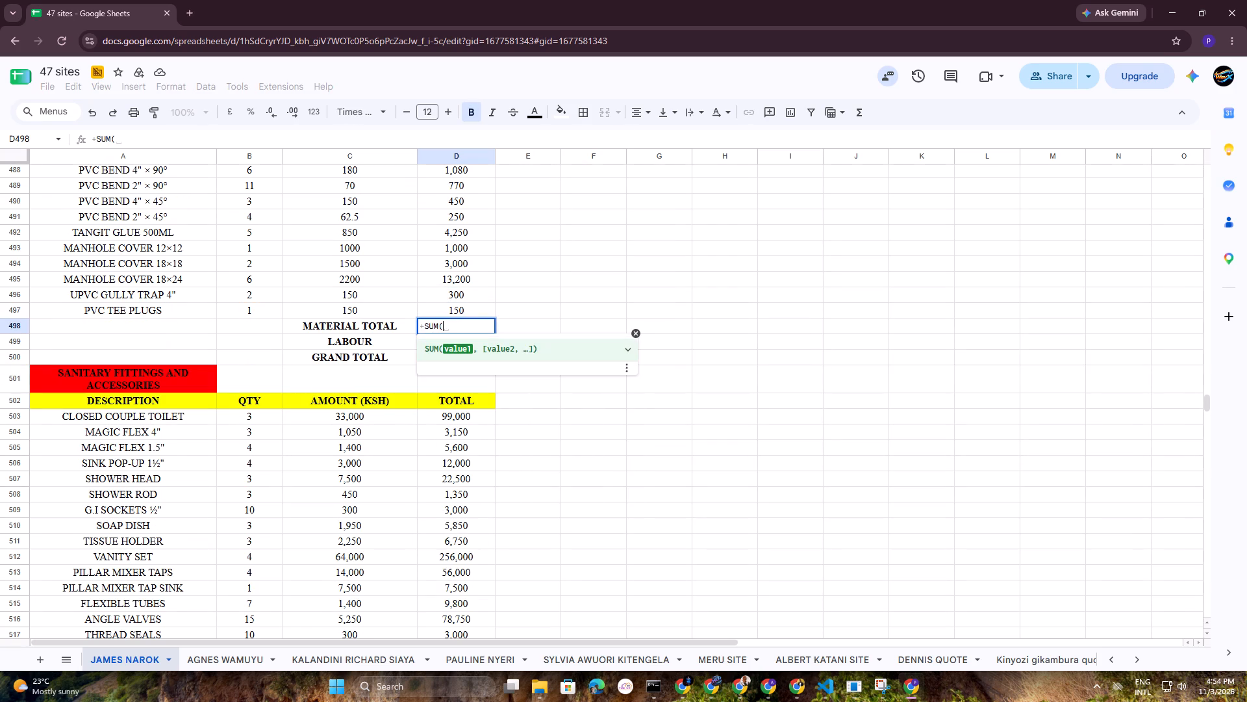
pyautogui.scroll(3, 469, 309)
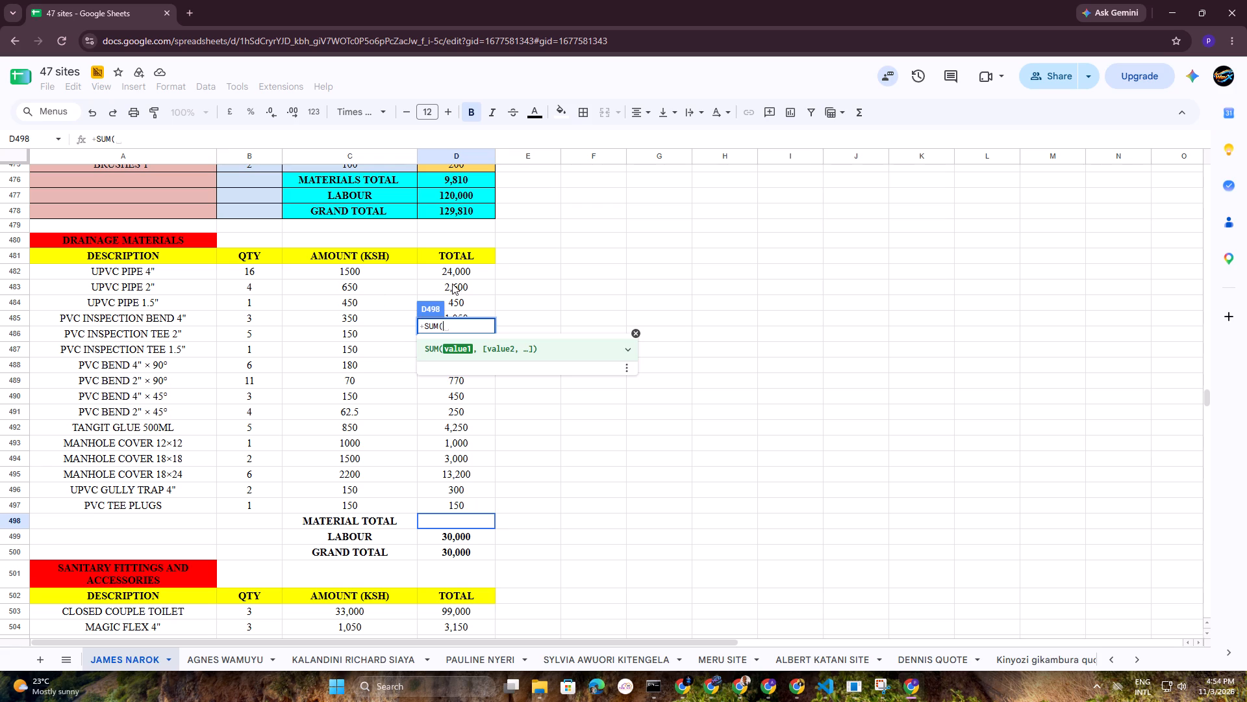
pyautogui.moveTo(460, 272); pyautogui.dragTo(464, 498)
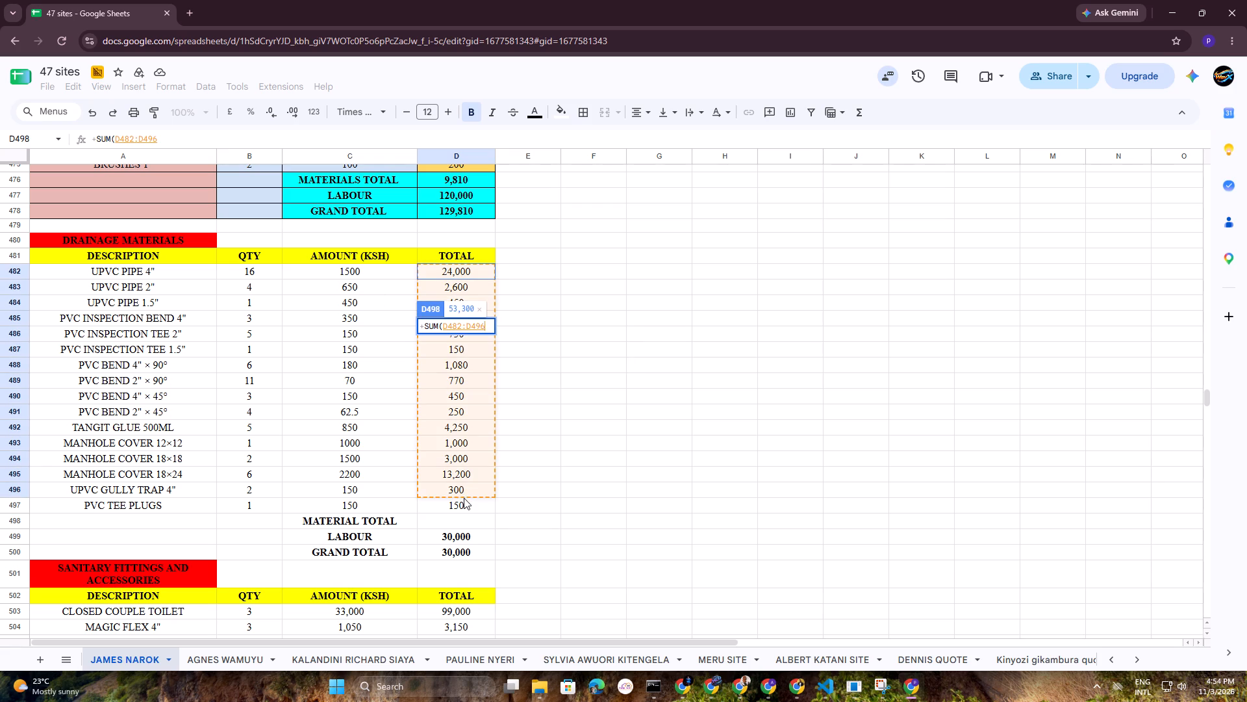
pyautogui.moveTo(464, 498); pyautogui.dragTo(464, 505)
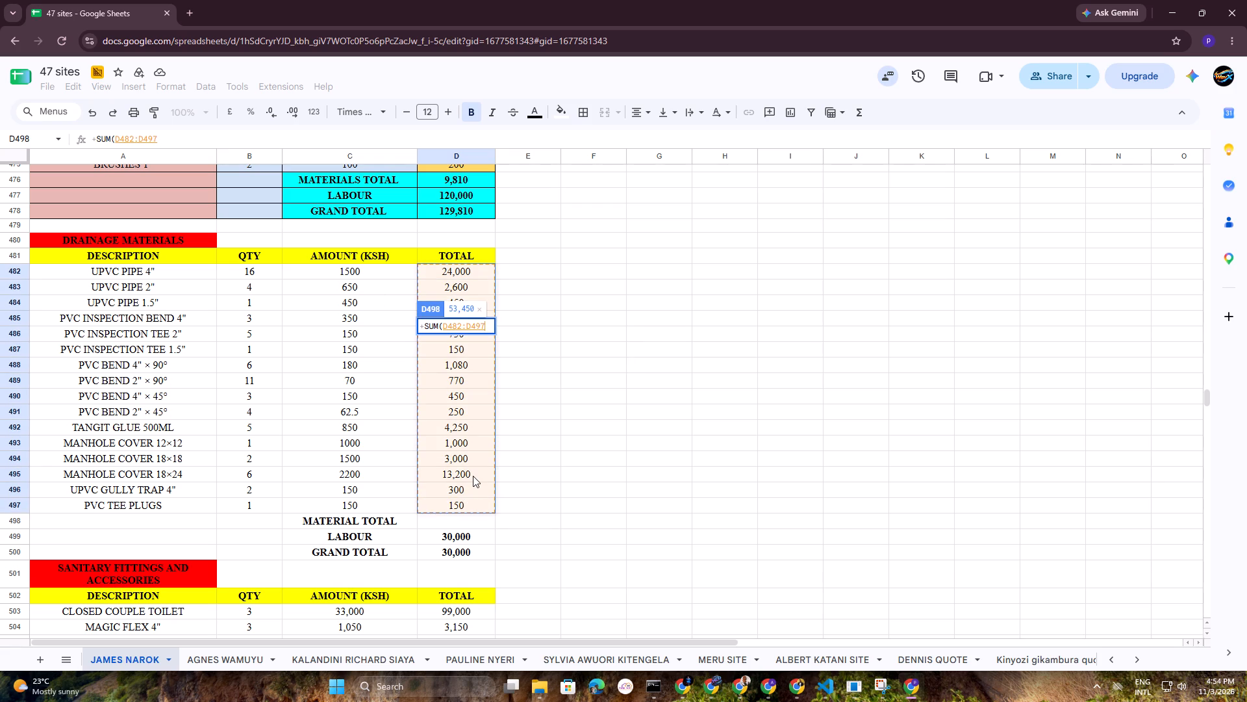
pyautogui.hotkey('shift', ')')
pyautogui.press('Return')
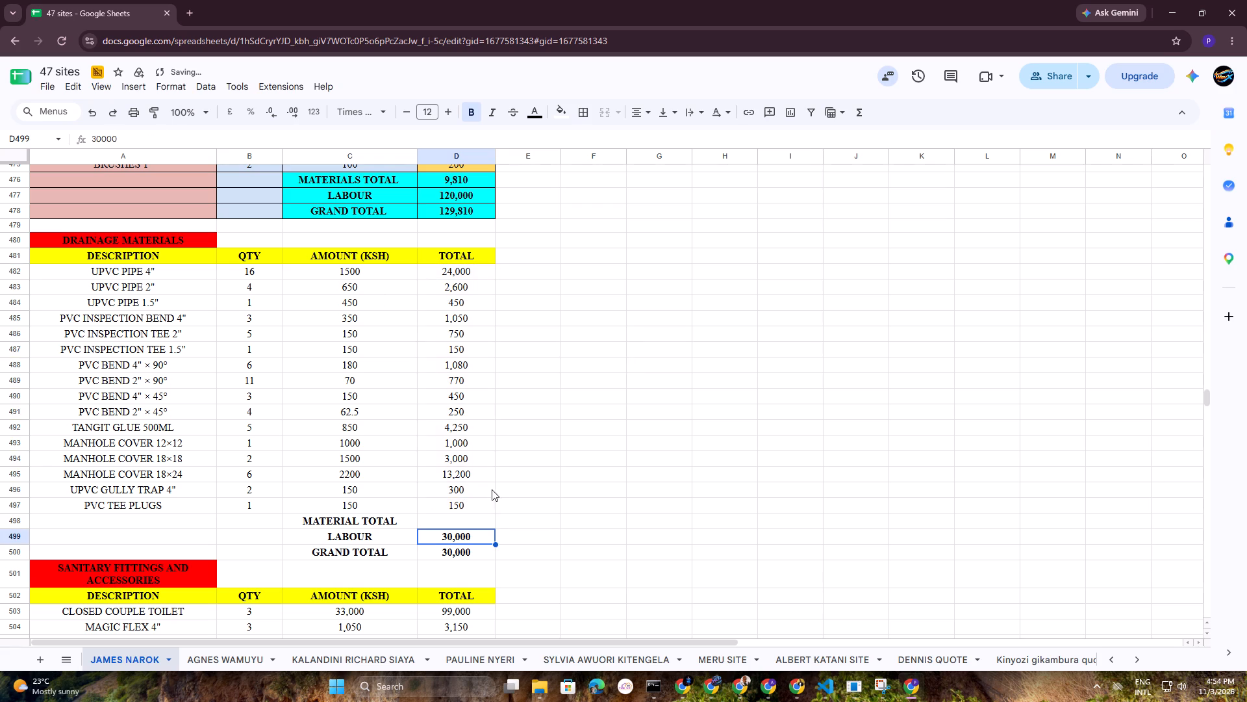
pyautogui.click(716, 526)
# Clear the TOTAL values of all sanitary fittings rows, D503:D524.
pyautogui.scroll(-4, 662, 469)
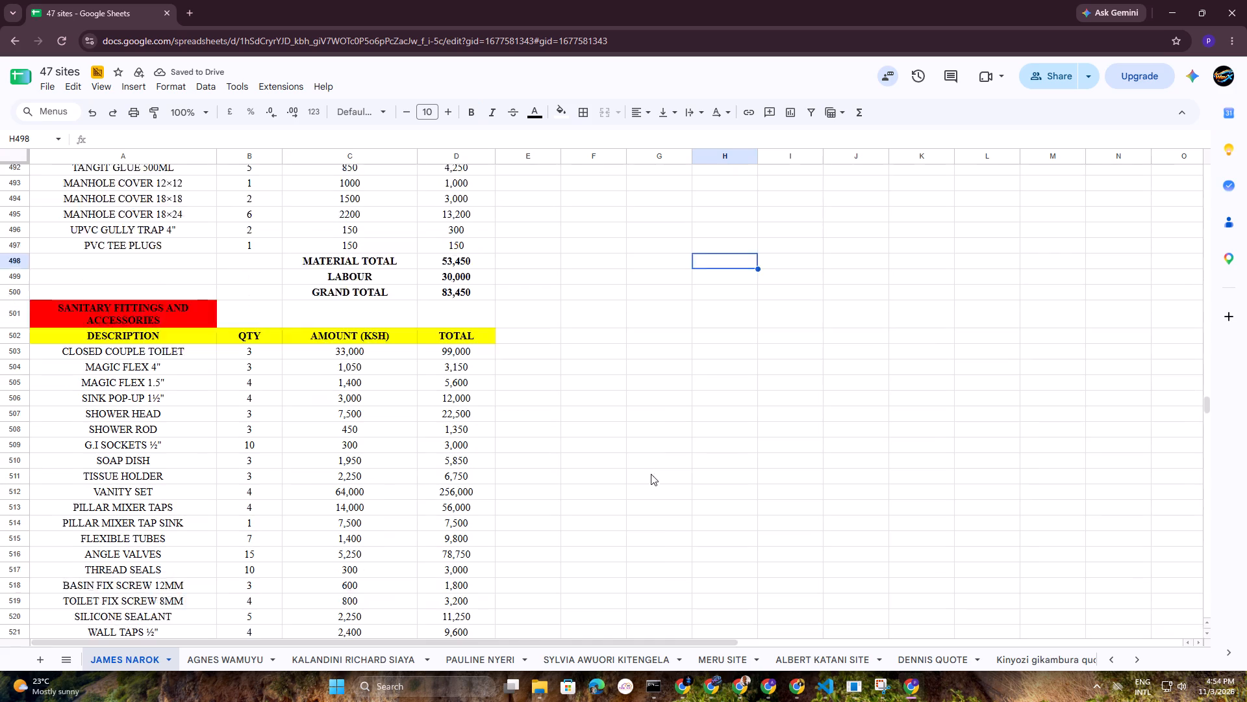
pyautogui.scroll(-2, 651, 474)
pyautogui.scroll(-1, 577, 429)
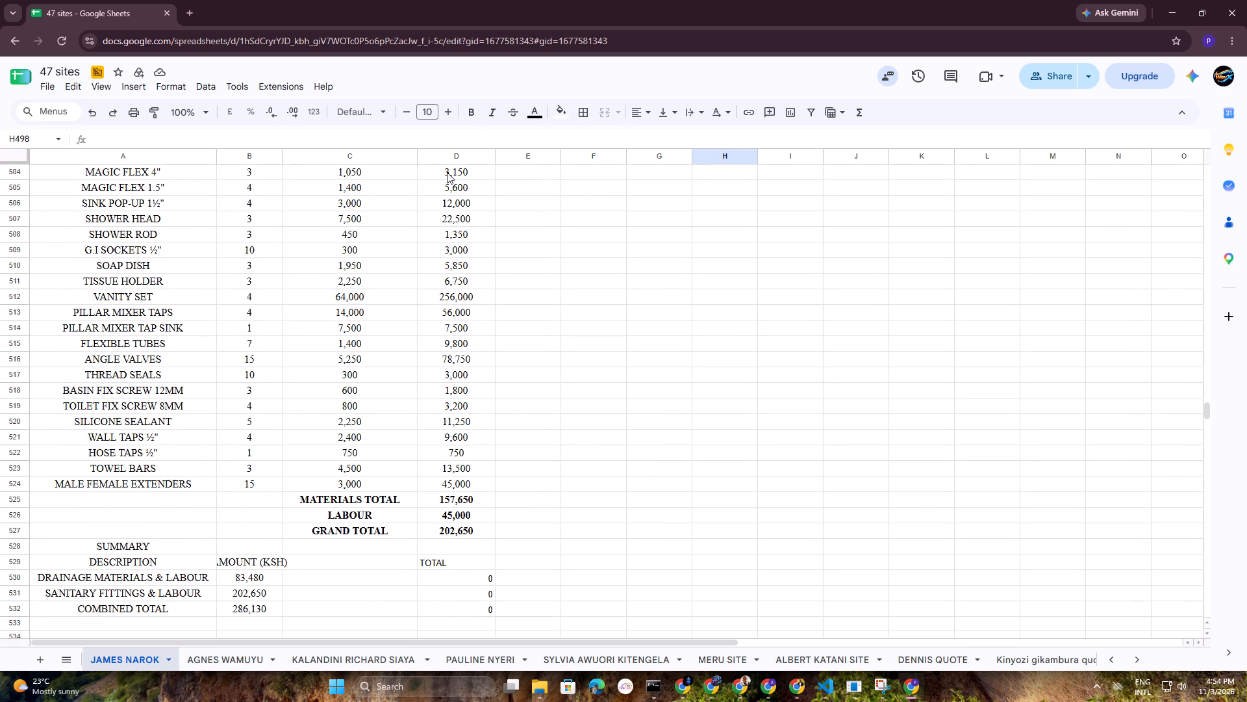
pyautogui.scroll(1, 475, 209)
pyautogui.moveTo(472, 219); pyautogui.dragTo(472, 473)
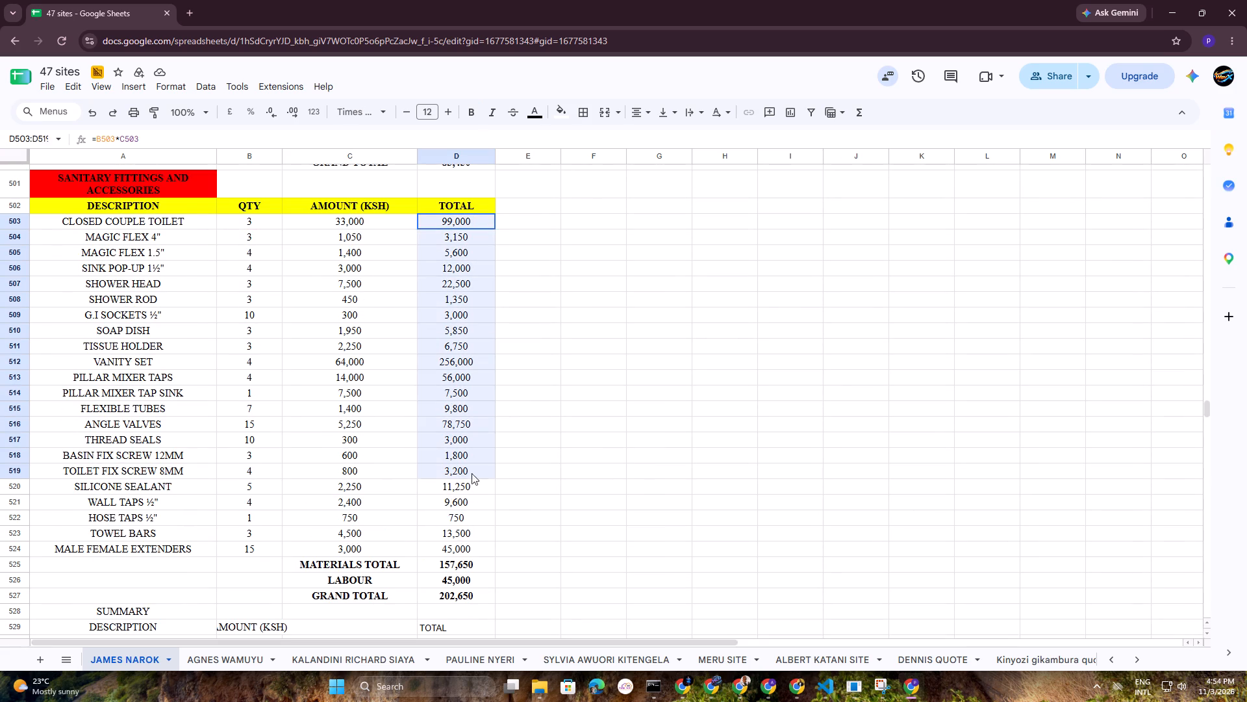
pyautogui.moveTo(472, 473); pyautogui.dragTo(472, 547)
pyautogui.press('Delete')
pyautogui.click(757, 447)
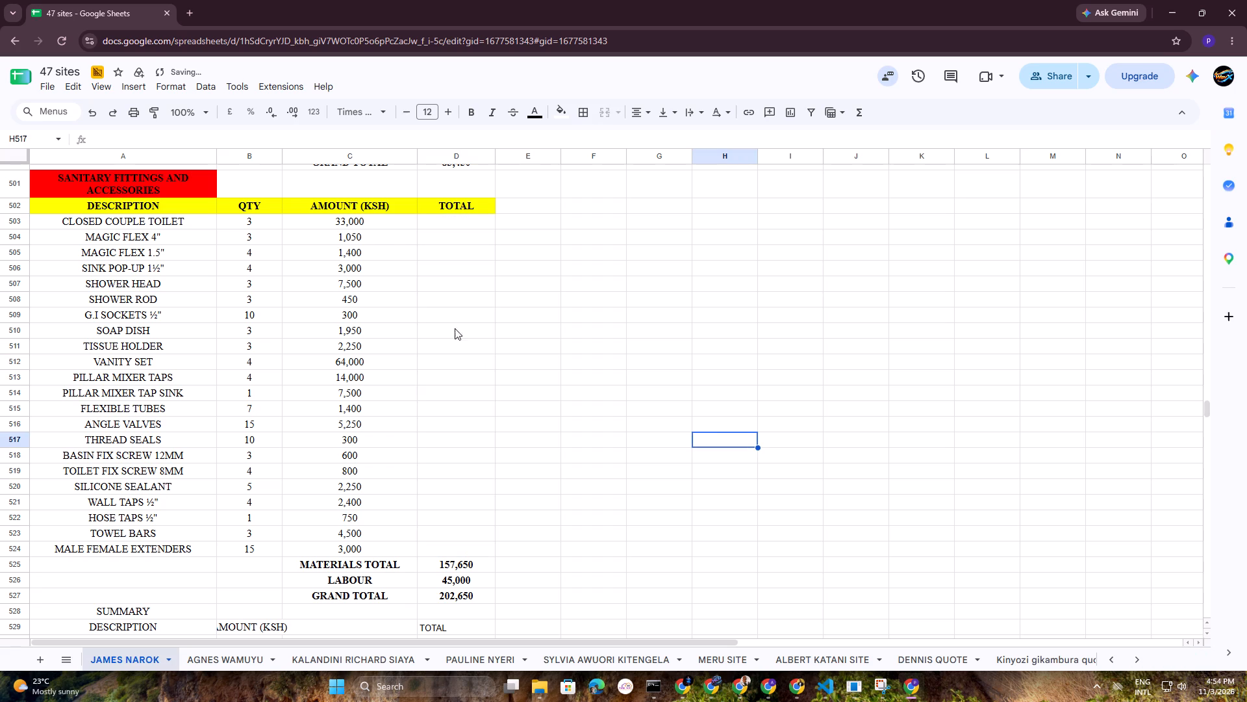
# Move the sanitary fittings amounts from C503:C524 into the TOTAL column, starting at D503.
pyautogui.moveTo(370, 221); pyautogui.dragTo(368, 545)
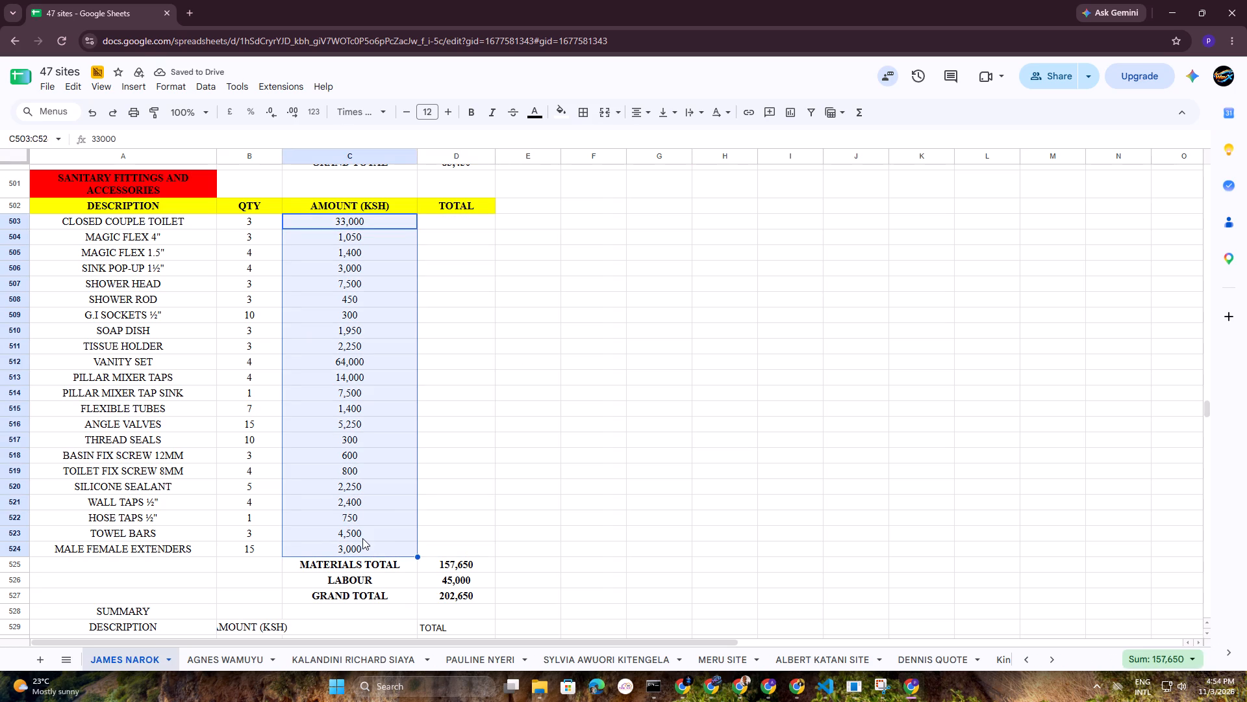
pyautogui.hotkey('ctrl', 'x')
pyautogui.click(473, 216)
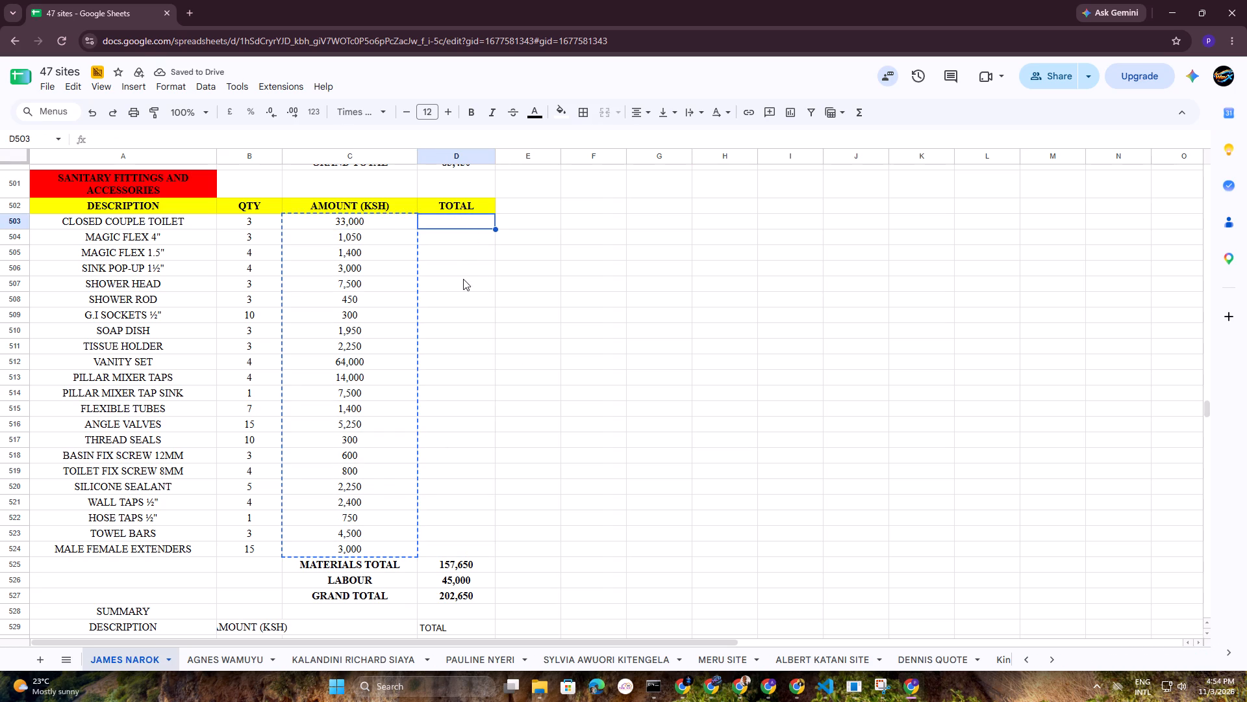
pyautogui.hotkey('ctrl', 'v')
pyautogui.click(607, 397)
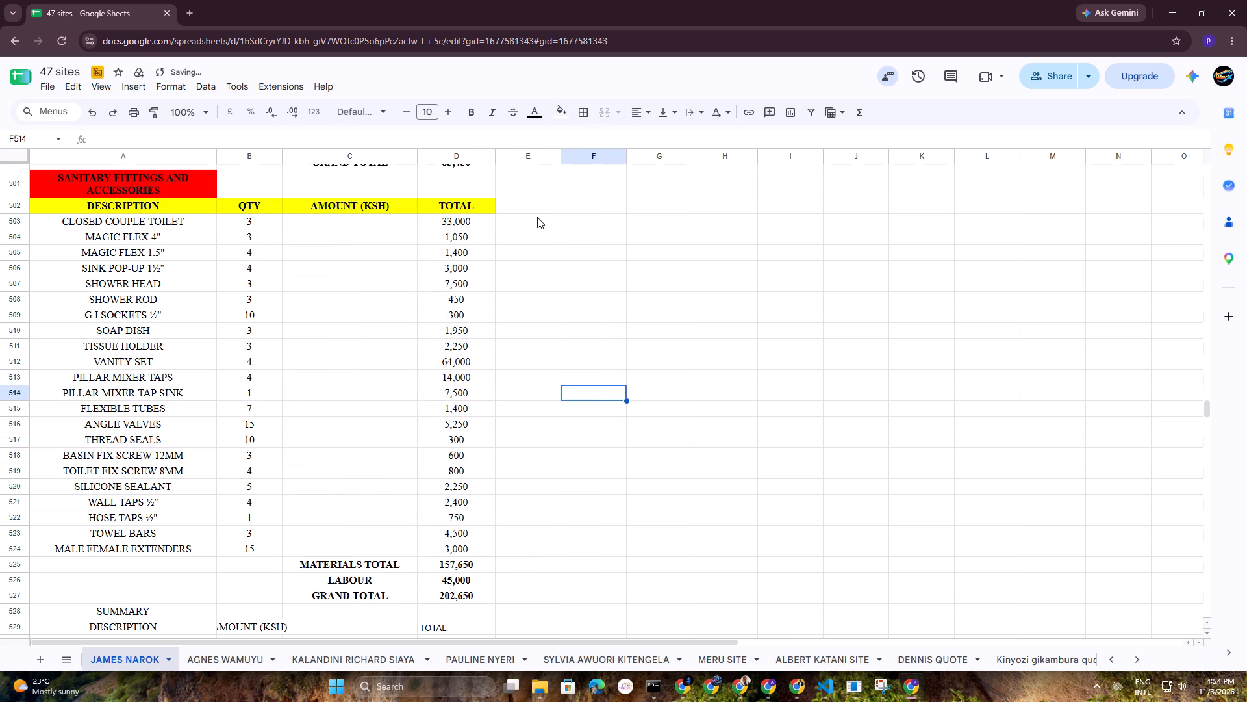
# Enter a helper unit-price formula in E503 dividing the closed couple toilet's total by its quantity, D503/B503.
pyautogui.click(537, 217)
pyautogui.press('+')
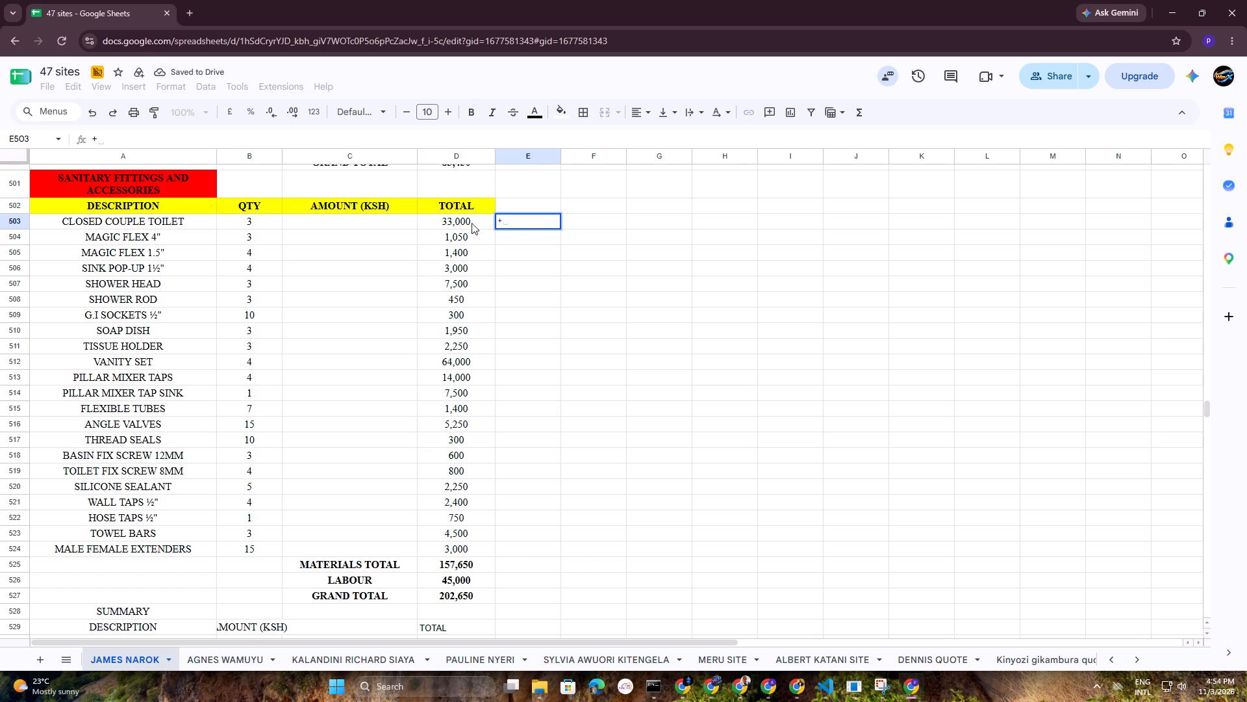
pyautogui.click(466, 224)
pyautogui.press('/')
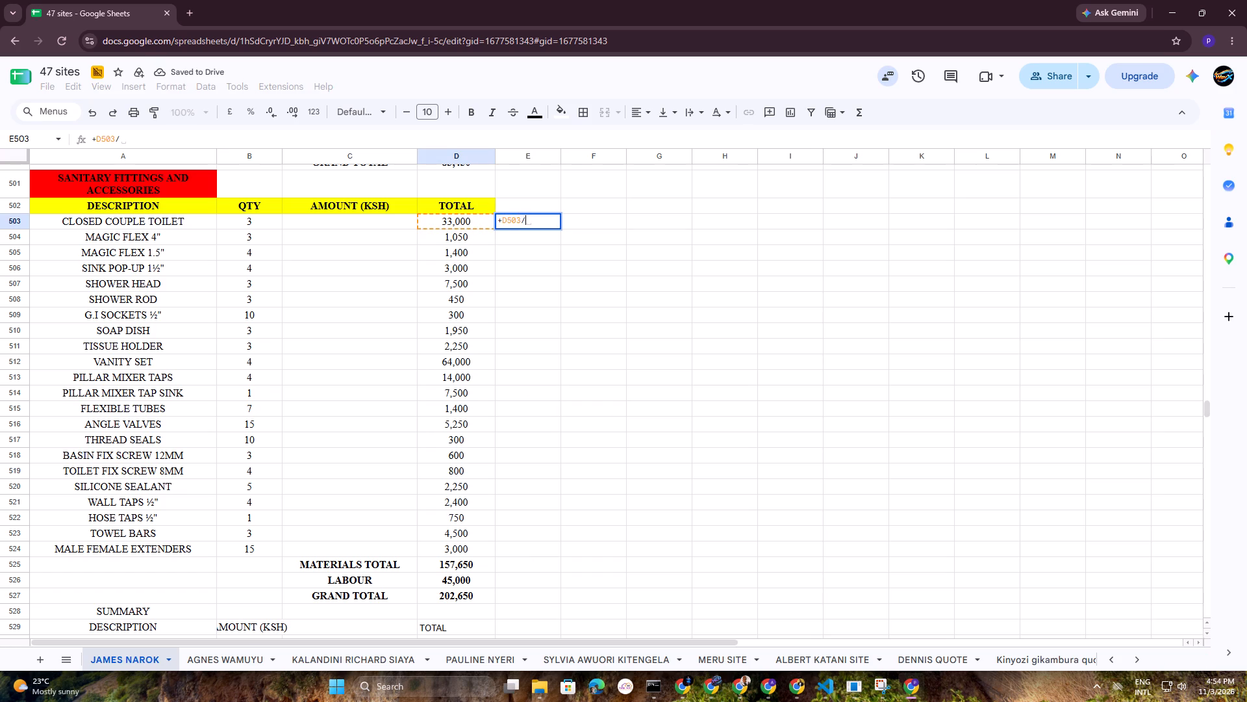
pyautogui.click(260, 221)
pyautogui.press('Return')
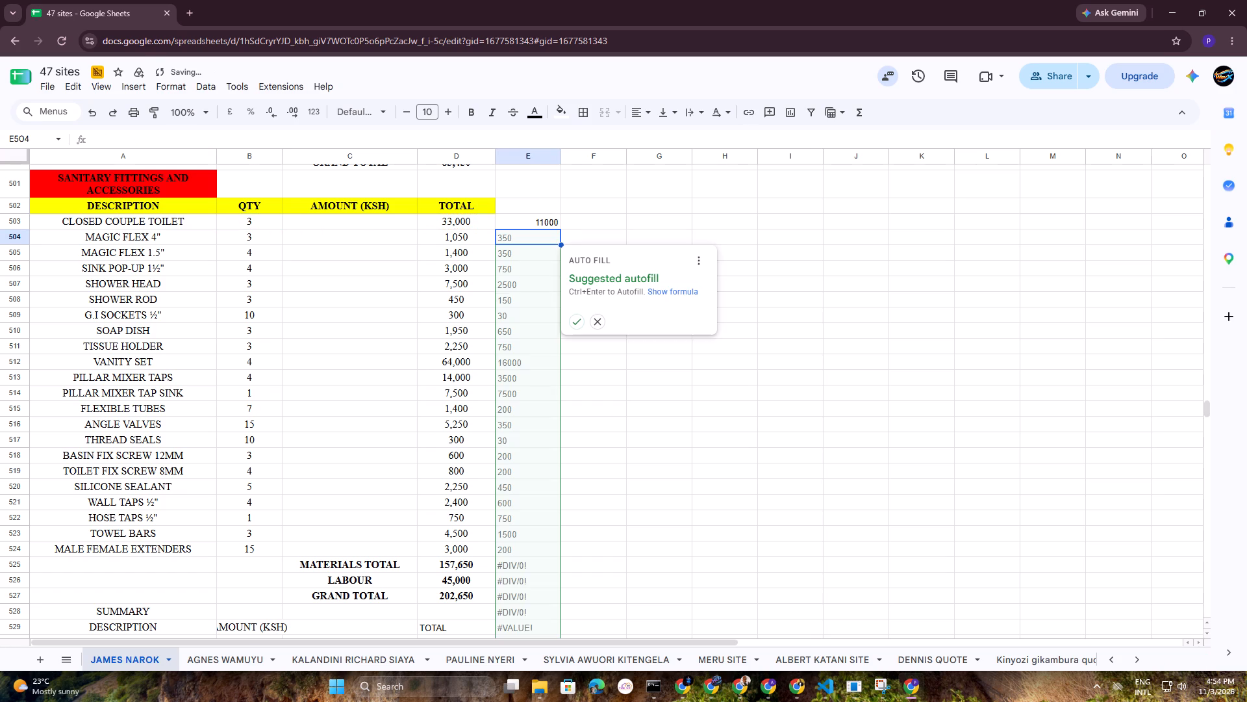
# Accept the suggested autofill of the helper unit-price formula down column E from E504.
pyautogui.click(575, 319)
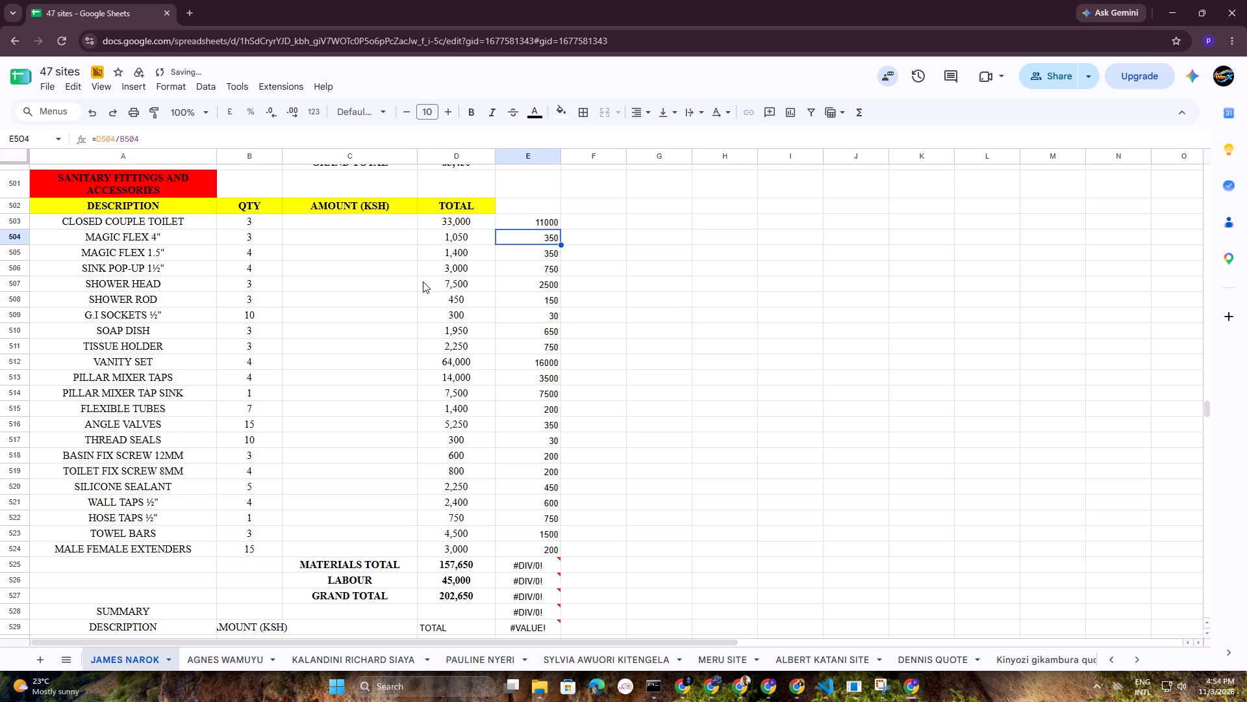
# Enter 11000 as the closed couple toilet's unit AMOUNT in C503.
pyautogui.scroll(-1, 642, 320)
pyautogui.scroll(1, 642, 318)
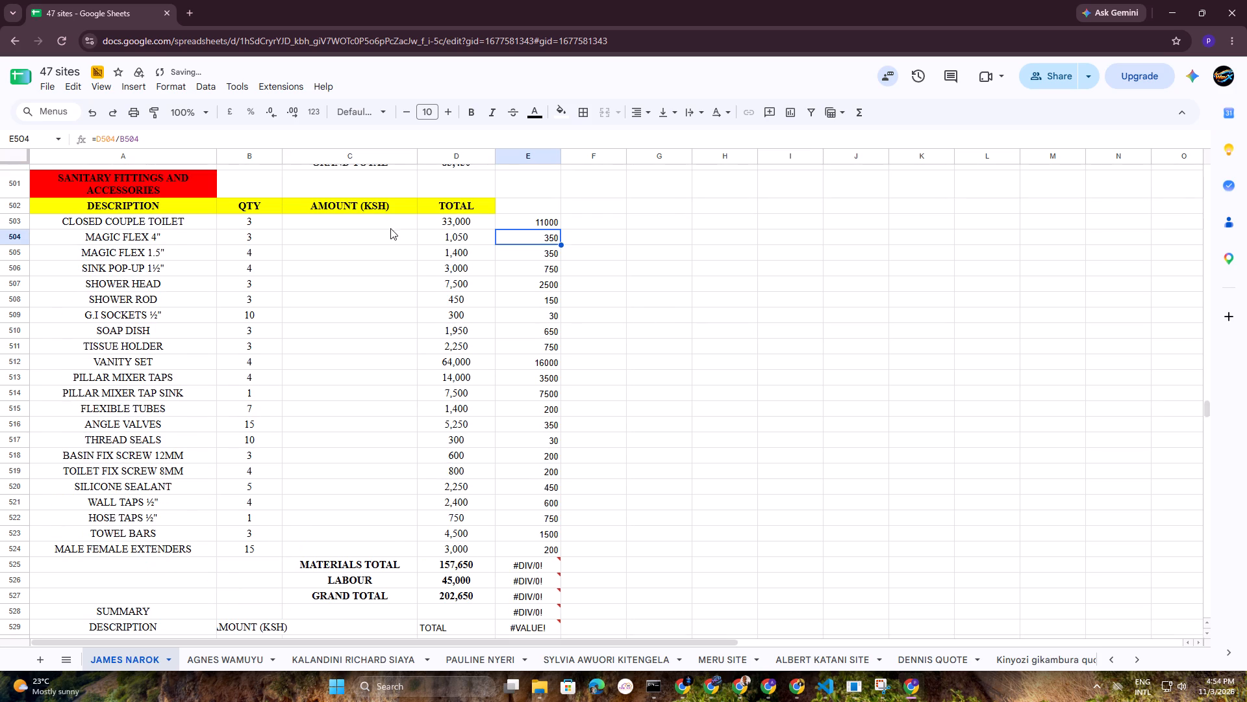
pyautogui.click(390, 226)
pyautogui.write('10')
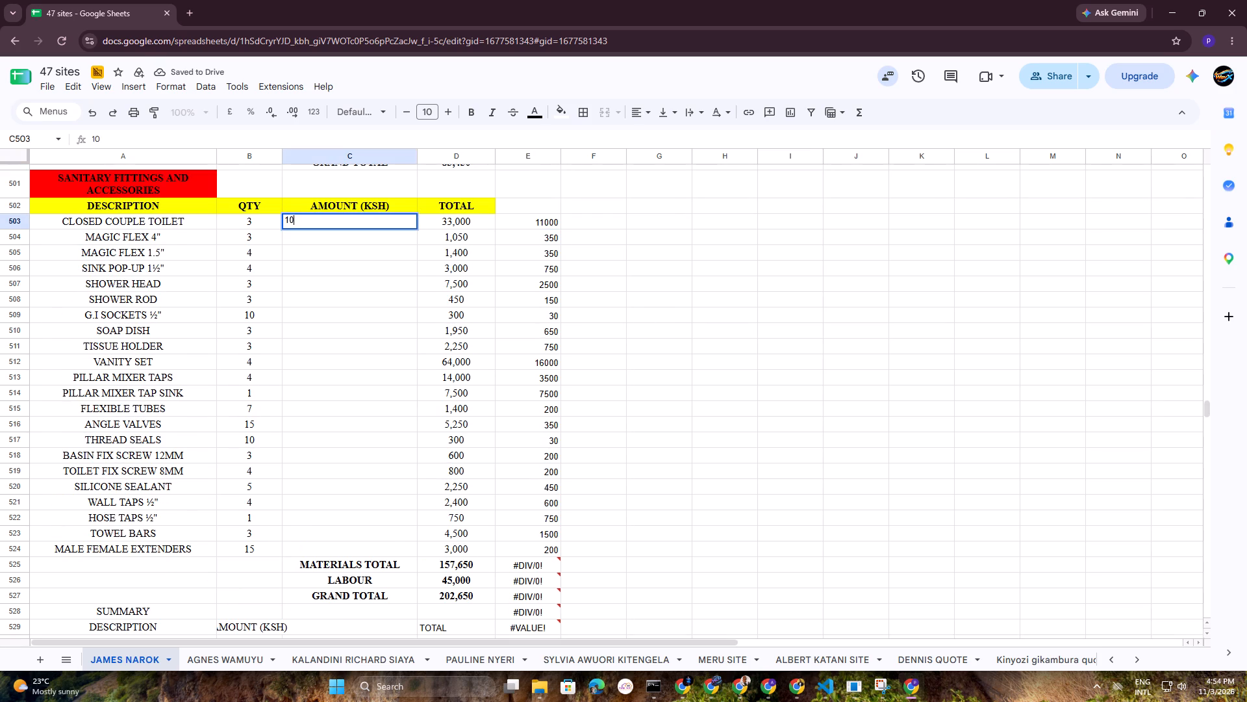
pyautogui.press('BackSpace')
pyautogui.write('19')
pyautogui.press('BackSpace')
pyautogui.write('000')
pyautogui.press('Return')
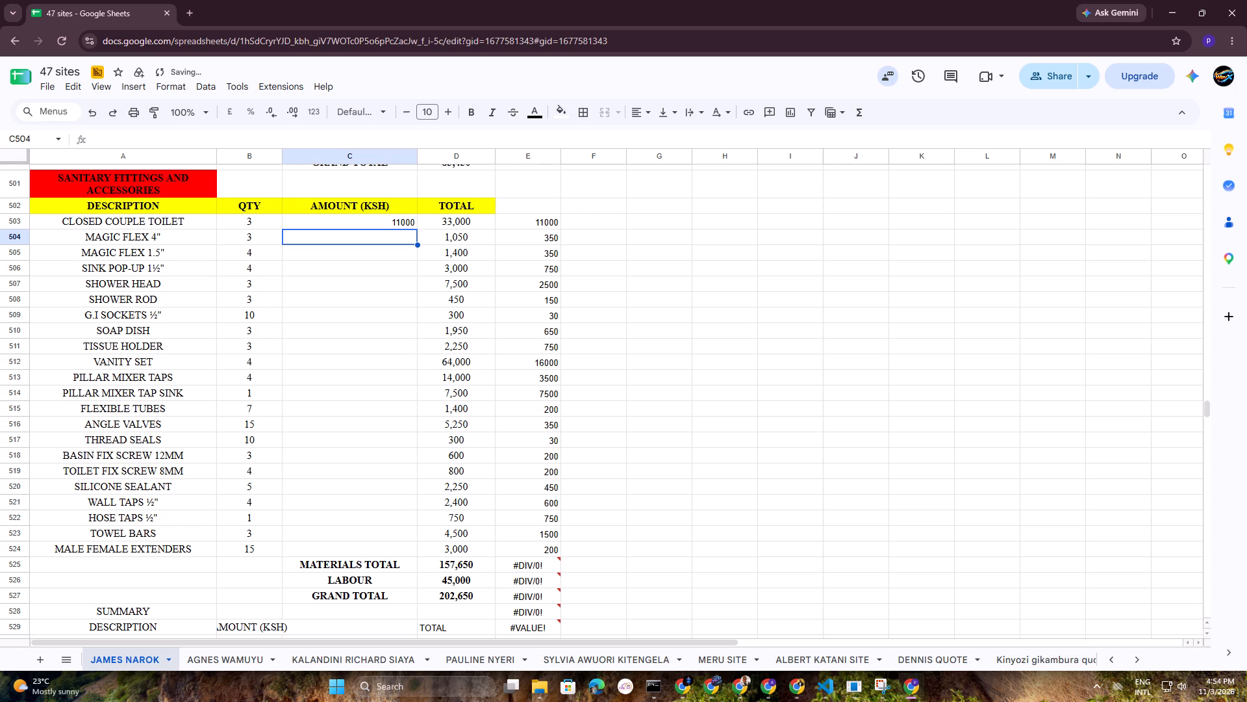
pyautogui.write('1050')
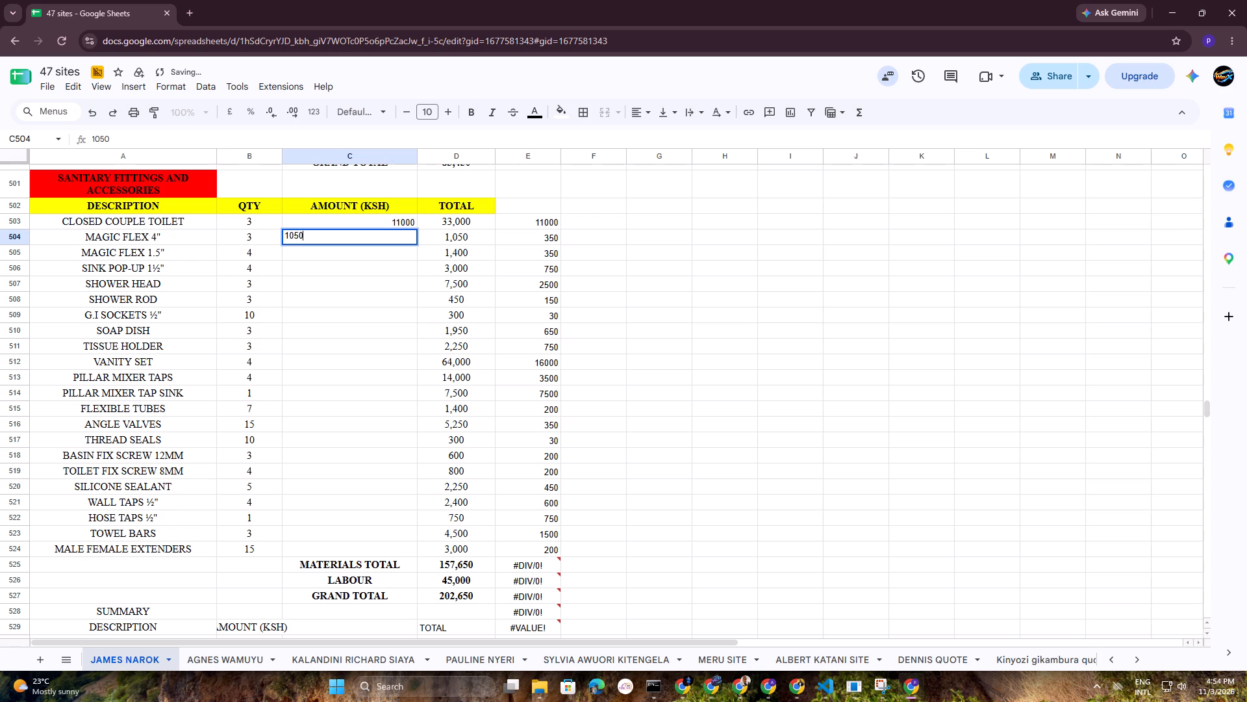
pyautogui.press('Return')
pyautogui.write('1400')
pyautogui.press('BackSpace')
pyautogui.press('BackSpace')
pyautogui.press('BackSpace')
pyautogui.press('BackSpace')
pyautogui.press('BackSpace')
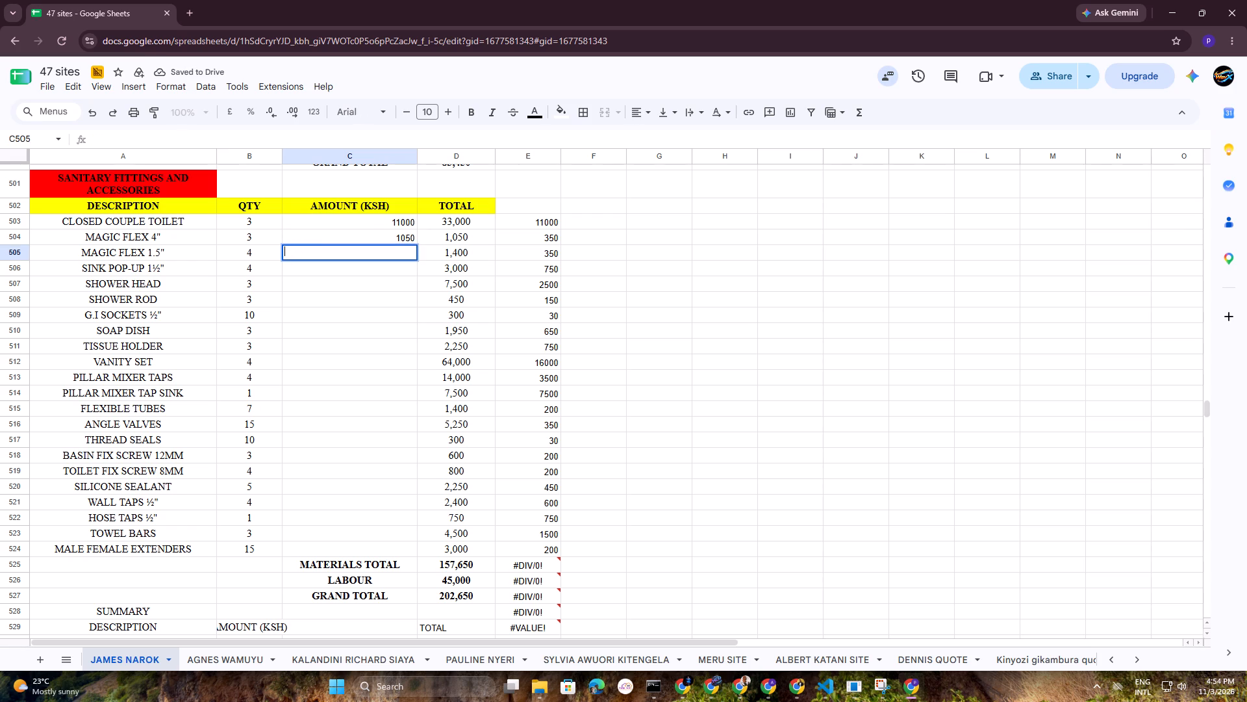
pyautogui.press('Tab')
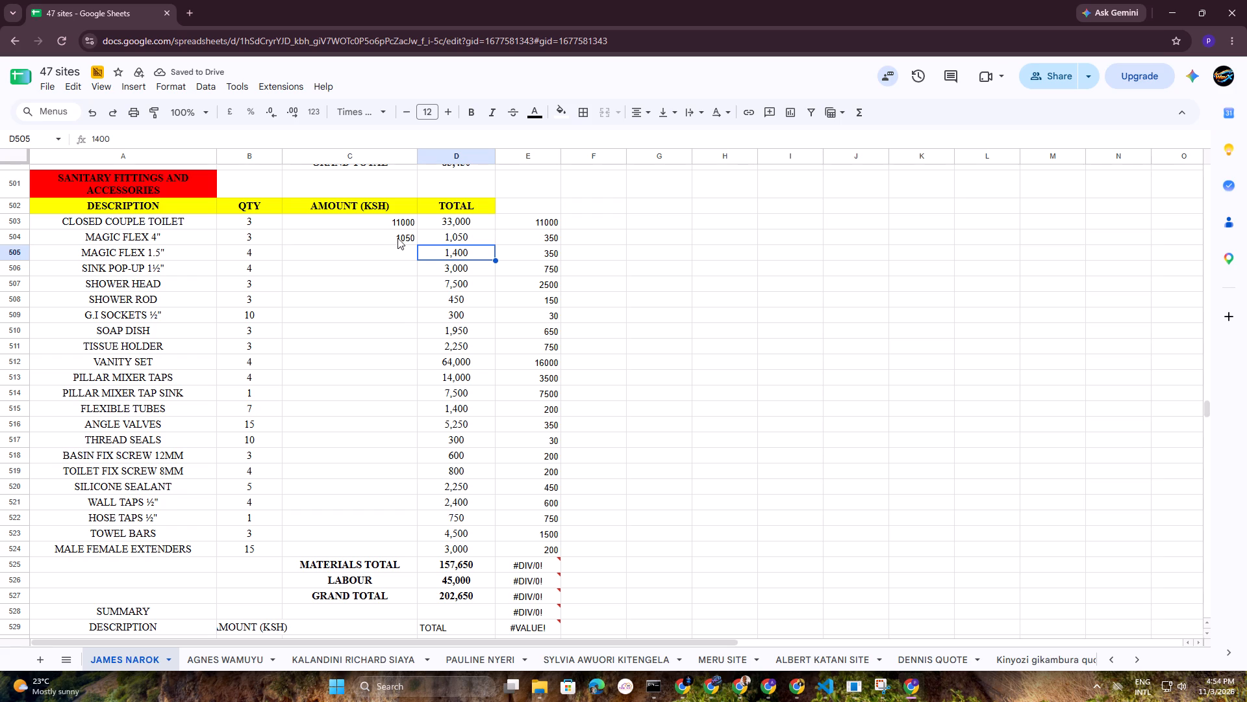
# Enter unit amounts in C504:C507: 350 for each magic flex, 750 for sink pop-up and 2500 for shower head.
pyautogui.click(392, 237)
pyautogui.write('350')
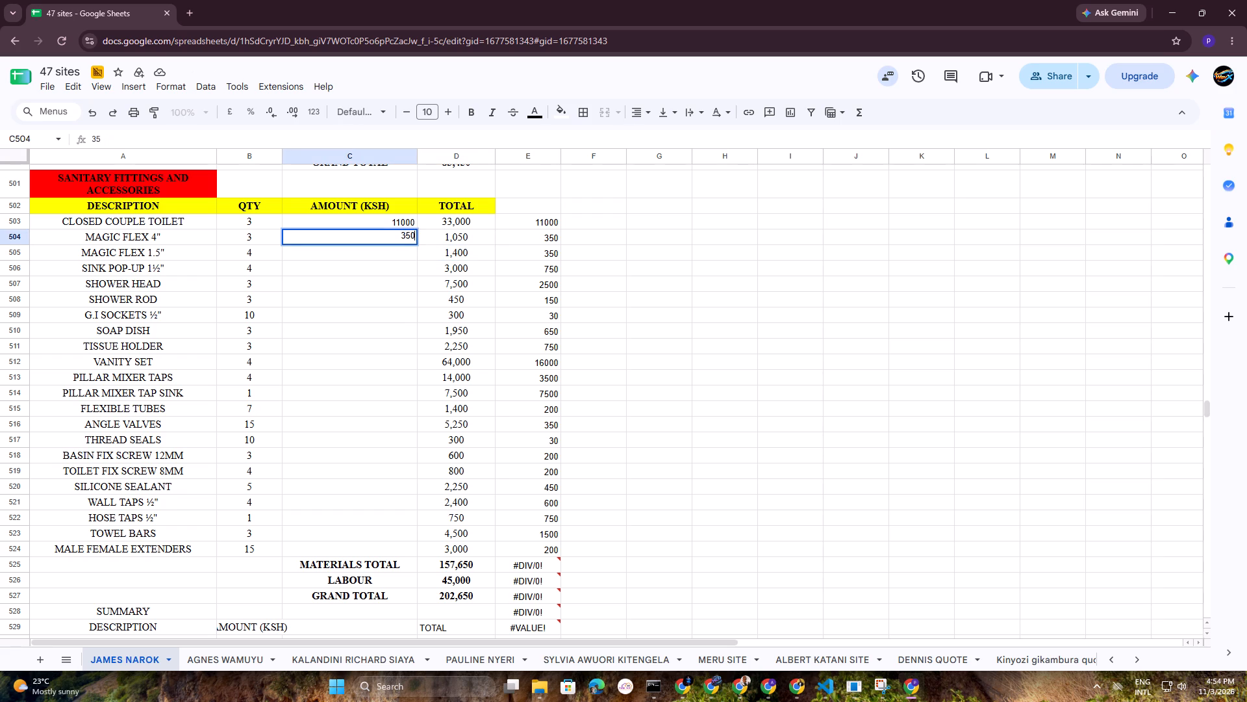
pyautogui.press('Return')
pyautogui.write('350')
pyautogui.press('Return')
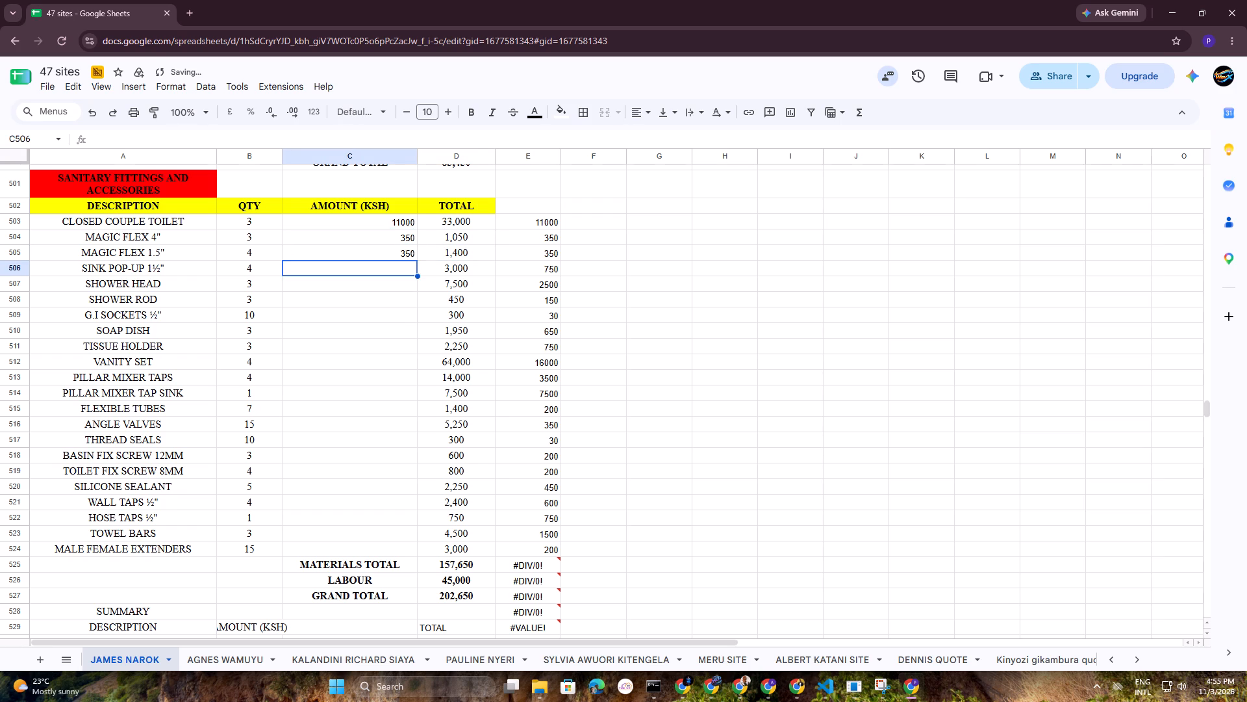
pyautogui.write('750')
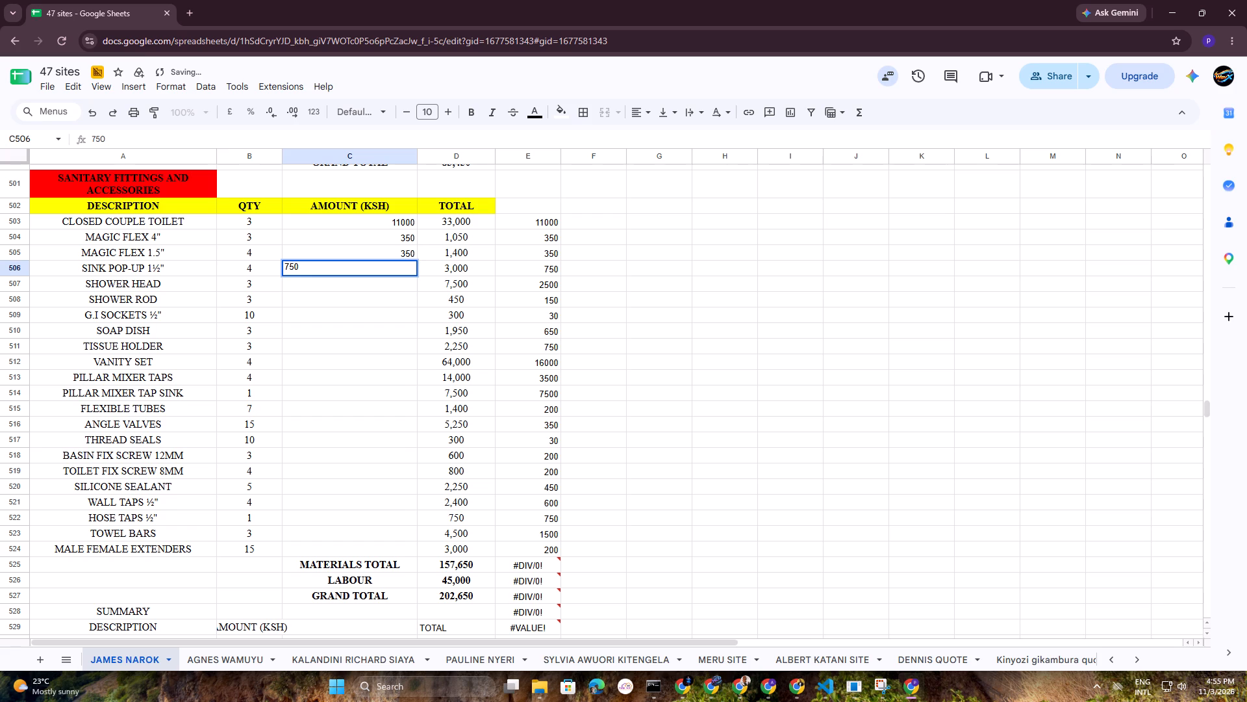
pyautogui.press('Return')
pyautogui.write('2500')
pyautogui.press('Return')
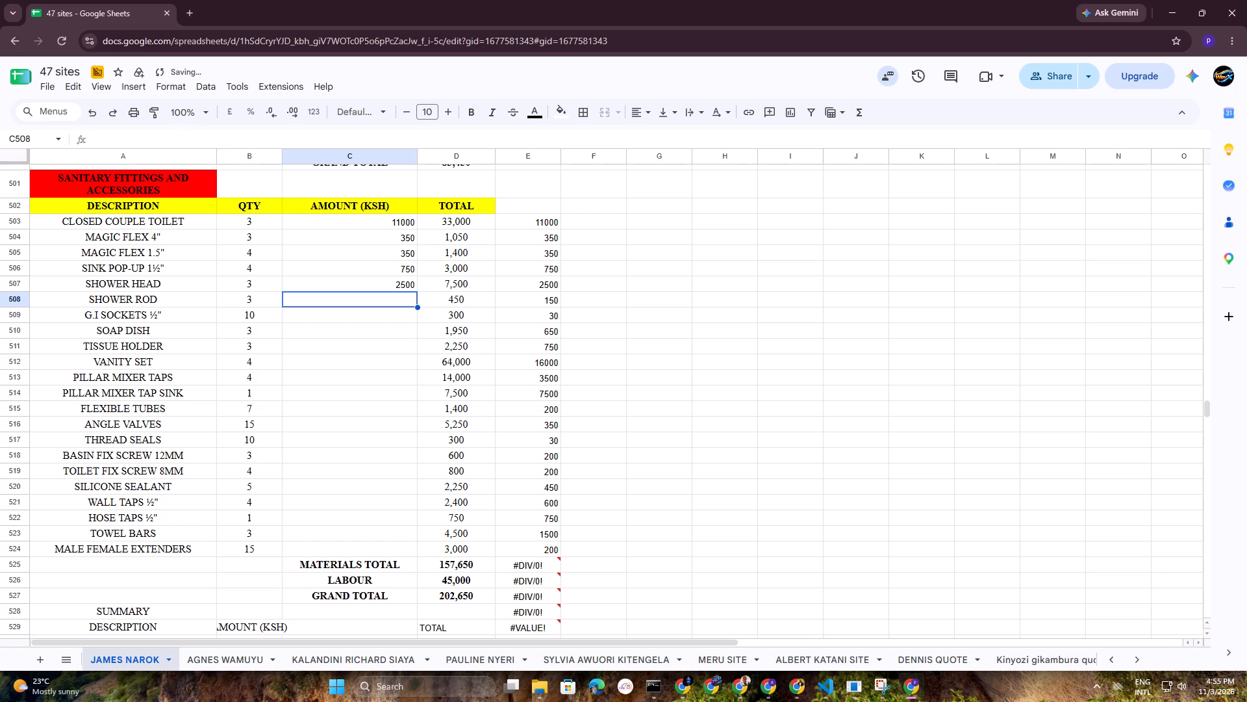
# Enter unit amounts 150, 30, 650, 750 and 16000 in C508:C512, from shower rod to vanity set.
pyautogui.write('150')
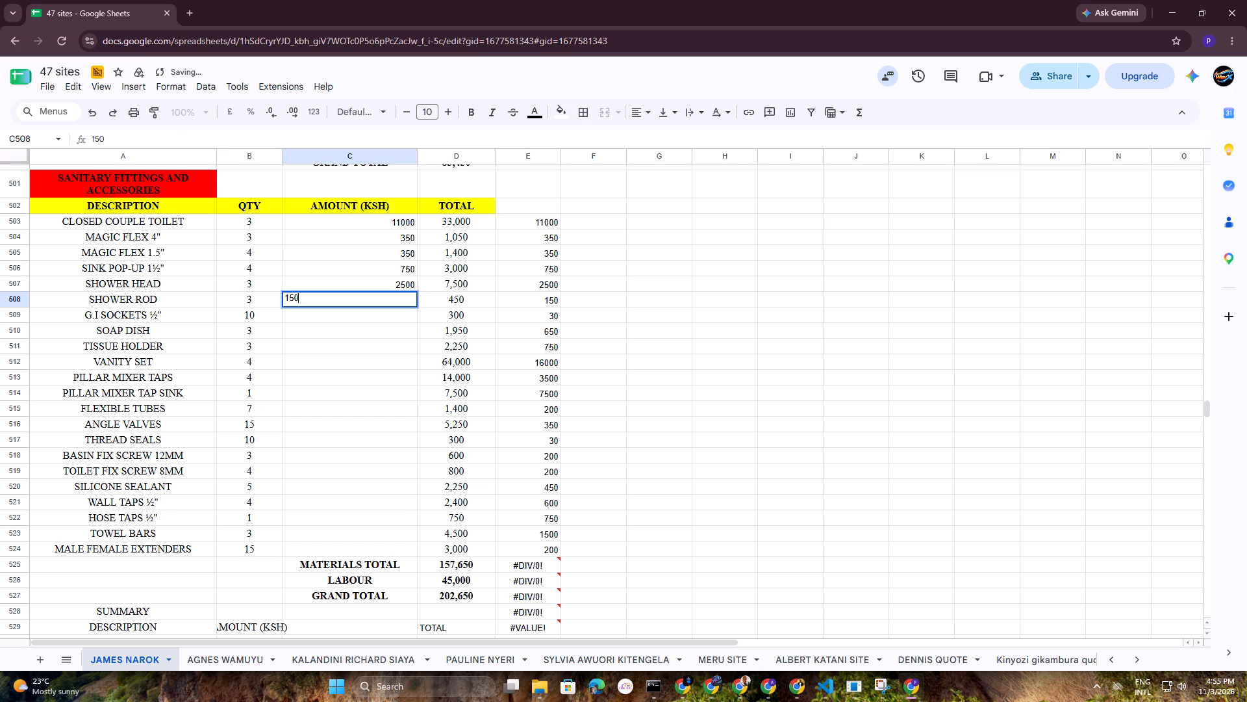
pyautogui.press('Return')
pyautogui.write('30')
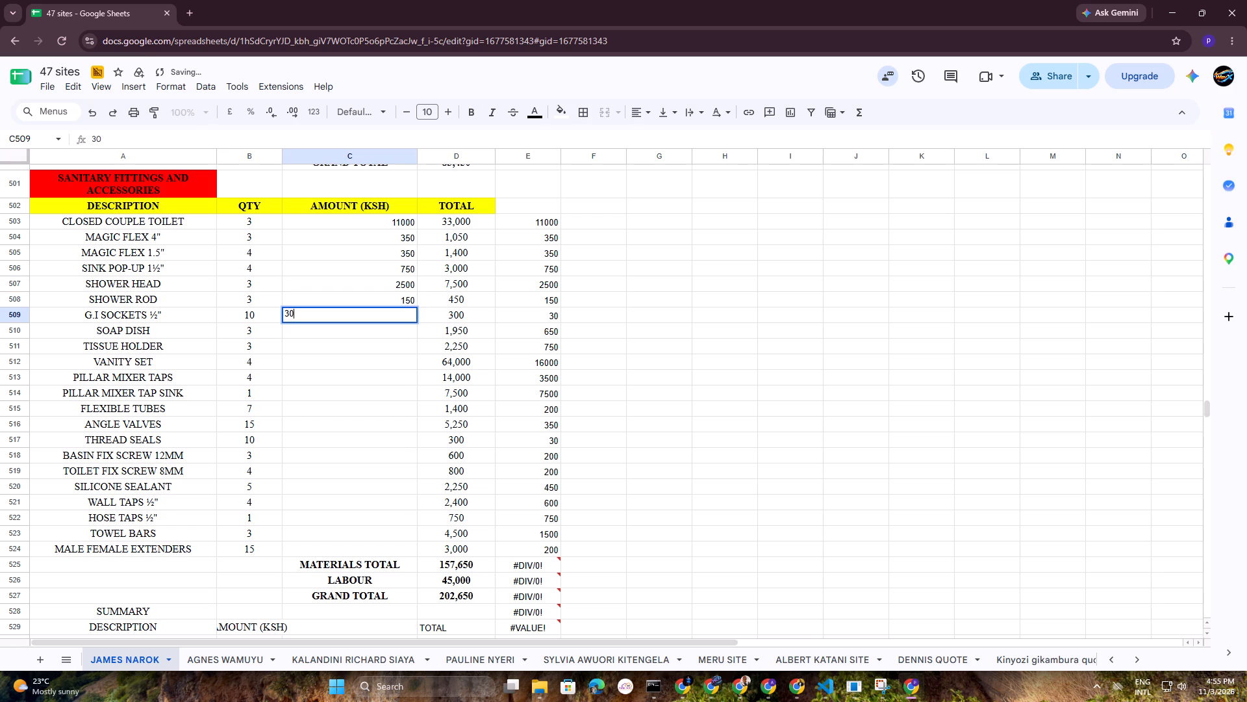
pyautogui.press('Return')
pyautogui.write('650')
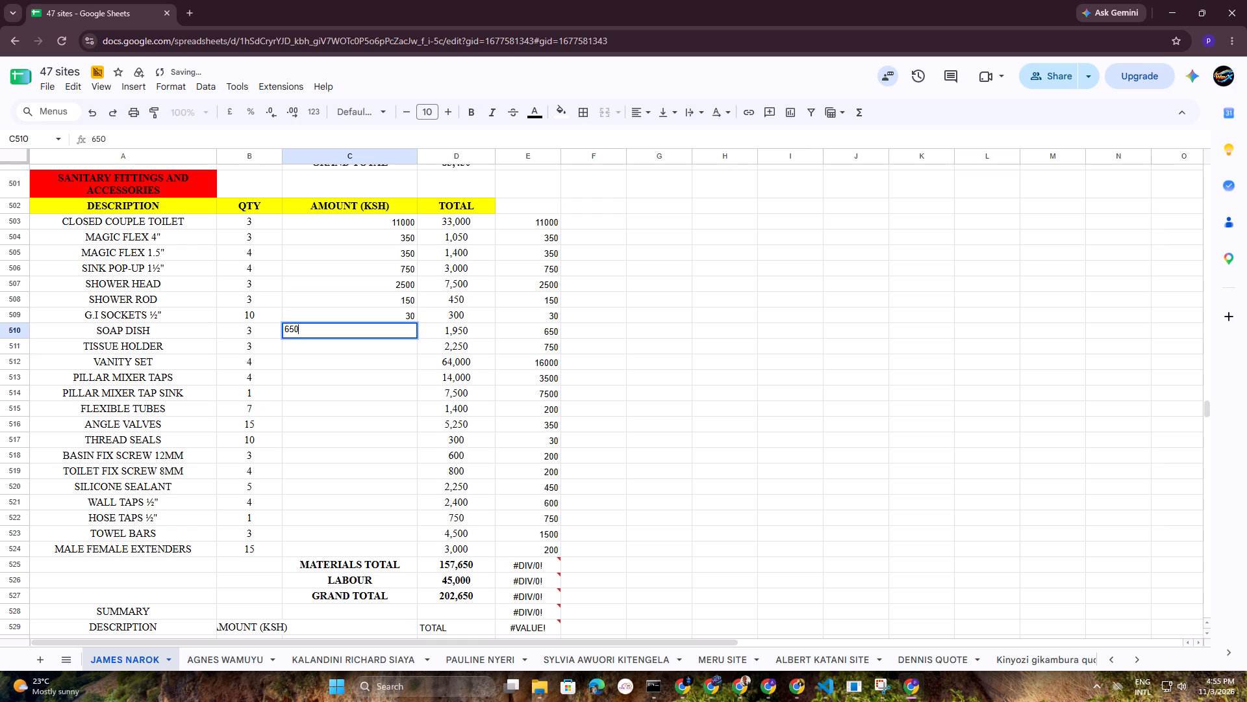
pyautogui.press('Return')
pyautogui.write('750')
pyautogui.press('Return')
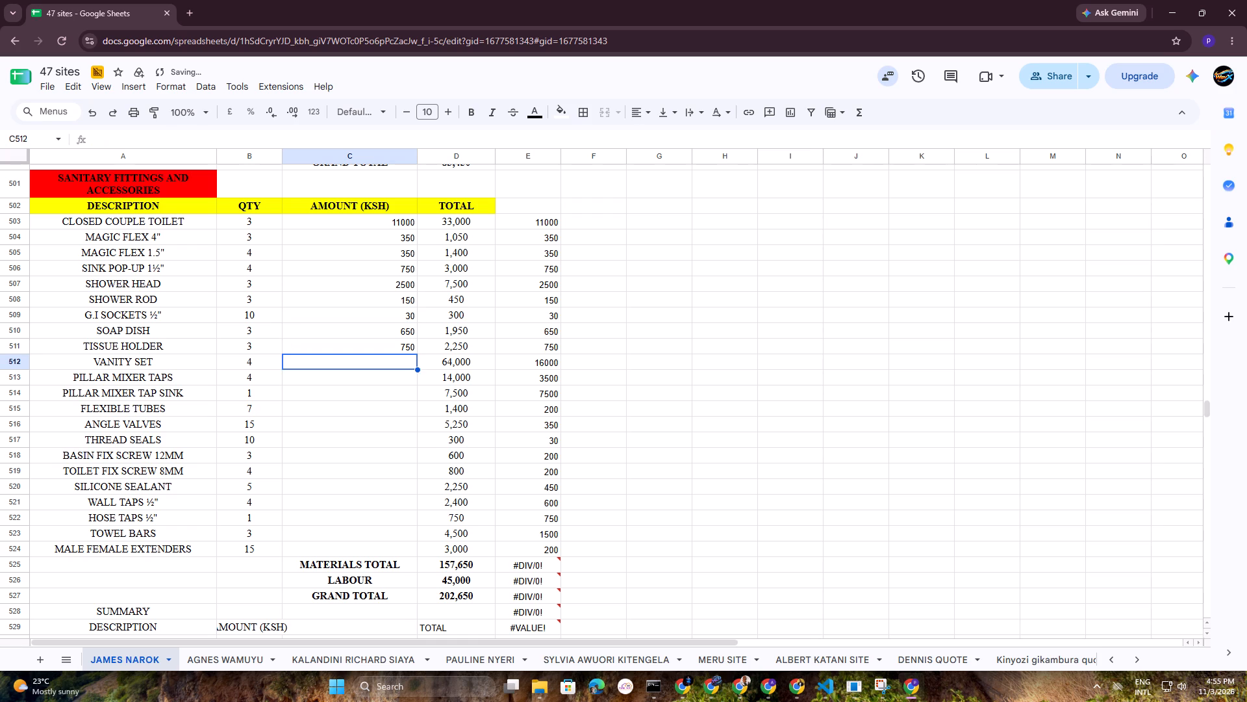
pyautogui.write('16000')
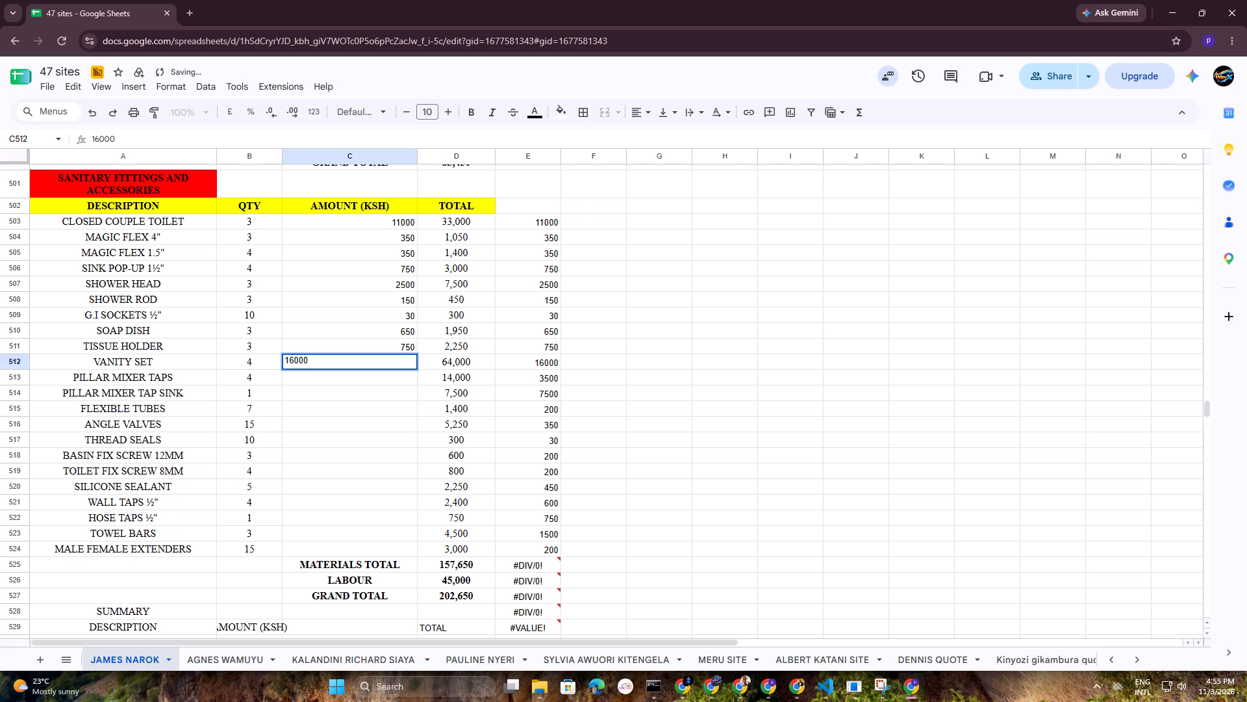
pyautogui.press('Return')
# Enter unit amounts 3500, 7500, 200, 350 and 30 in C513:C517, from pillar mixer taps to thread seals.
pyautogui.write('3500')
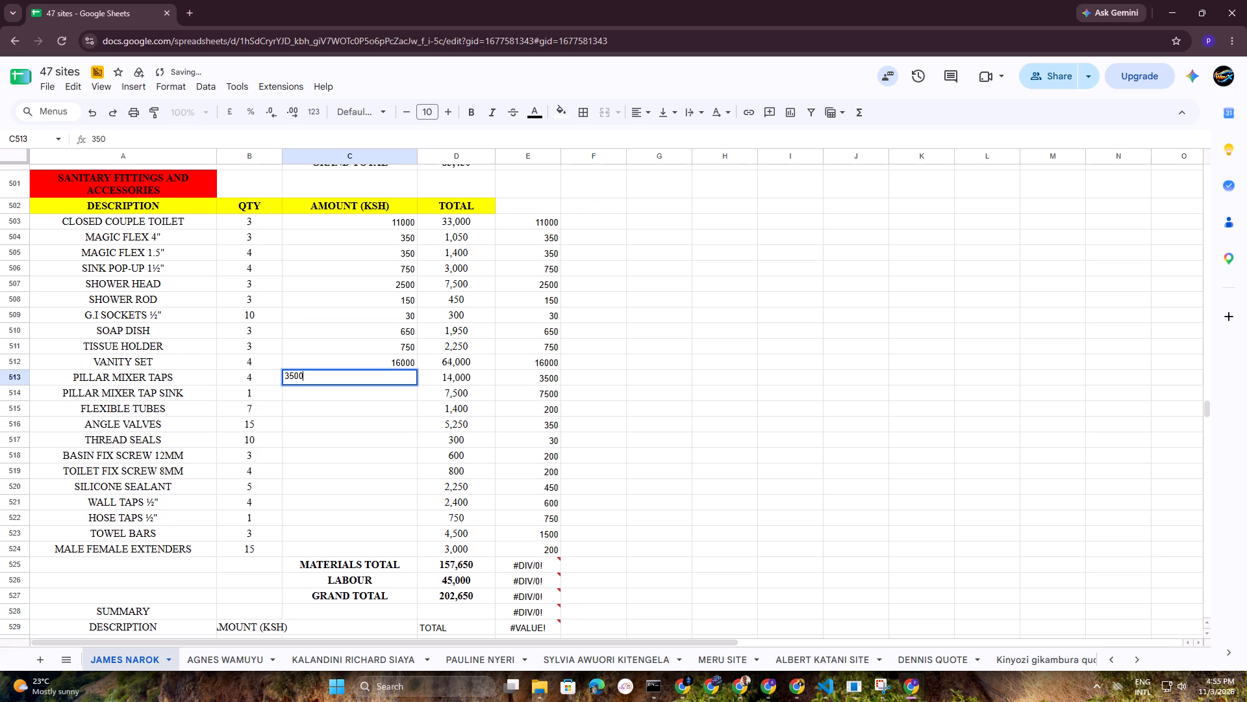
pyautogui.press('Return')
pyautogui.write('7500')
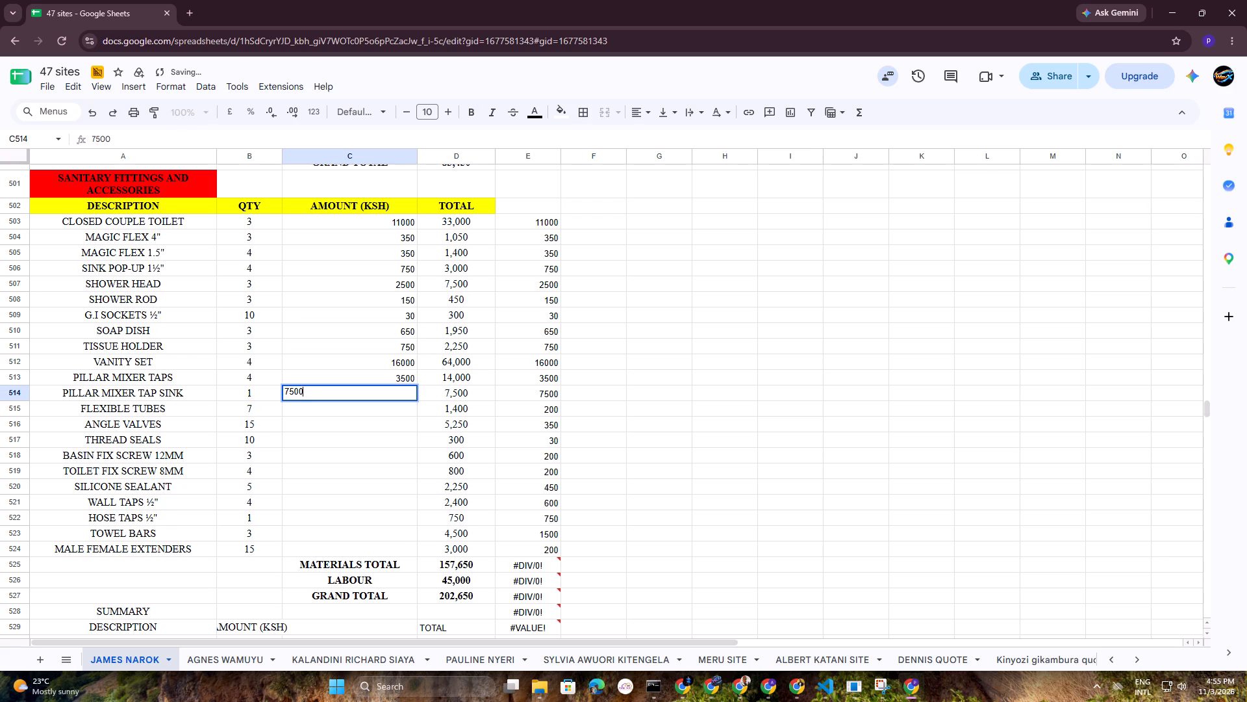
pyautogui.press('Return')
pyautogui.write('200')
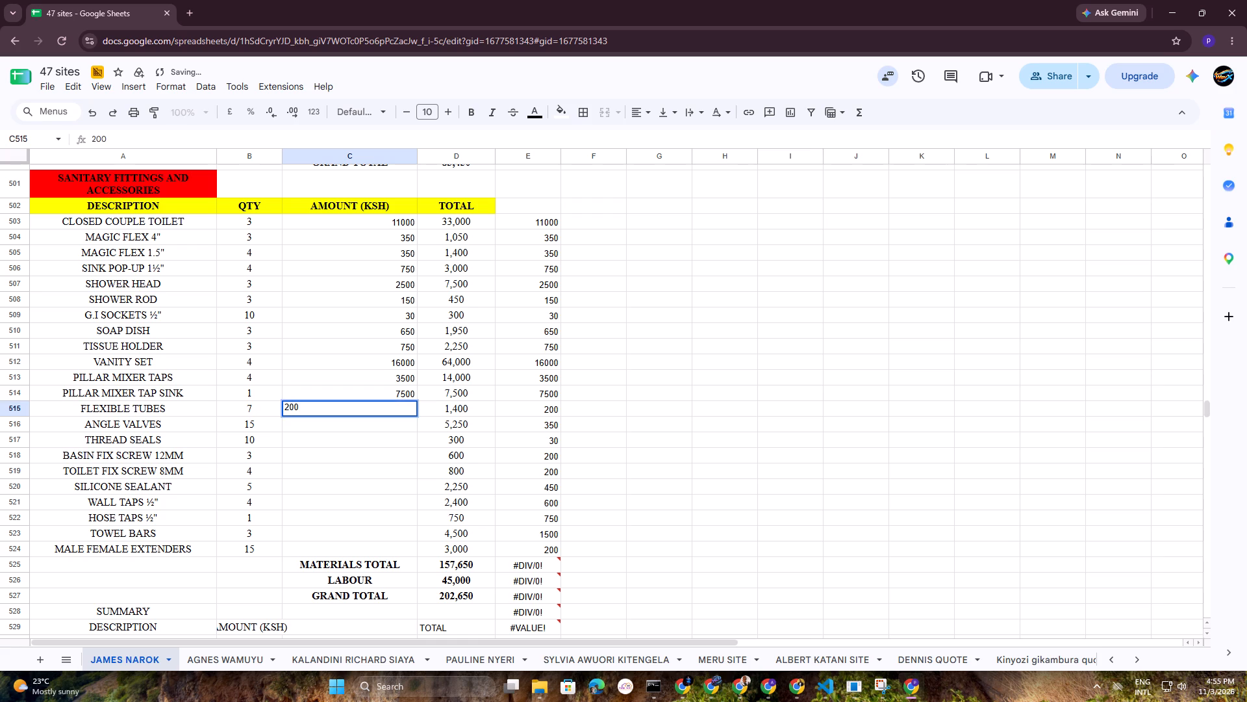
pyautogui.press('Return')
pyautogui.write('35')
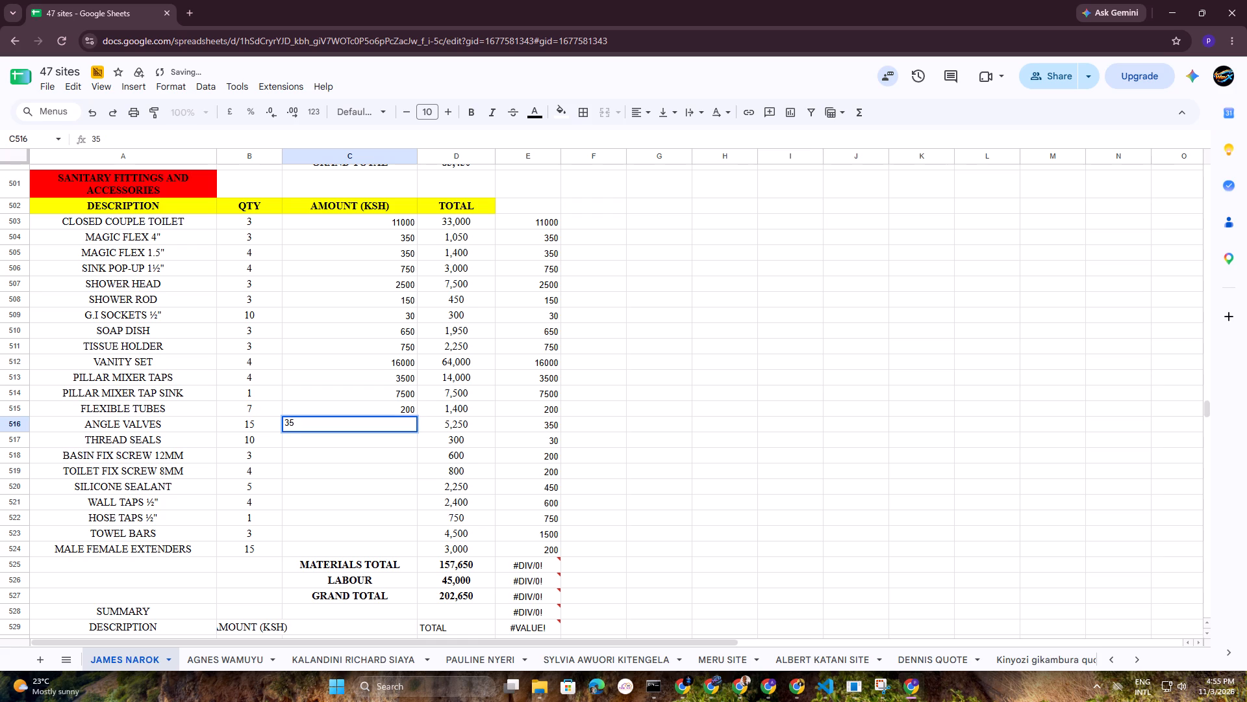
pyautogui.press('0')
pyautogui.press('Return')
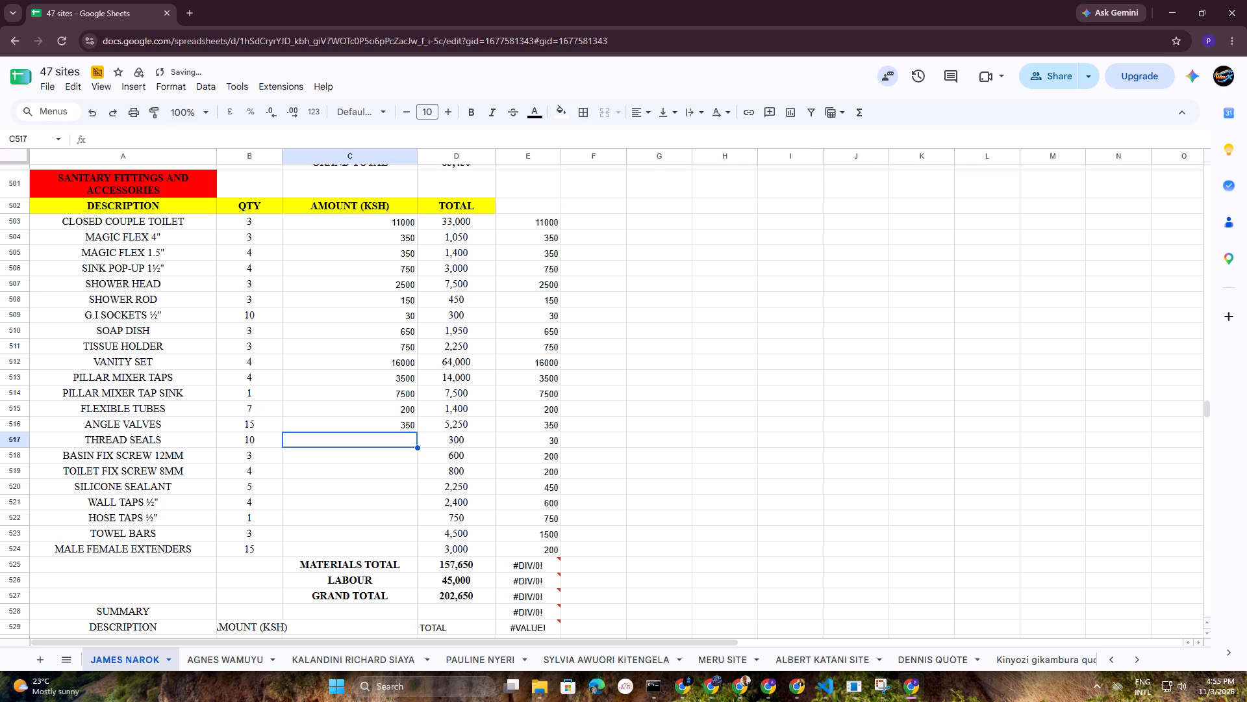
pyautogui.write('30')
pyautogui.press('Return')
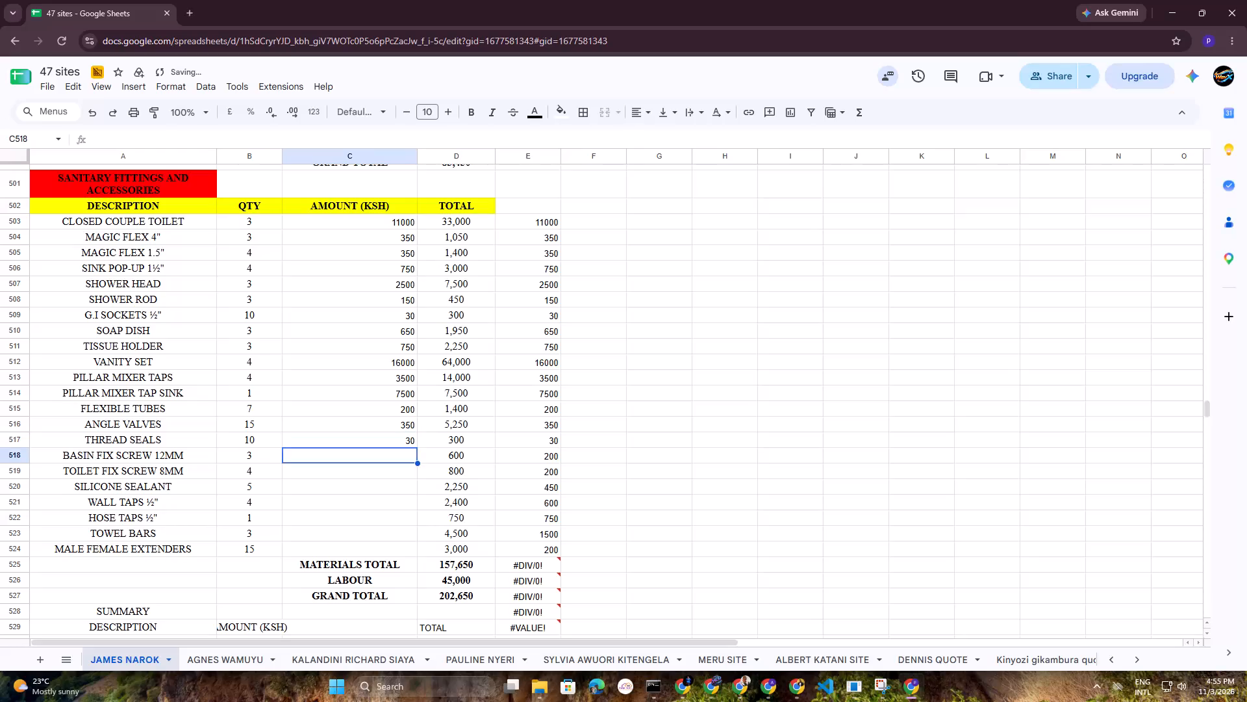
# Enter unit amounts in C518:C520: 200 for the basin fix screw, 200 for the toilet fix screw and 450 for silicone sealant.
pyautogui.write('200')
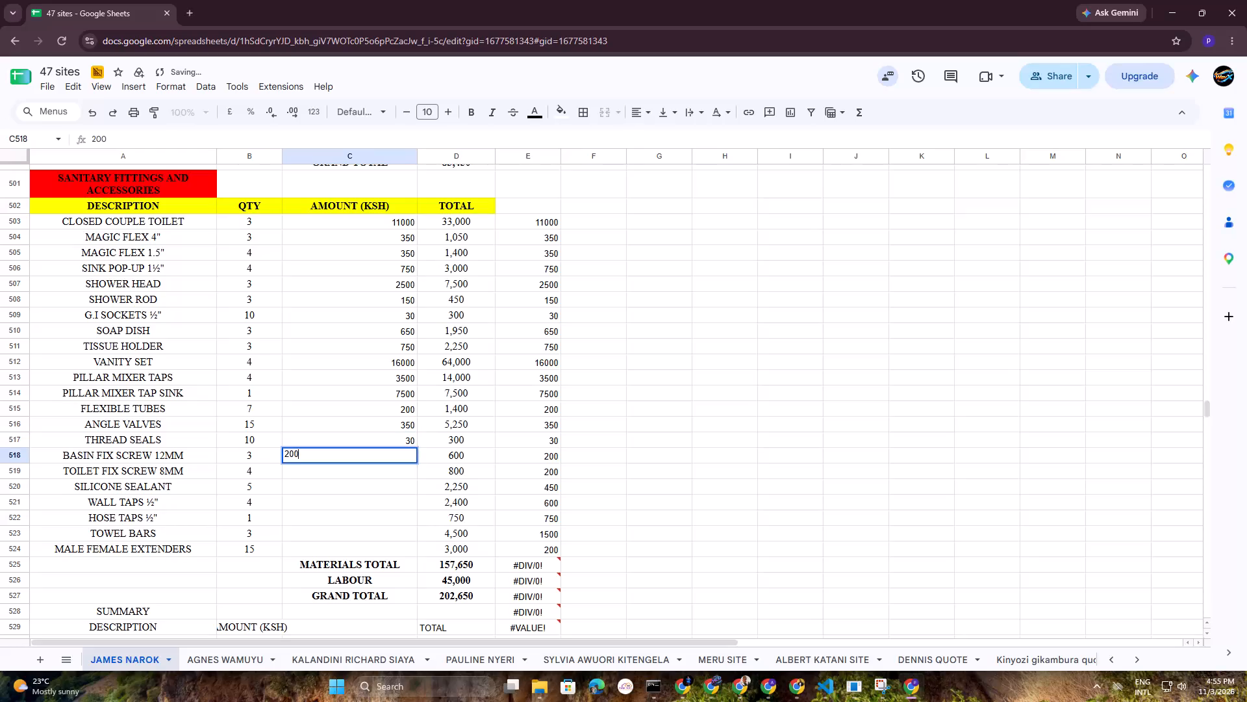
pyautogui.press('Return')
pyautogui.write('450')
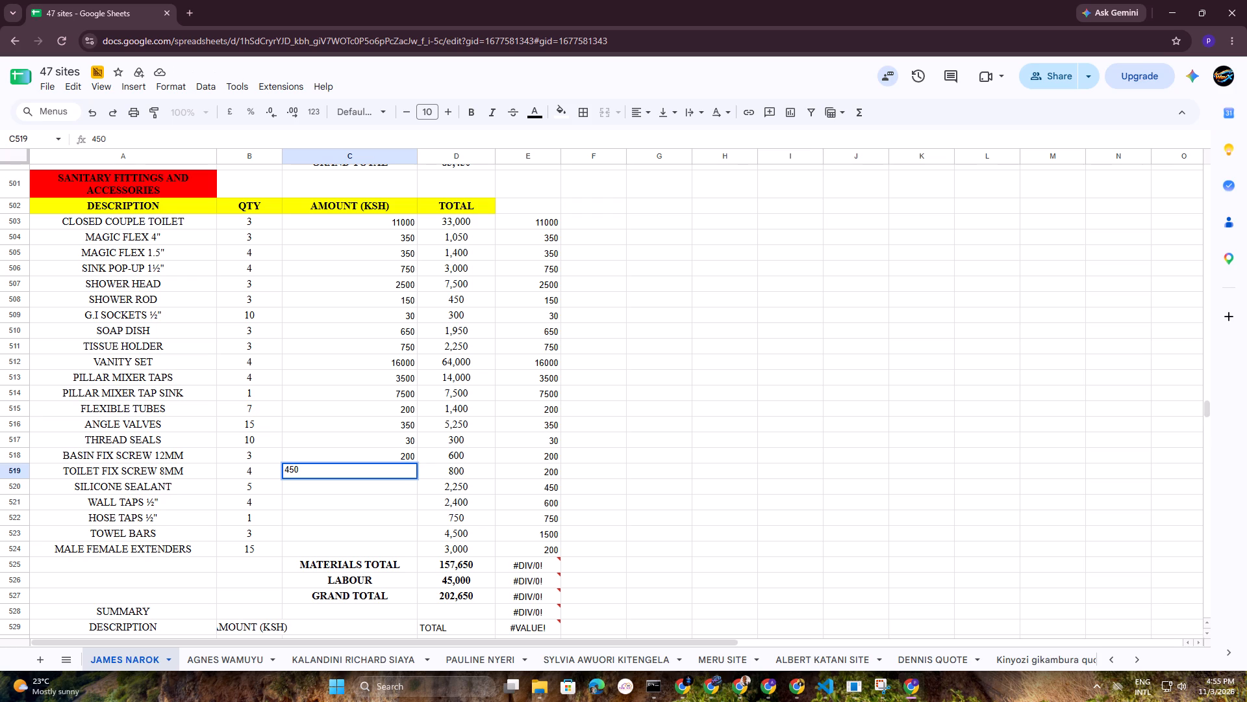
pyautogui.press('BackSpace')
pyautogui.press('BackSpace')
pyautogui.press('BackSpace')
pyautogui.write('200')
pyautogui.press('Return')
pyautogui.write('450')
pyautogui.press('Return')
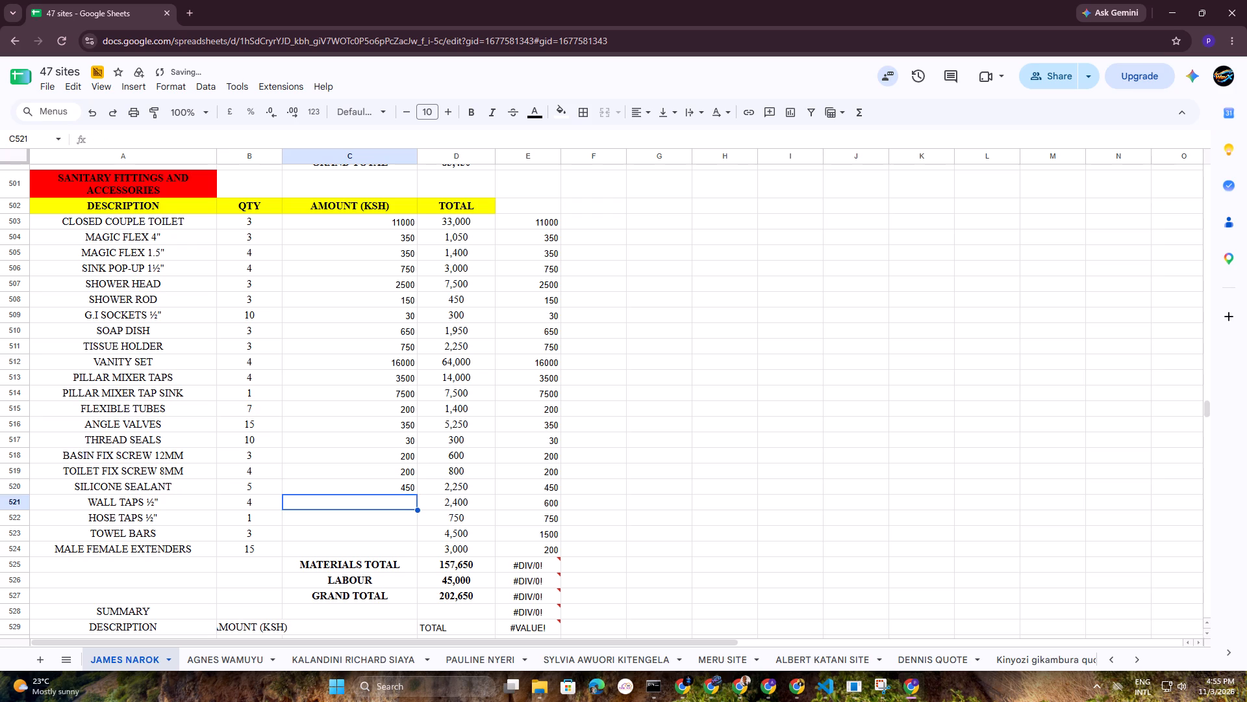
# Enter unit amounts 600, 750, 1500 and 200 in C521:C524, from wall taps to male female extenders.
pyautogui.write('600')
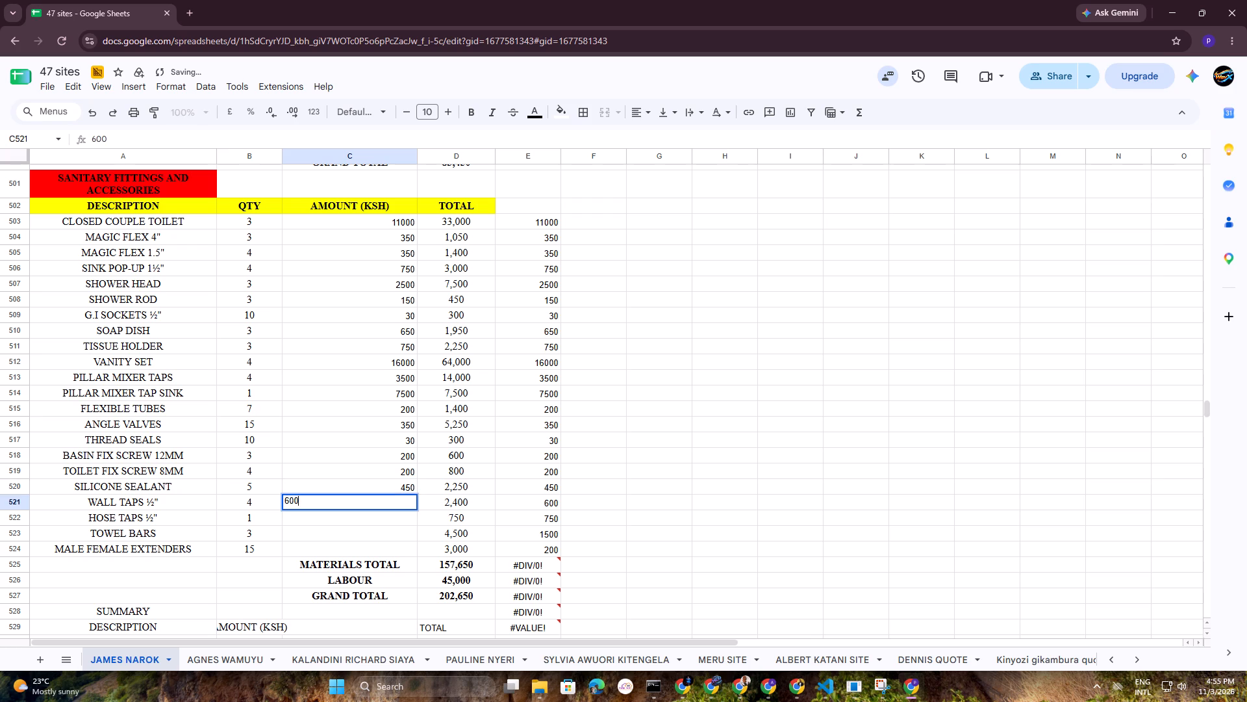
pyautogui.press('Return')
pyautogui.write('70')
pyautogui.press('BackSpace')
pyautogui.write('50')
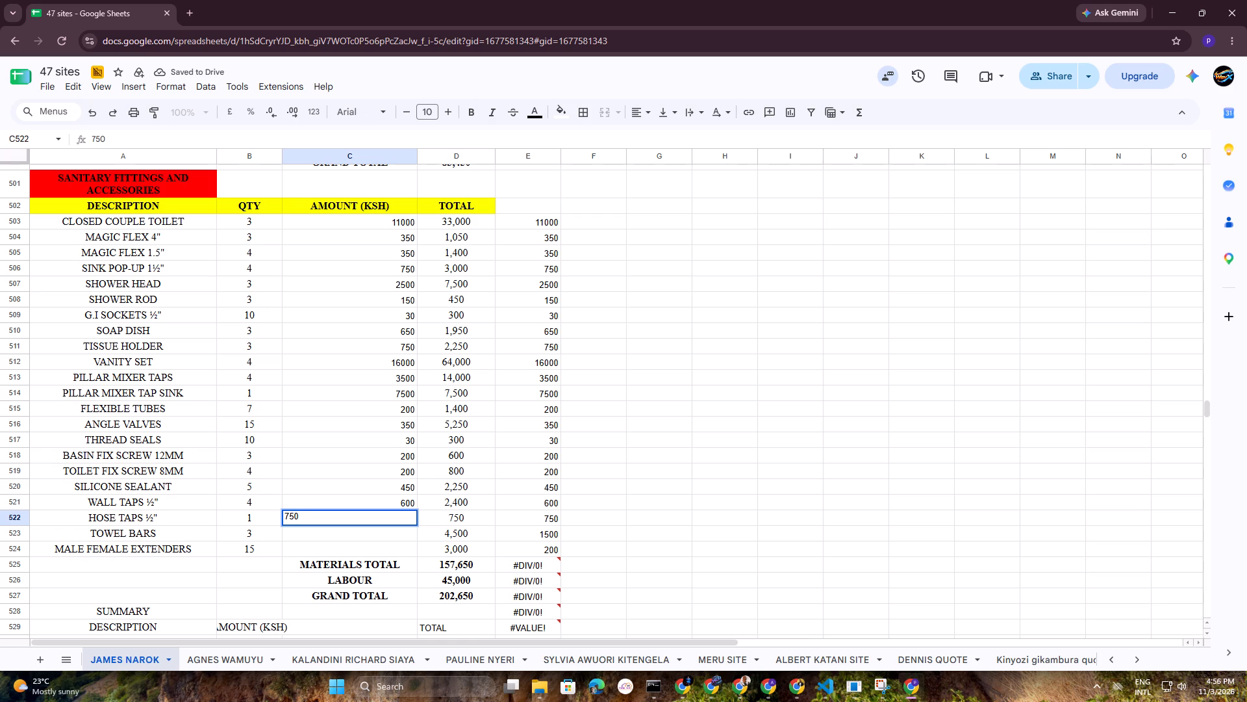
pyautogui.press('Return')
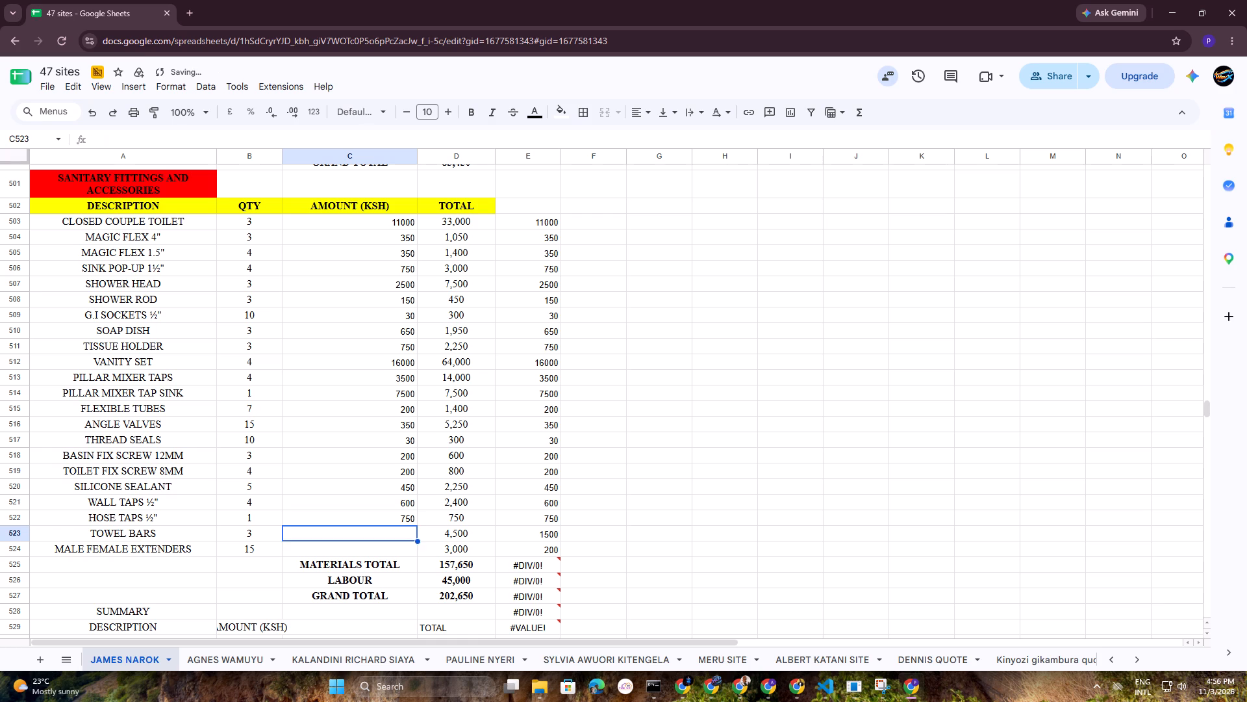
pyautogui.write('1500')
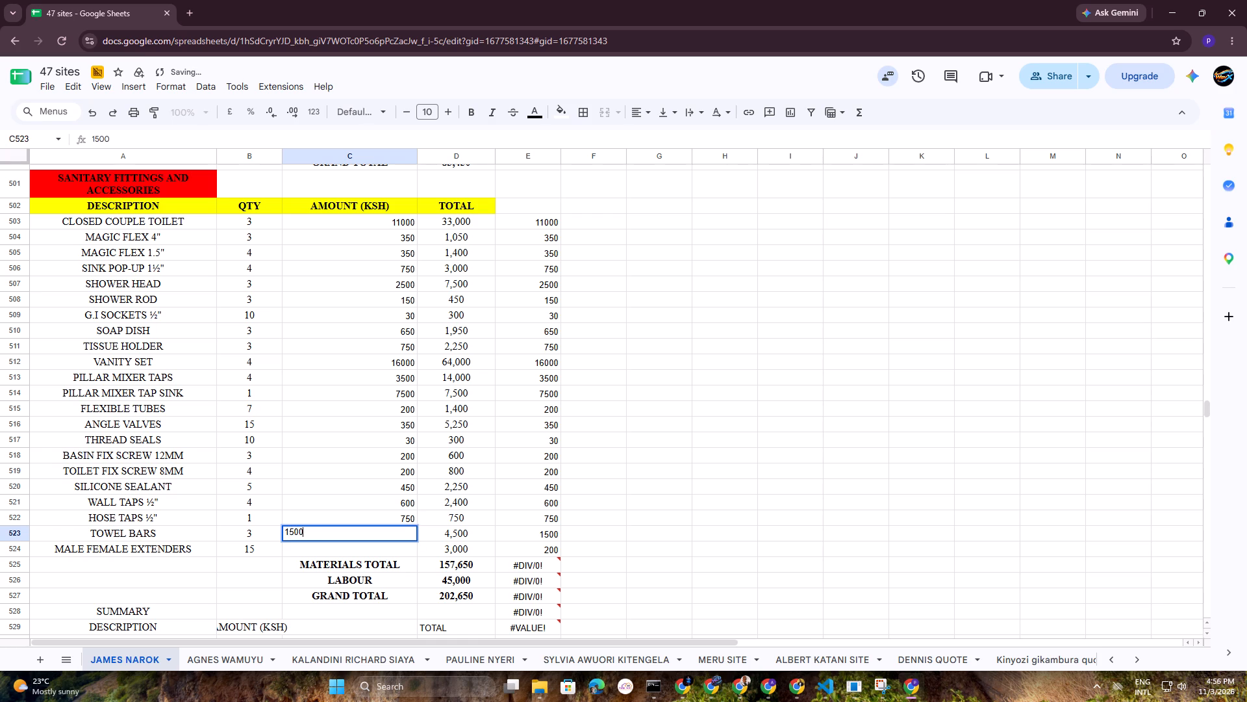
pyautogui.press('Return')
pyautogui.write('200')
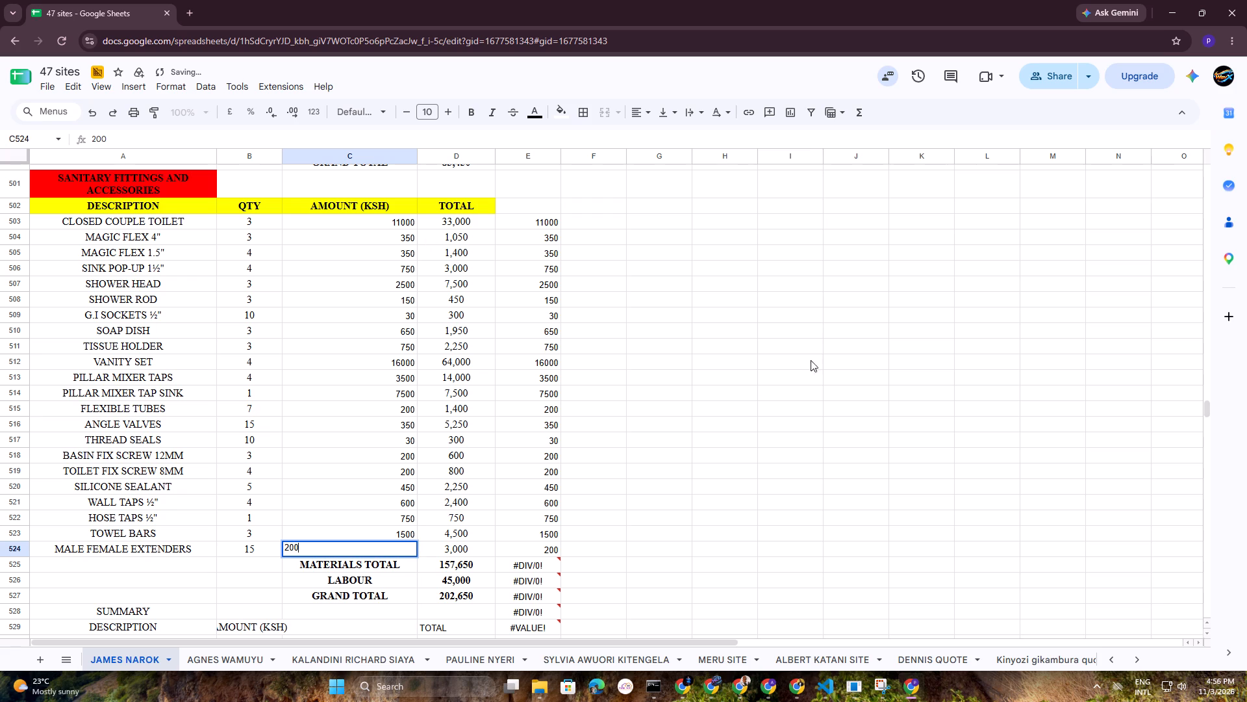
pyautogui.click(813, 362)
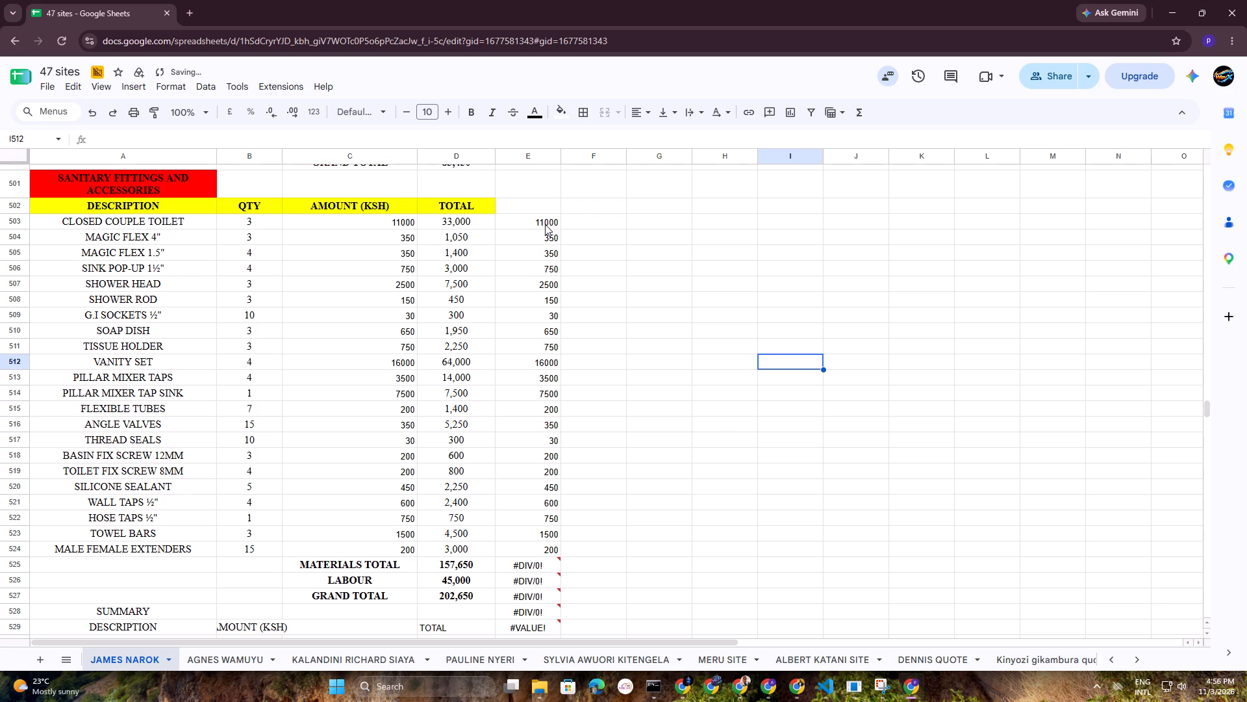
# Clear the helper unit-price formulas beside the sanitary fittings rows, E503:E524.
pyautogui.moveTo(545, 219); pyautogui.dragTo(557, 554)
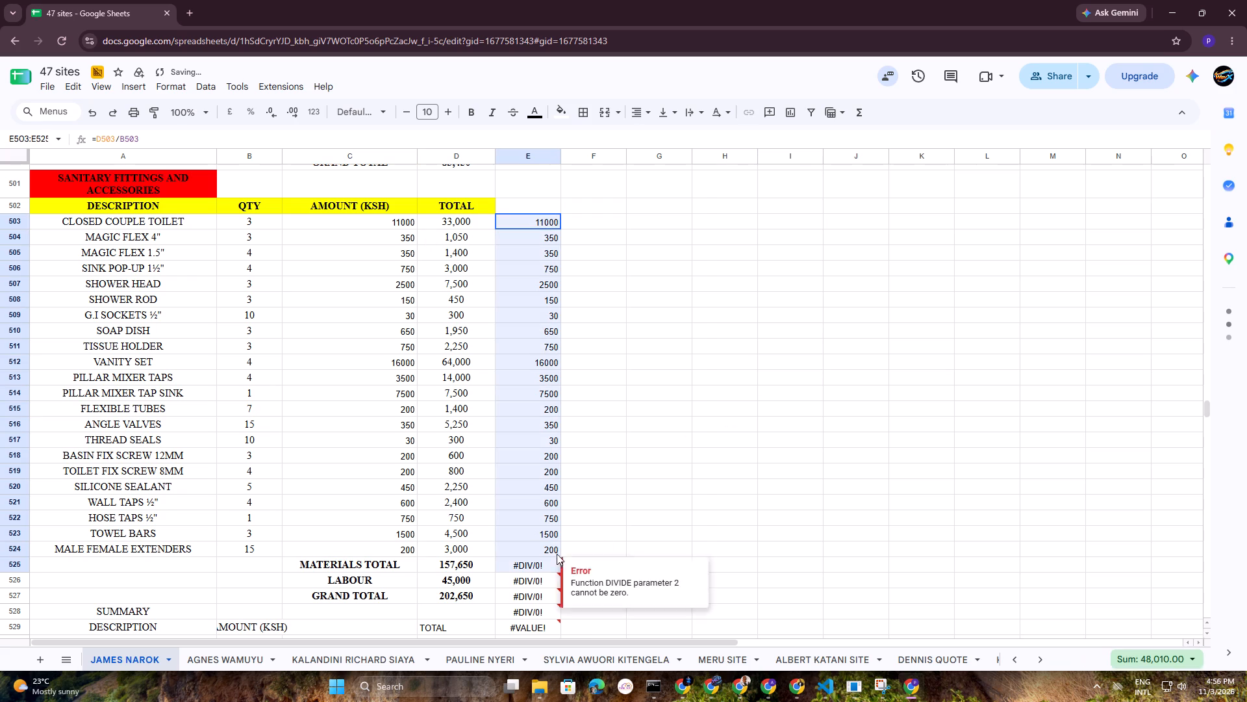
pyautogui.moveTo(557, 554); pyautogui.dragTo(557, 550)
pyautogui.press('Delete')
pyautogui.click(740, 515)
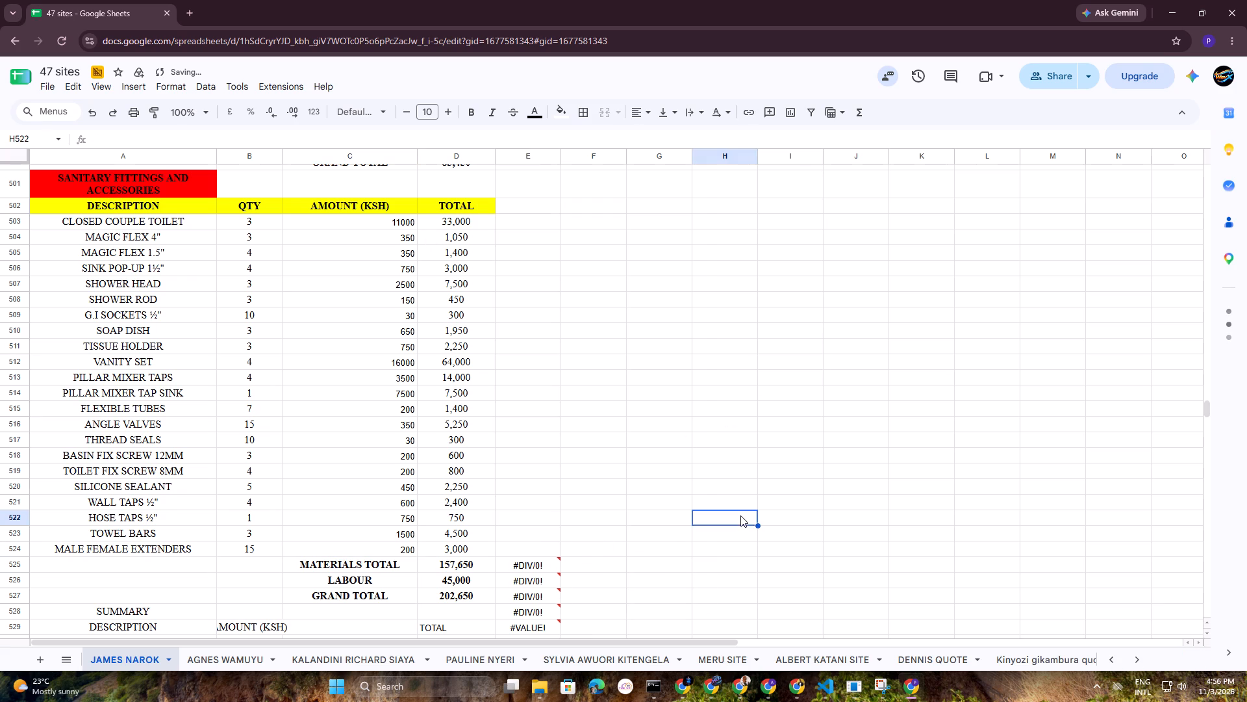
# Clear the leftover helper formulas in E525:E529, beside the sanitary totals and summary heading rows.
pyautogui.scroll(-2, 676, 432)
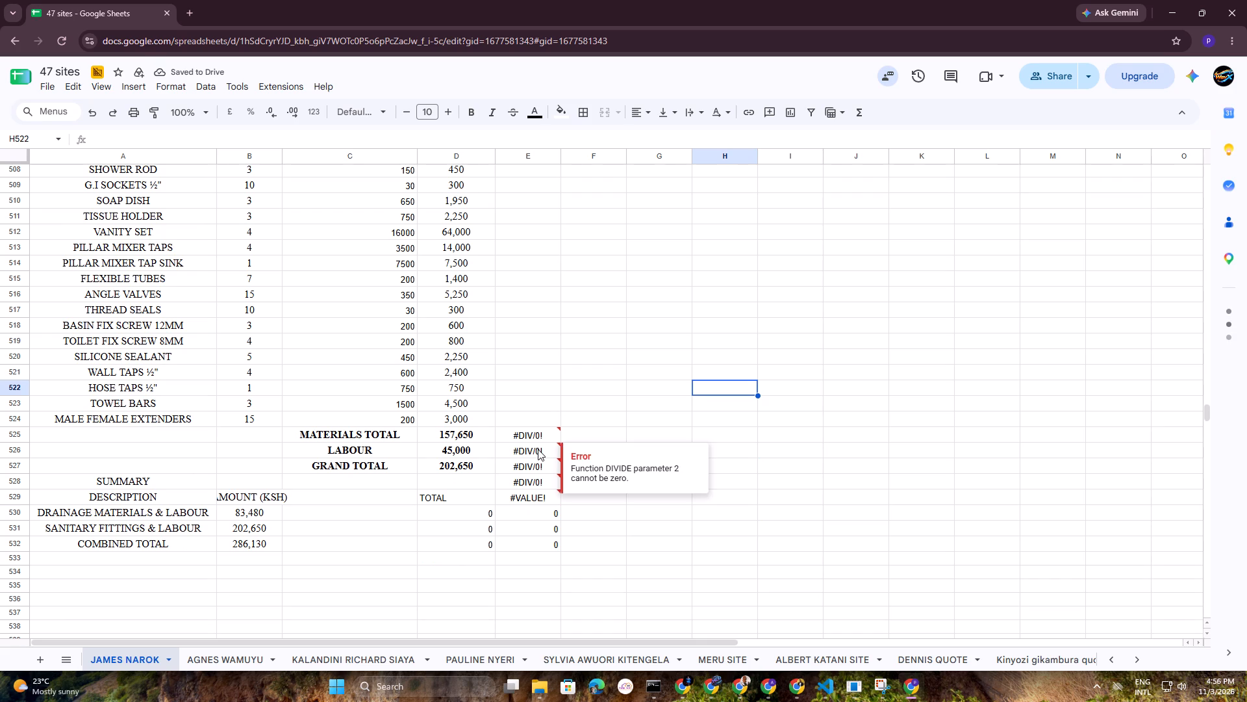
pyautogui.moveTo(518, 434); pyautogui.dragTo(531, 500)
pyautogui.press('Delete')
pyautogui.click(764, 447)
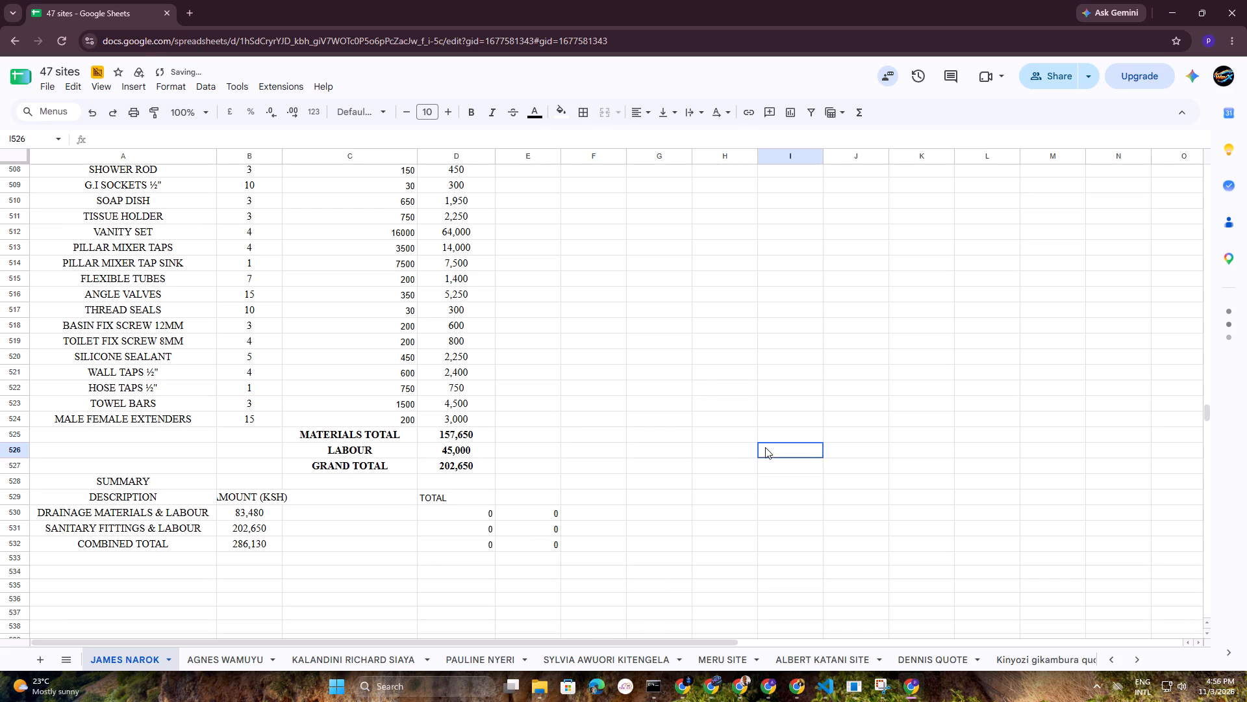
# Format the sanitary fittings unit amounts in C503:C524 as centred, 12 pt Times New Roman.
pyautogui.scroll(1, 557, 427)
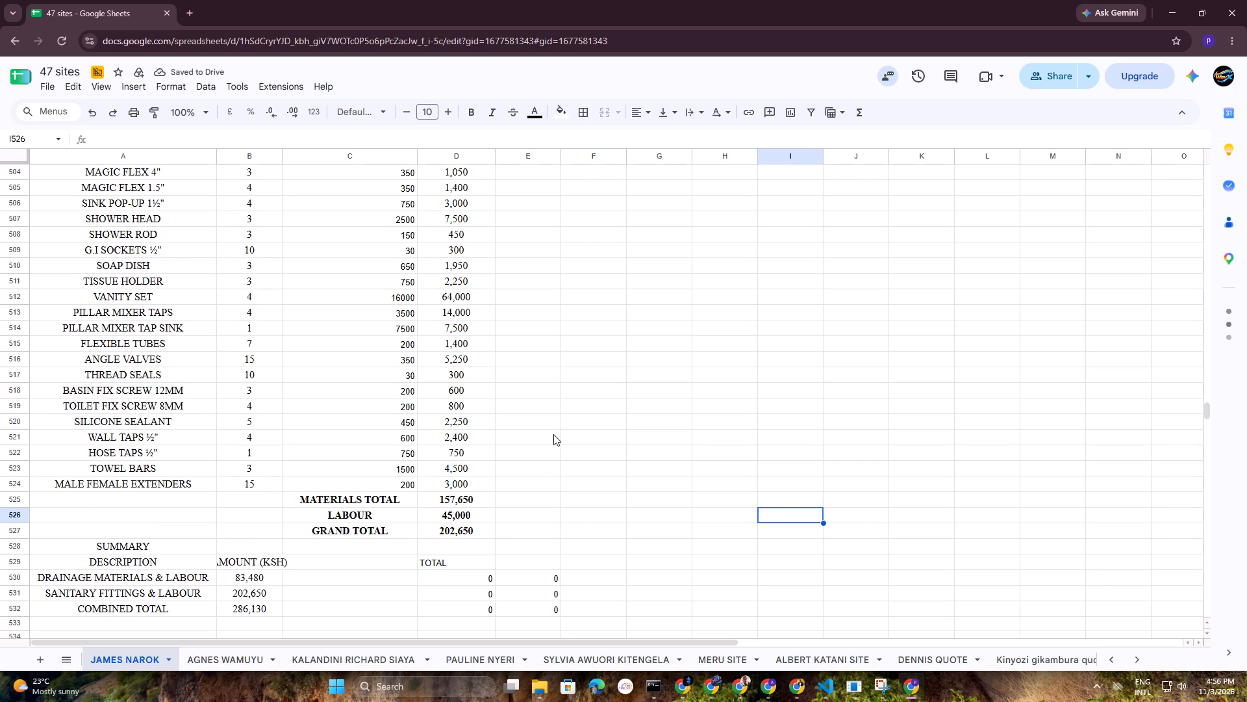
pyautogui.scroll(2, 598, 436)
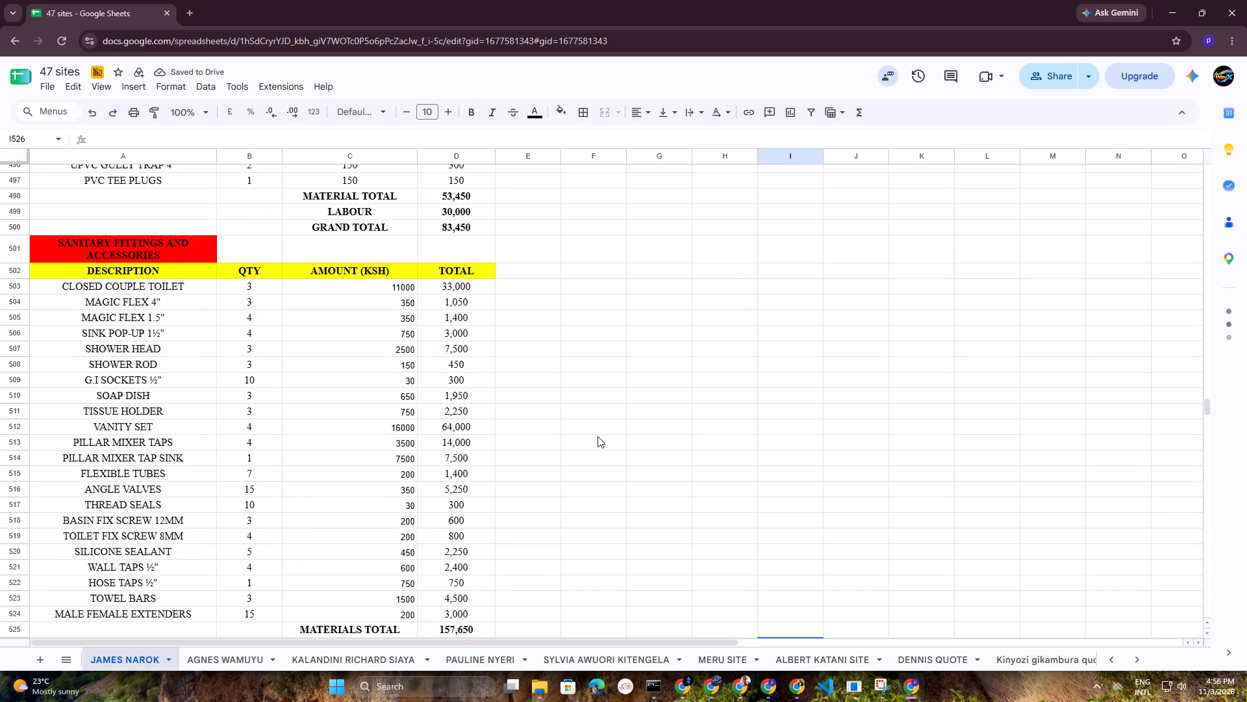
pyautogui.scroll(-2, 598, 436)
pyautogui.scroll(1, 422, 283)
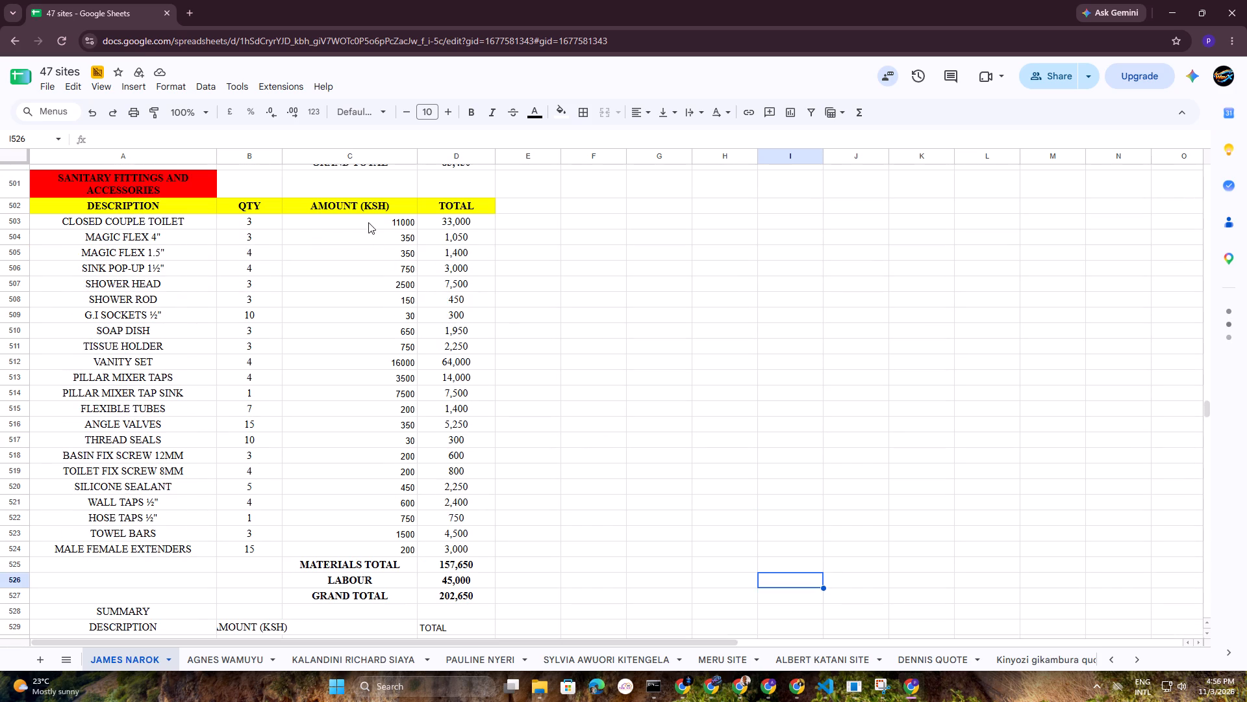
pyautogui.moveTo(368, 220); pyautogui.dragTo(388, 550)
pyautogui.click(645, 113)
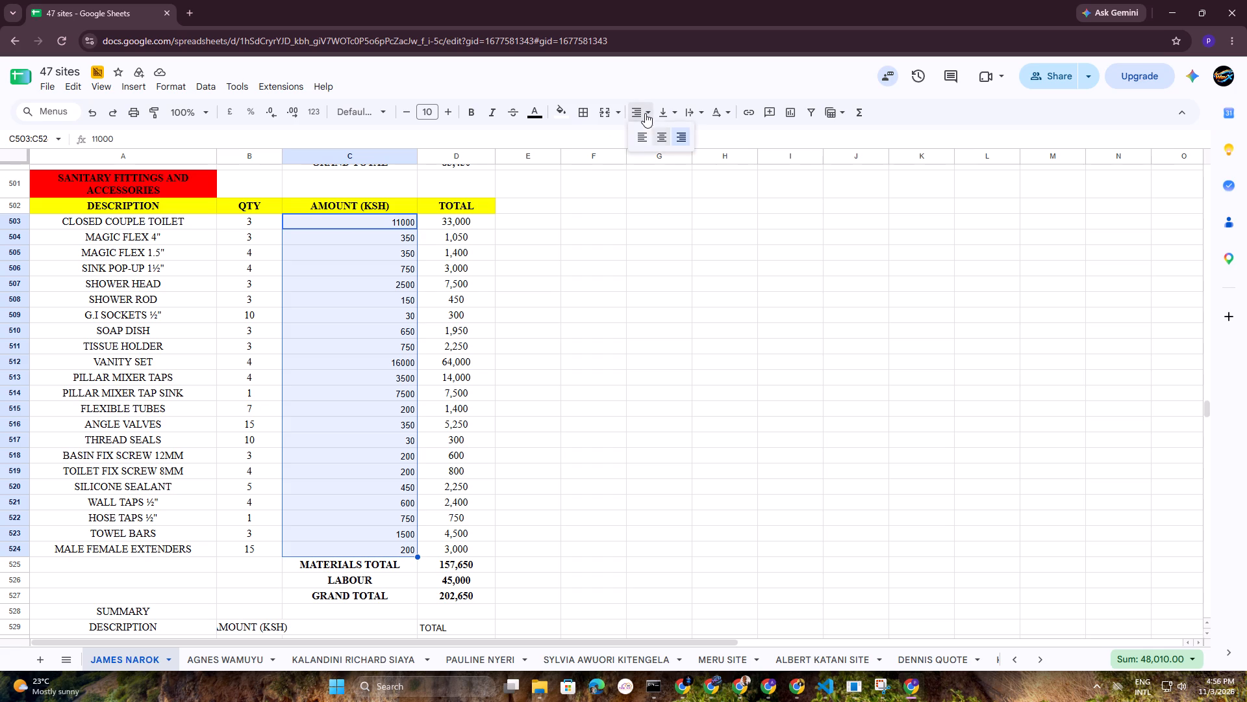
pyautogui.click(663, 132)
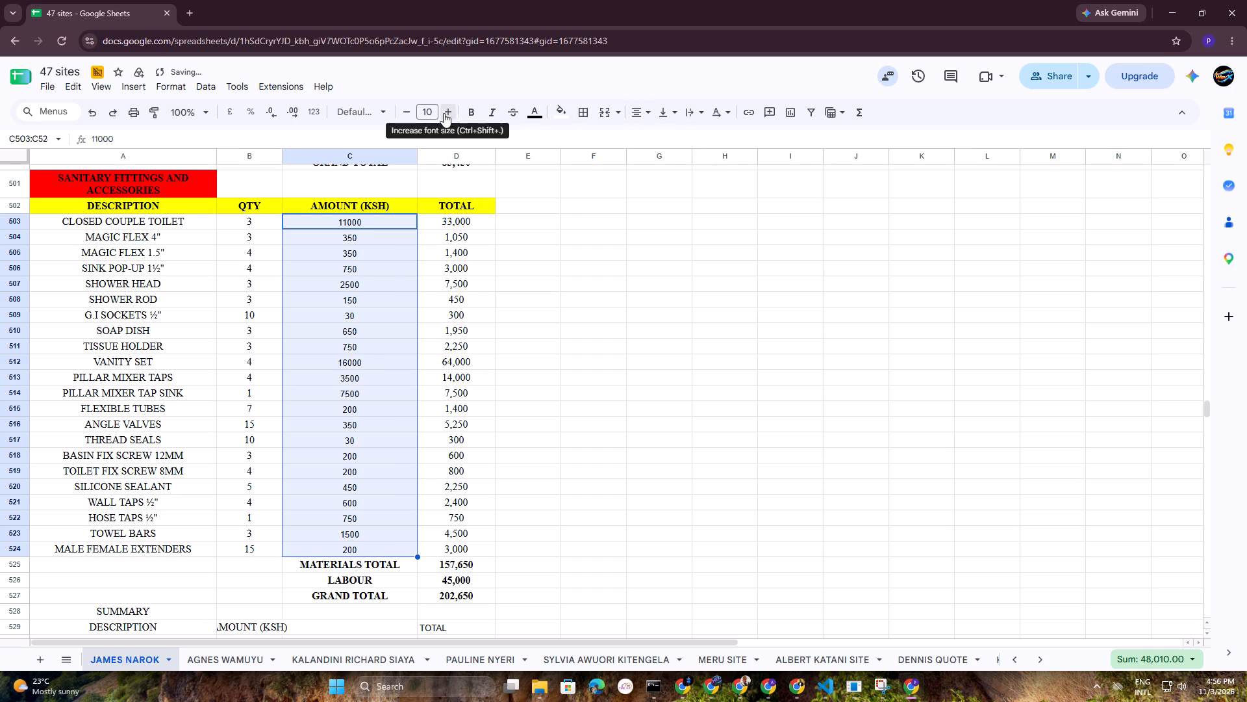
pyautogui.doubleClick(444, 113)
pyautogui.click(359, 115)
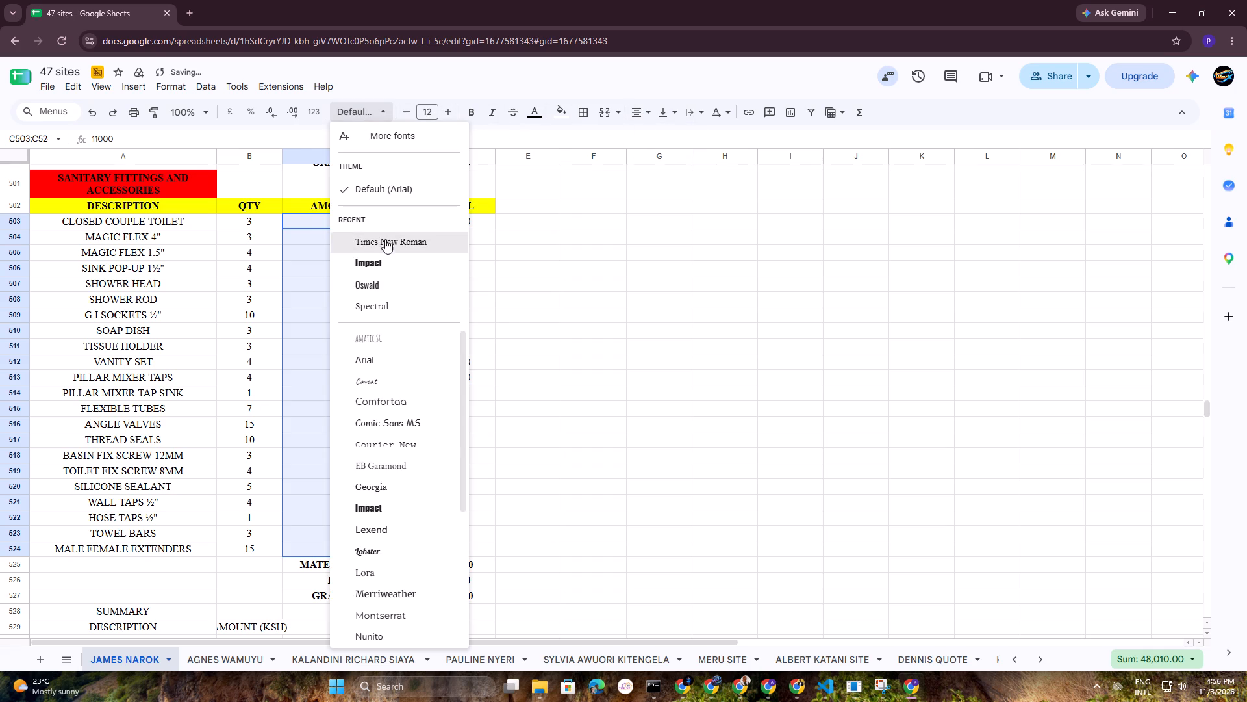
pyautogui.click(386, 238)
pyautogui.scroll(12, 569, 360)
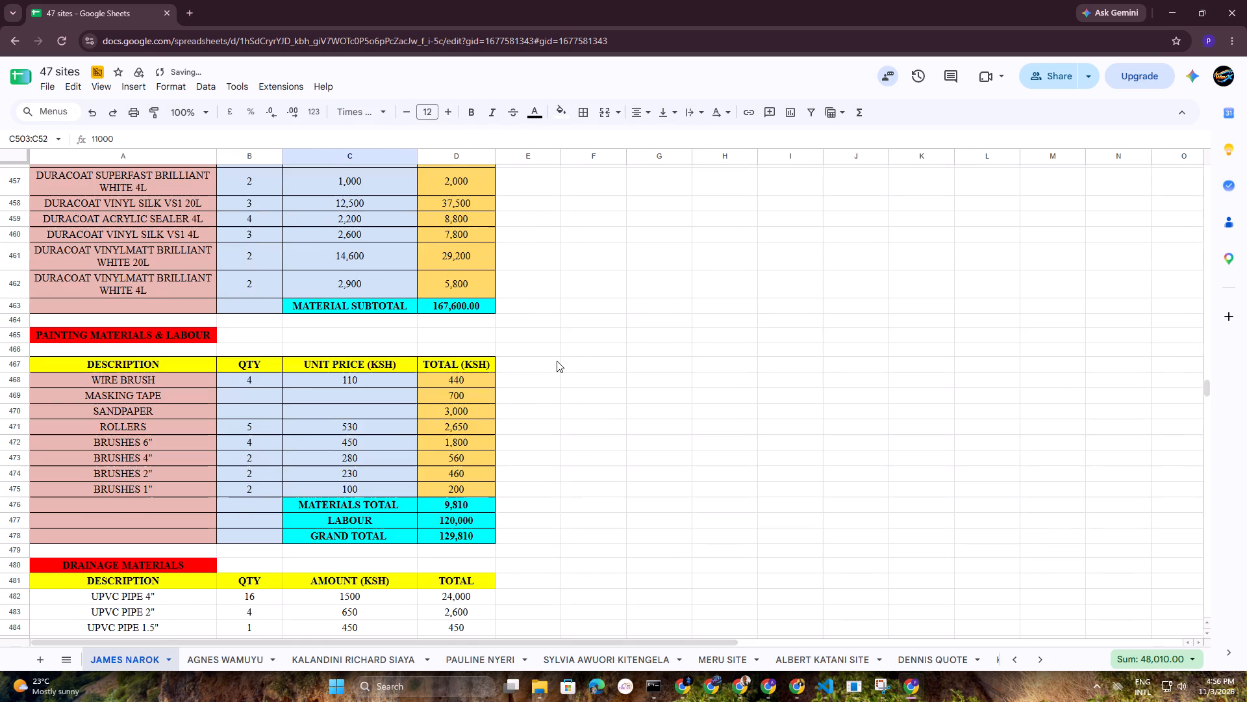
pyautogui.scroll(-2, 557, 361)
pyautogui.scroll(1, 557, 361)
pyautogui.scroll(-1, 557, 361)
pyautogui.scroll(-6, 746, 341)
pyautogui.click(753, 354)
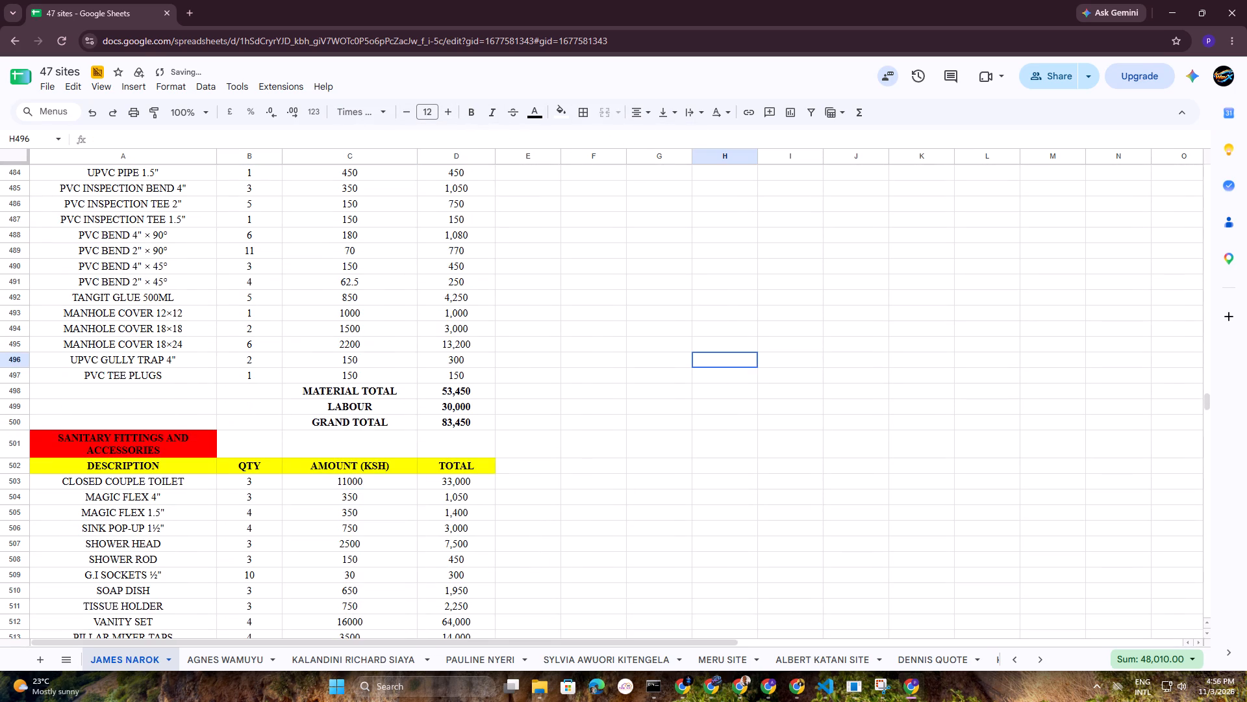
# Enter the quantity-times-amount formula B503*C503 in D503 and fill it down the sanitary fittings item rows.
pyautogui.scroll(-4, 701, 398)
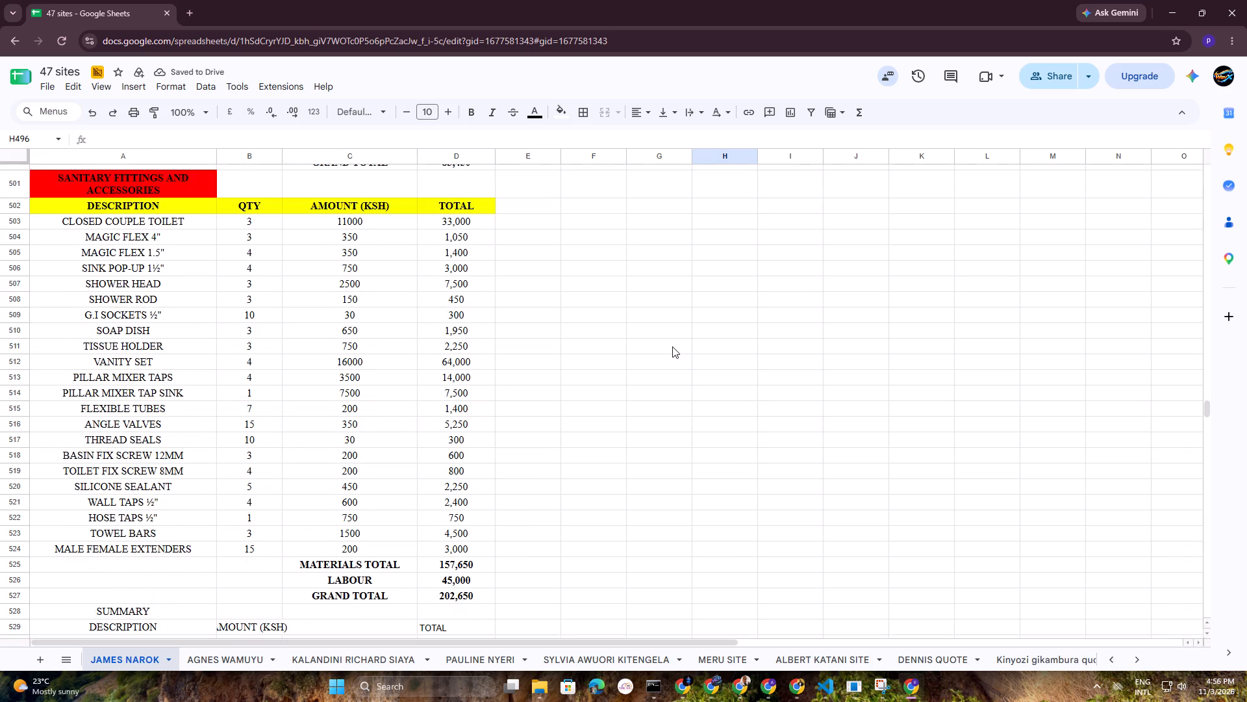
pyautogui.scroll(-3, 672, 344)
pyautogui.scroll(1, 589, 430)
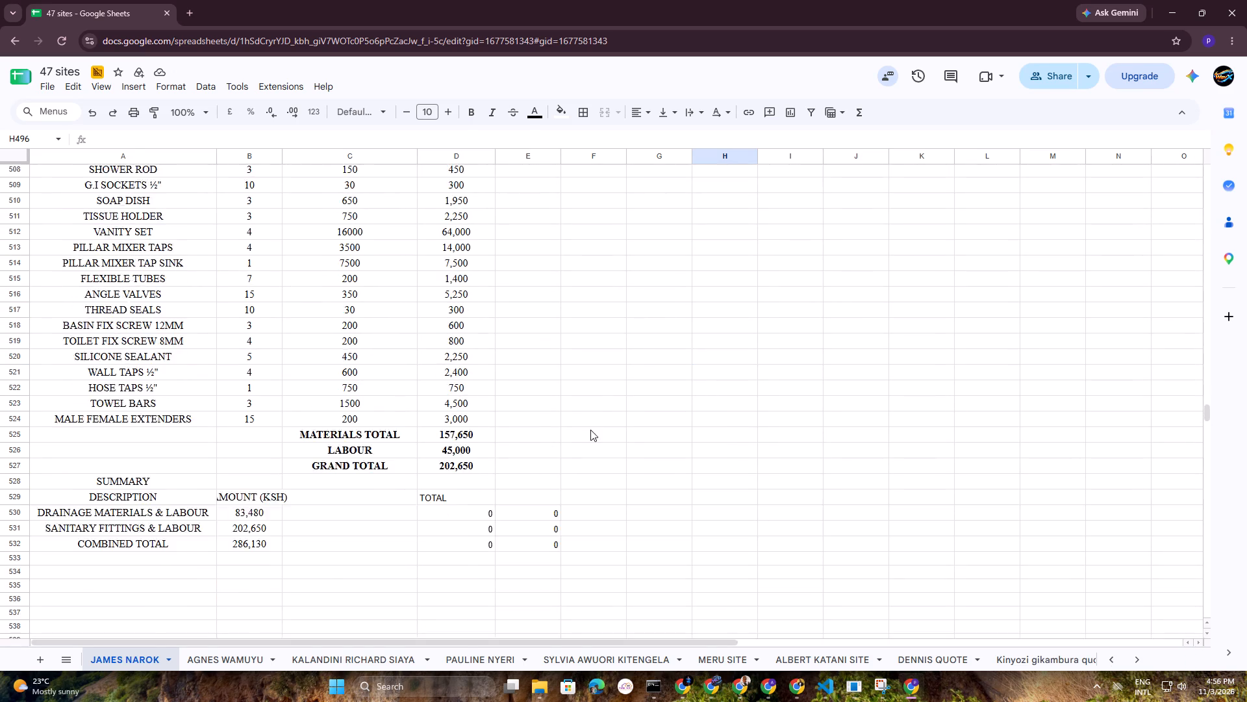
pyautogui.scroll(2, 590, 430)
pyautogui.click(471, 219)
pyautogui.press('+')
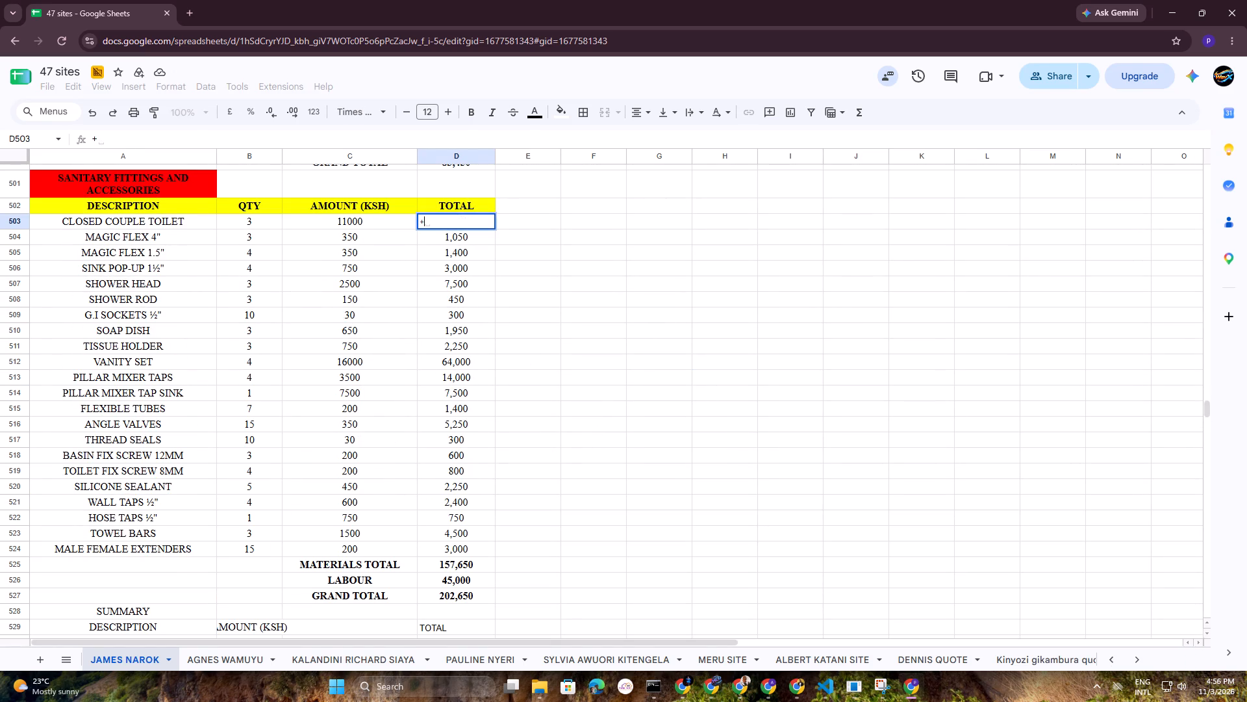
pyautogui.click(257, 226)
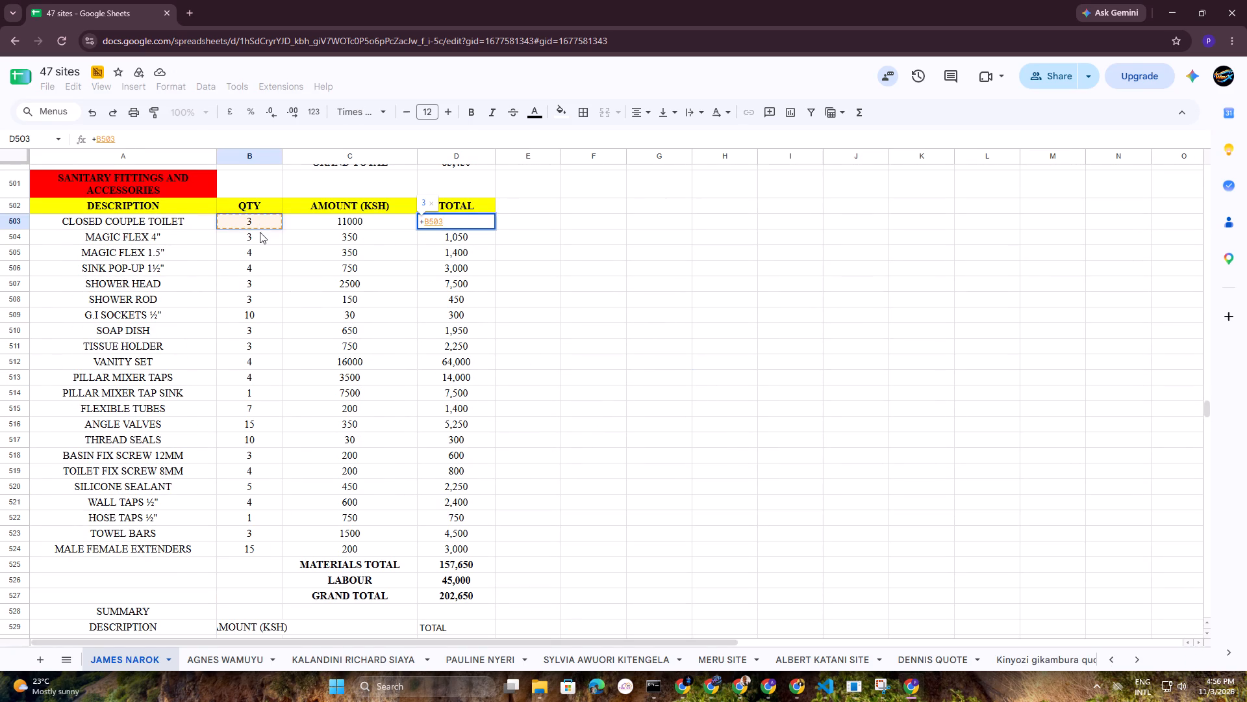
pyautogui.press('*')
pyautogui.click(338, 222)
pyautogui.press('*')
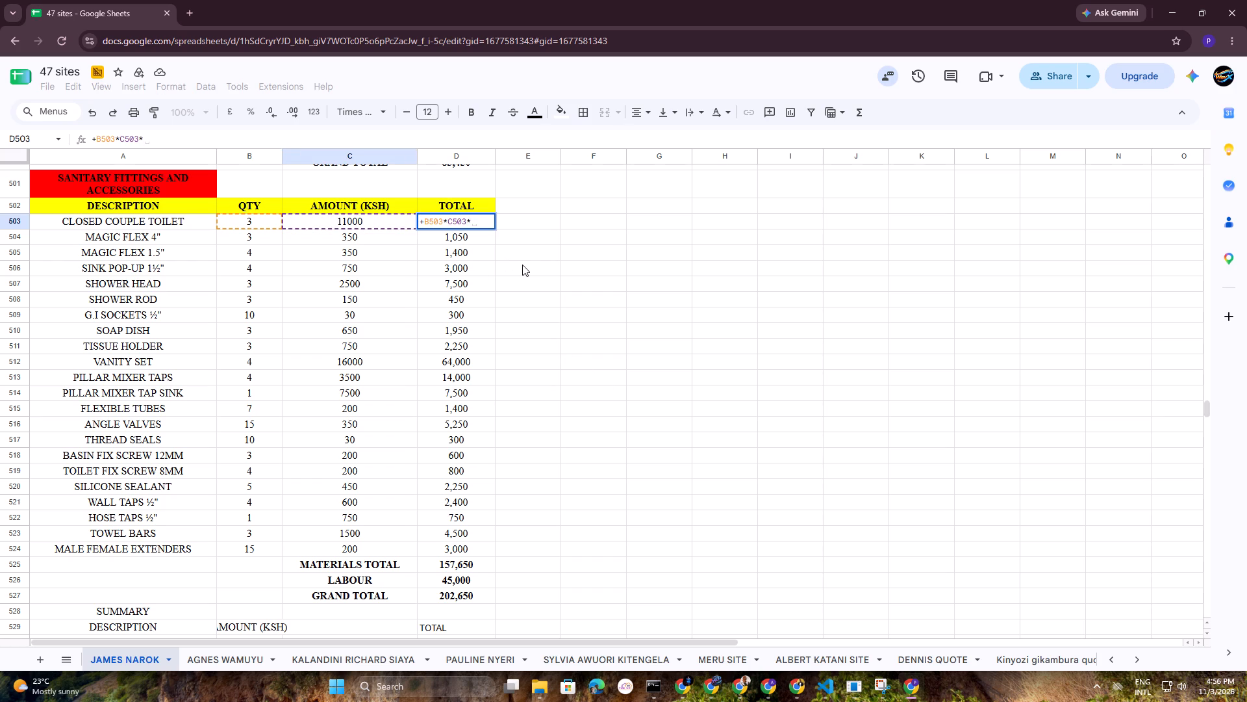
pyautogui.press('BackSpace')
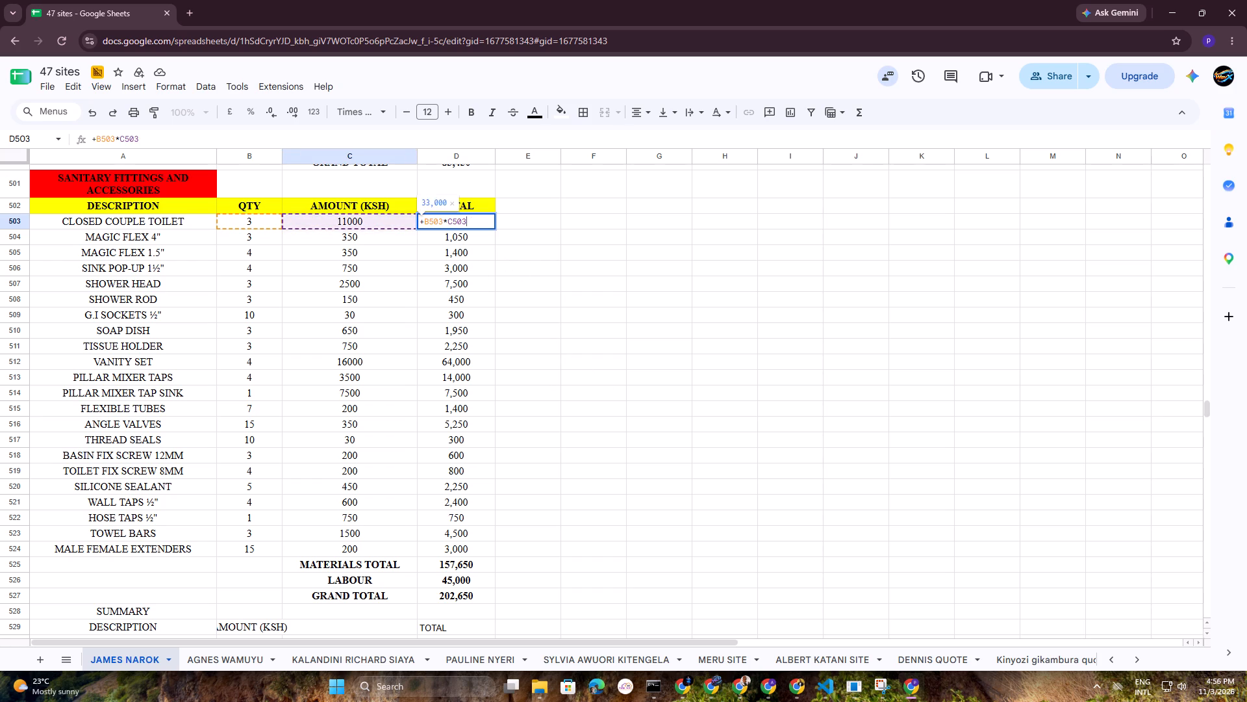
pyautogui.press('Return')
pyautogui.click(465, 222)
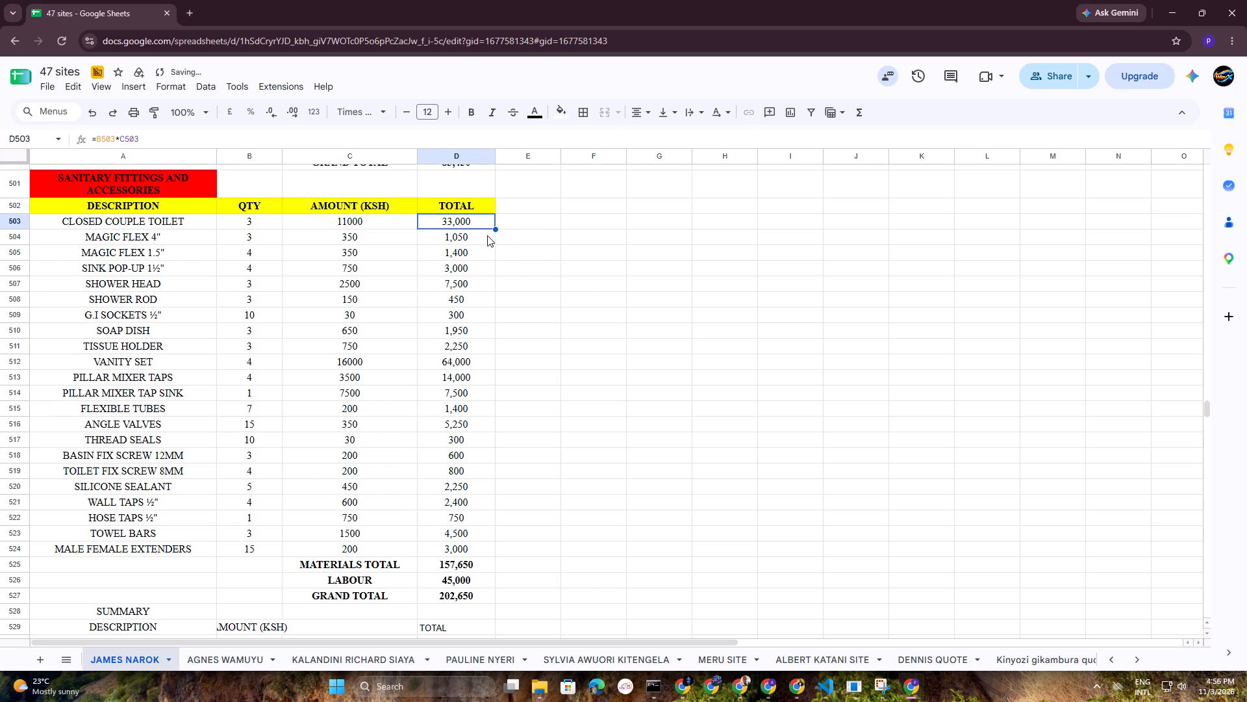
pyautogui.moveTo(496, 227); pyautogui.dragTo(490, 542)
pyautogui.click(569, 534)
# Replace the sanitary materials total in D525 with a SUM of D503:D524.
pyautogui.click(461, 569)
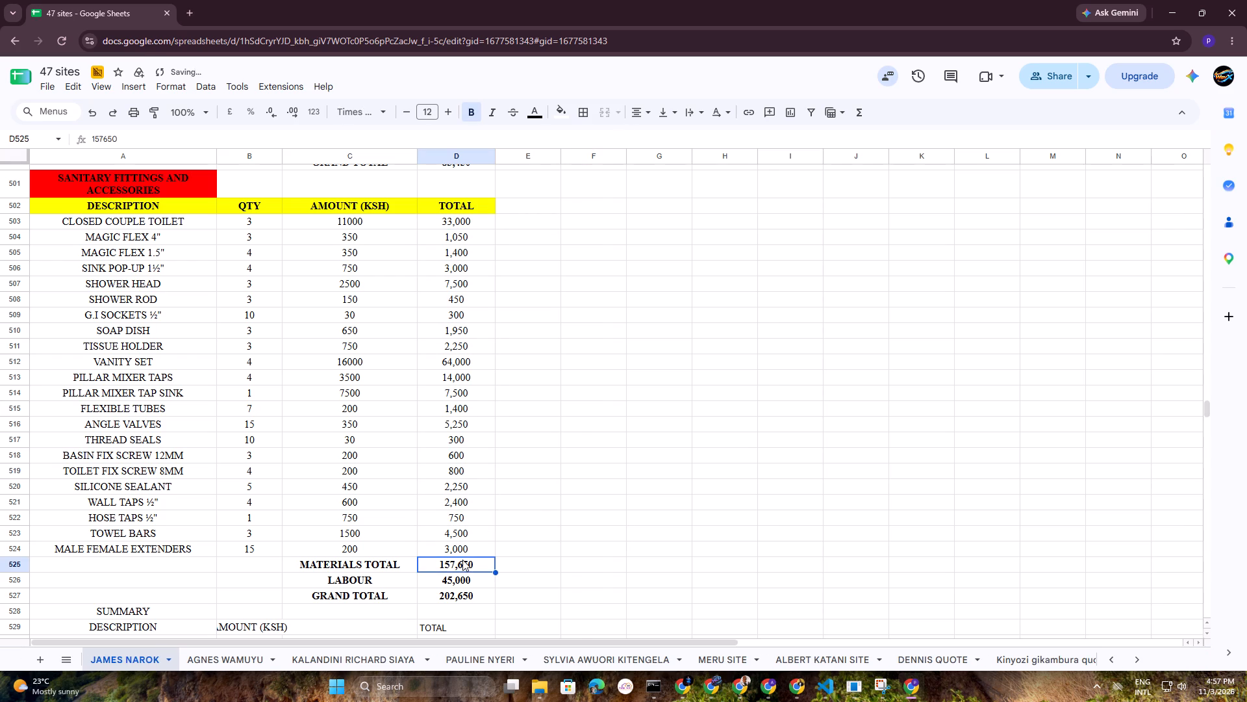
pyautogui.write('+SUM')
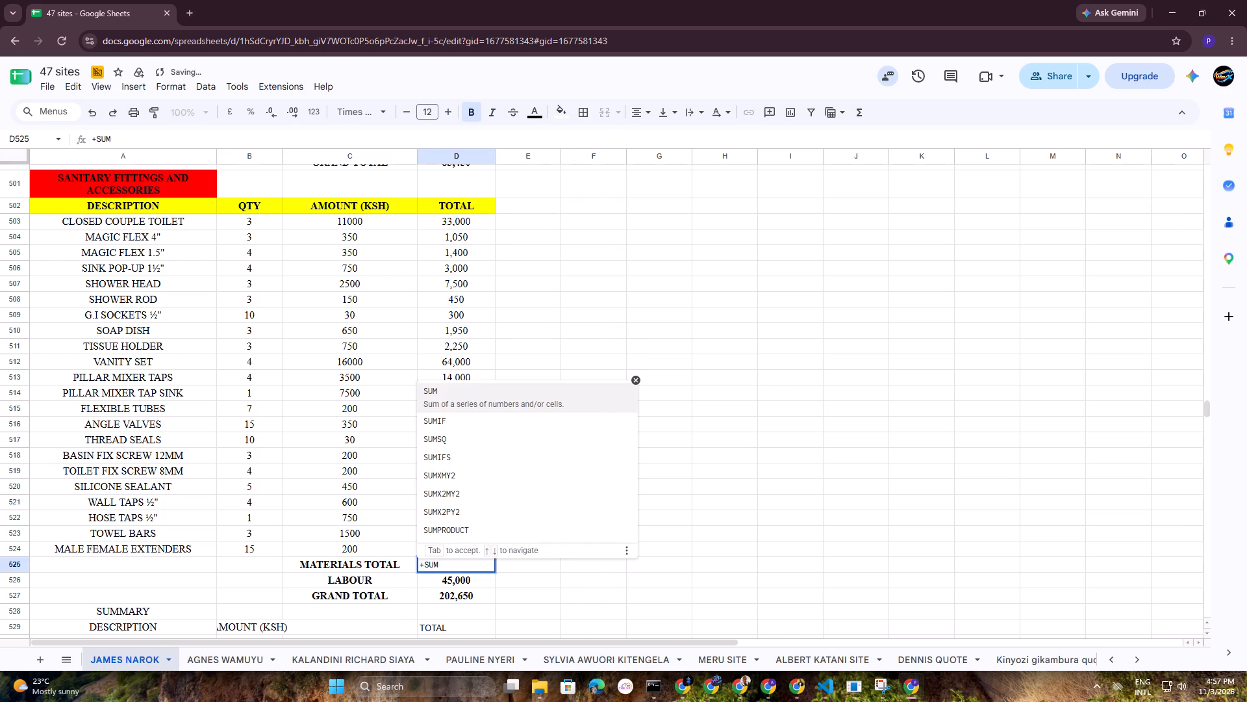
pyautogui.hotkey('shift', '(')
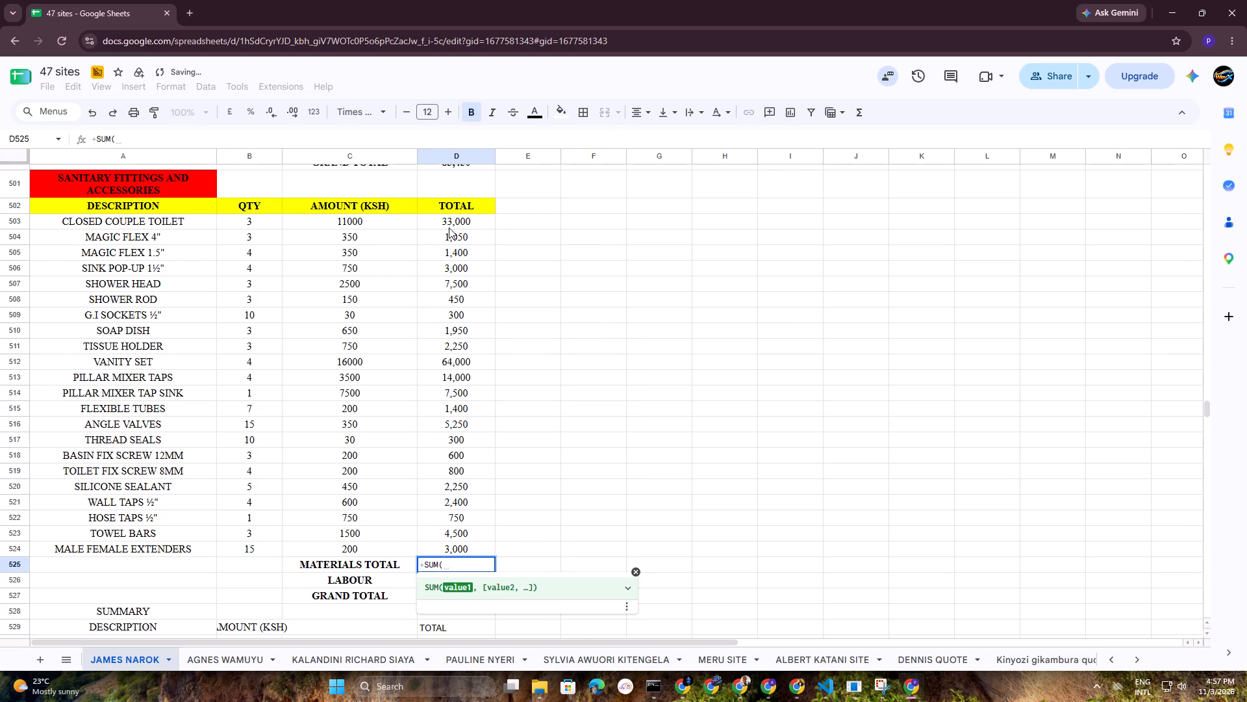
pyautogui.moveTo(454, 222); pyautogui.dragTo(465, 539)
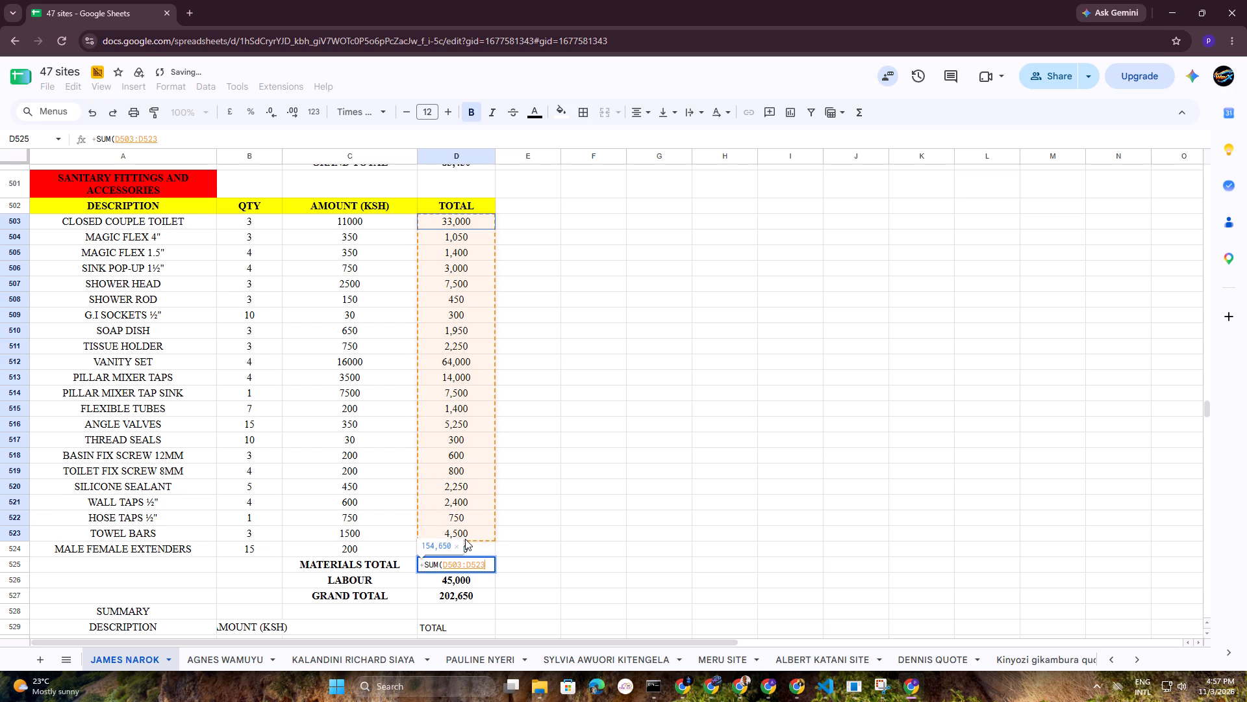
pyautogui.moveTo(465, 539); pyautogui.dragTo(465, 545)
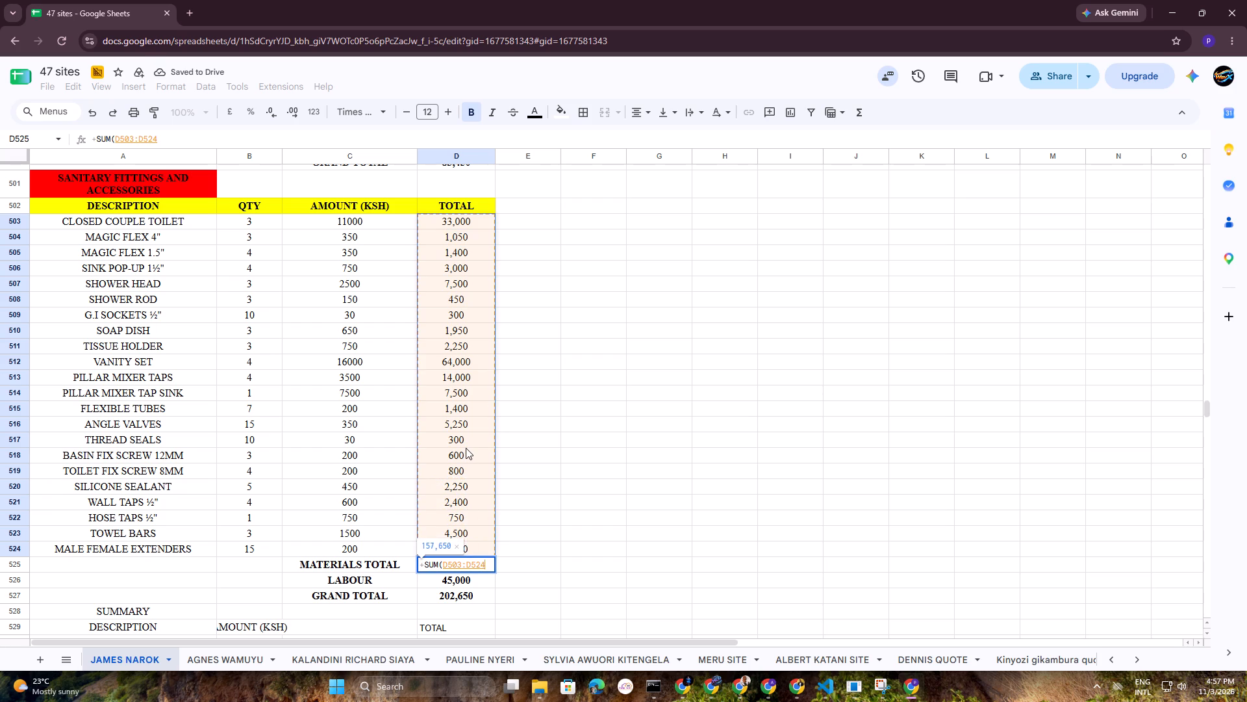
pyautogui.hotkey('shift', ')')
pyautogui.press('Return')
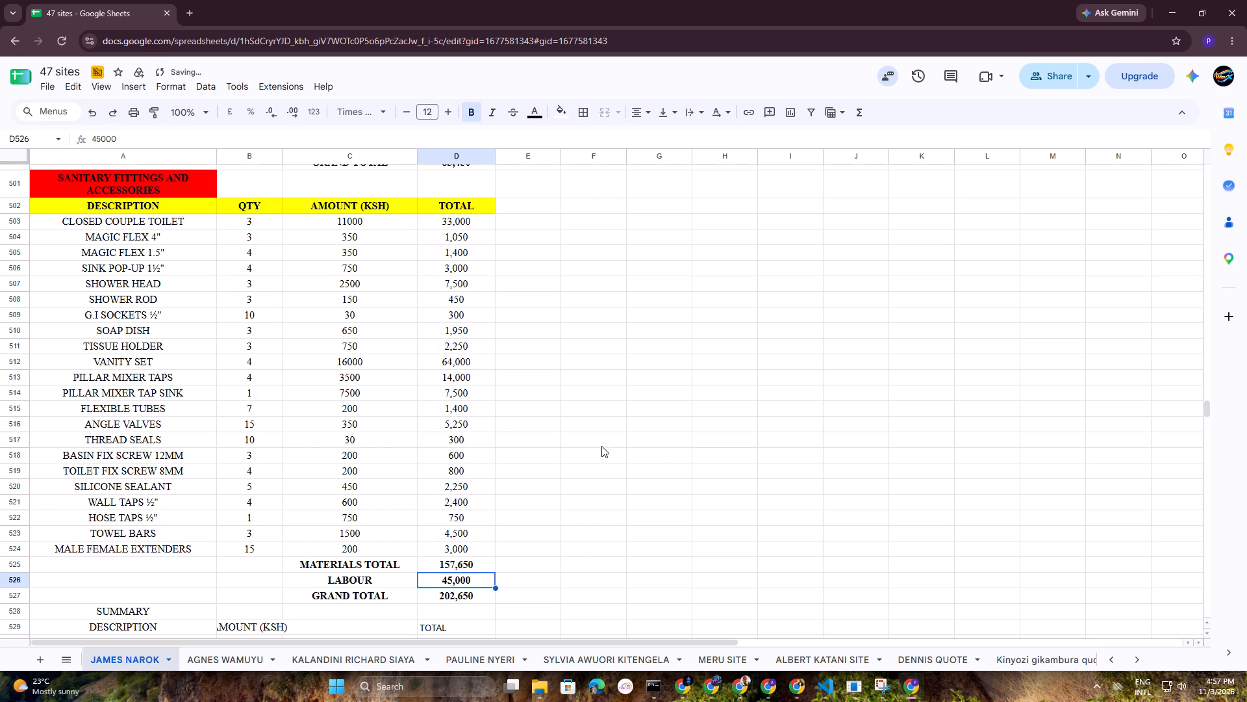
# Replace the sanitary grand total in D527 with a SUM of D525:D526.
pyautogui.scroll(-2, 710, 450)
pyautogui.click(454, 468)
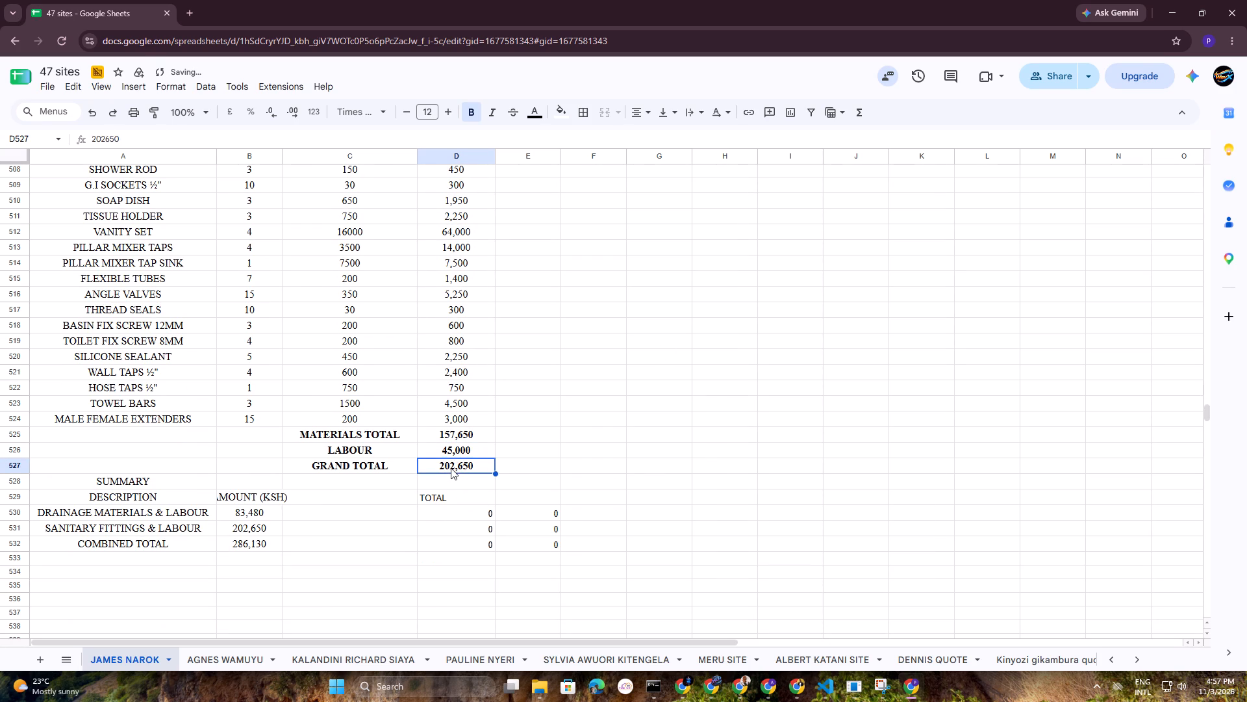
pyautogui.write('+SUM')
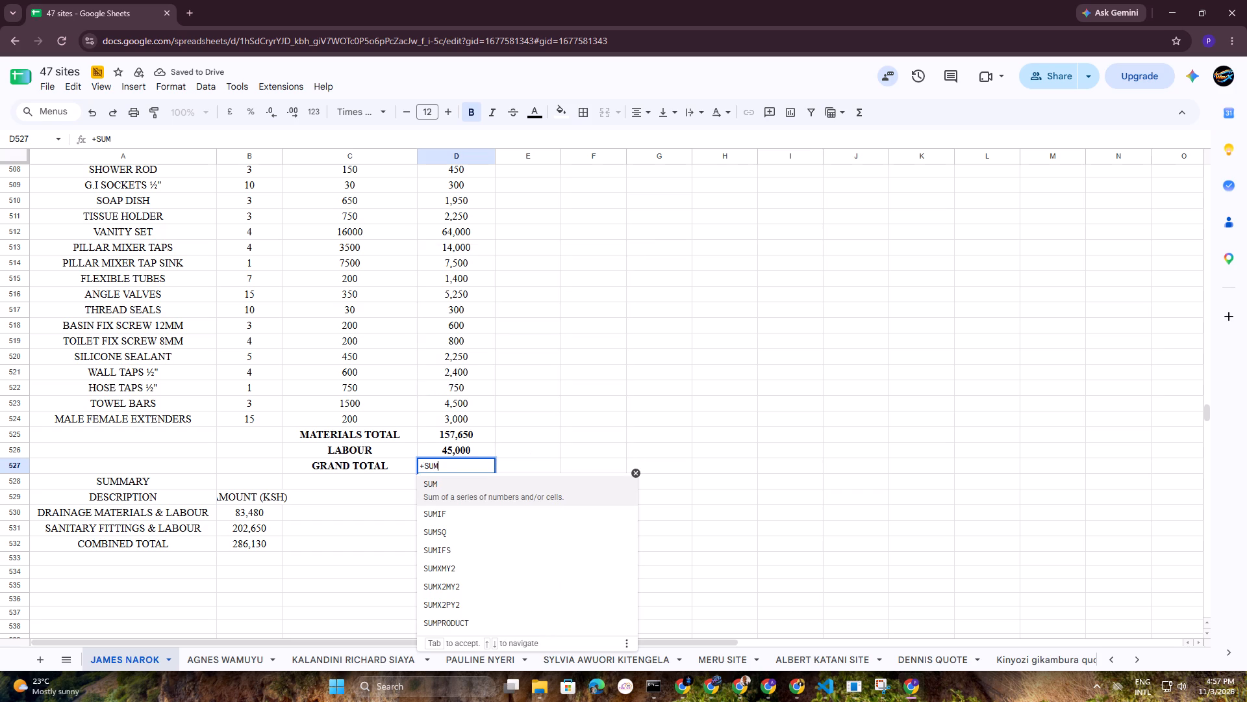
pyautogui.hotkey('shift', '(')
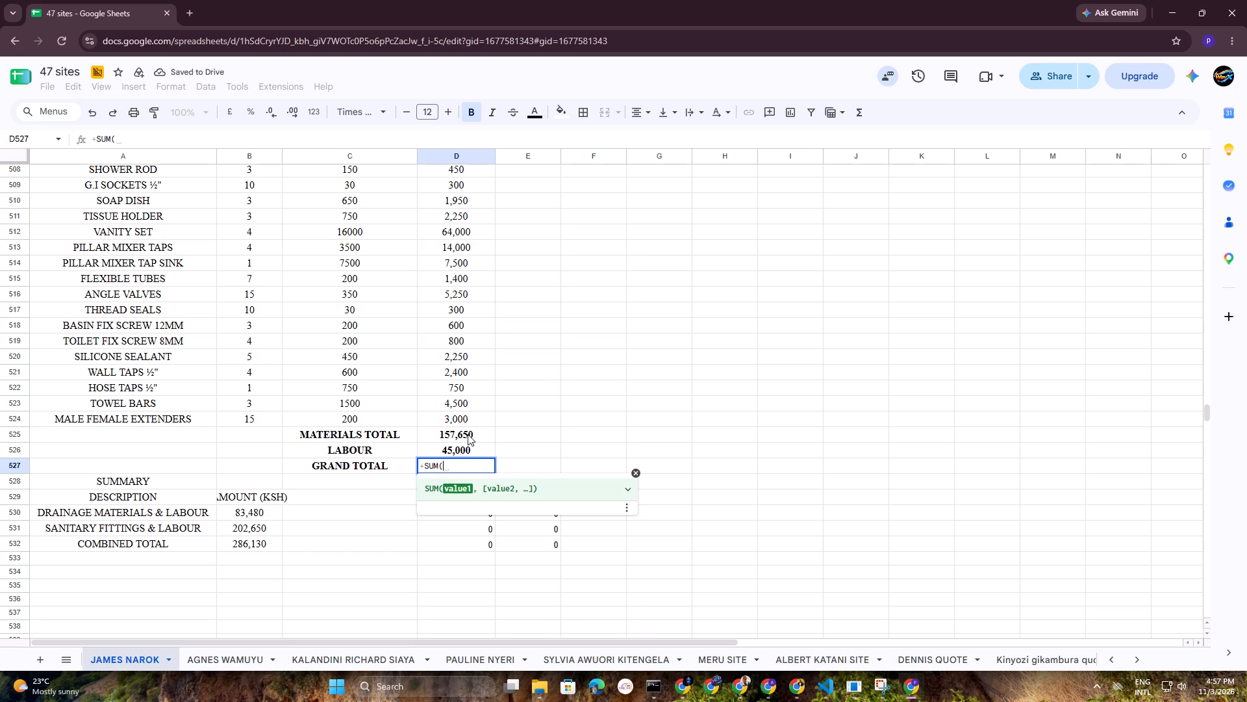
pyautogui.moveTo(475, 432); pyautogui.dragTo(481, 446)
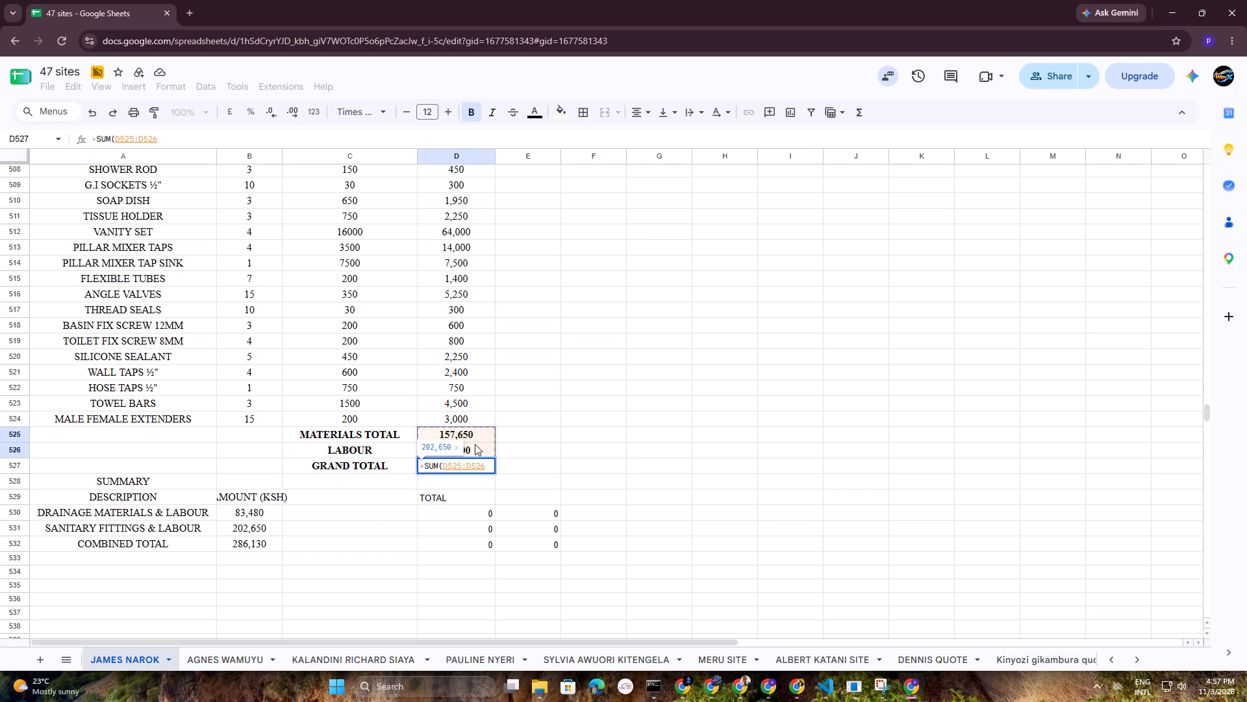
pyautogui.hotkey('shift', ')')
pyautogui.press('Return')
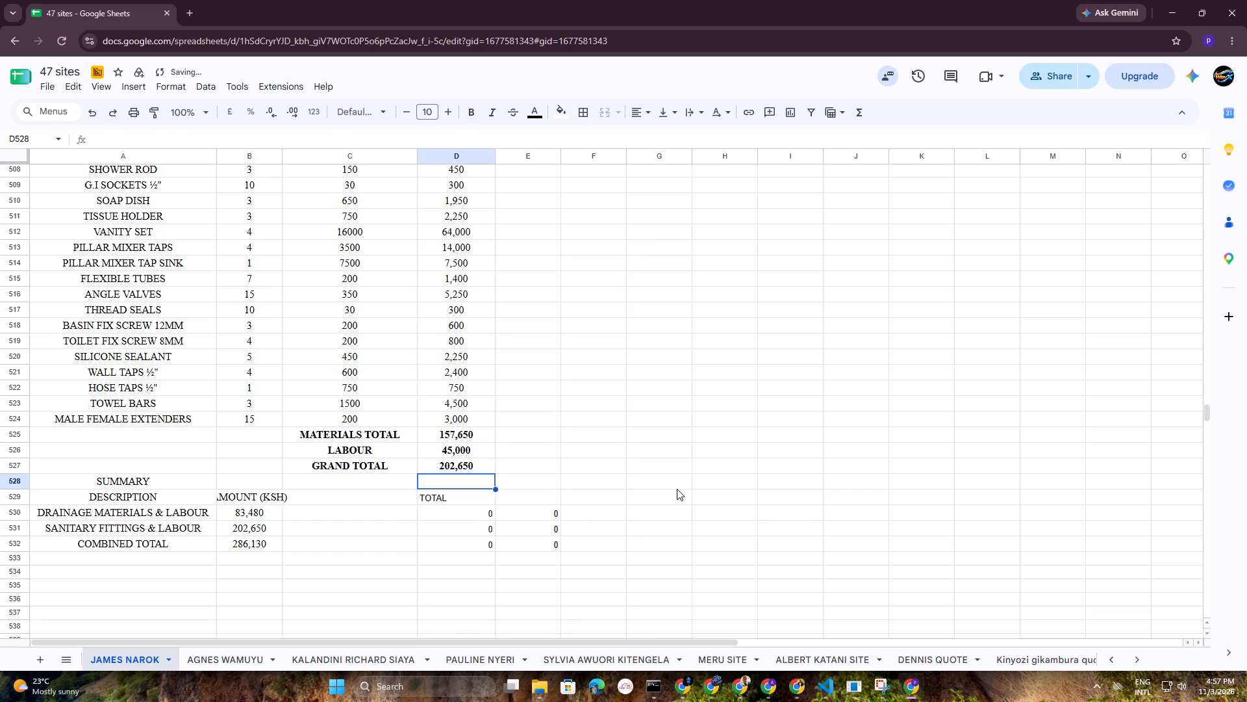
# Clear the stray TOTAL label and zero values in D529:E532, beside the summary table.
pyautogui.scroll(-1, 685, 489)
pyautogui.click(466, 534)
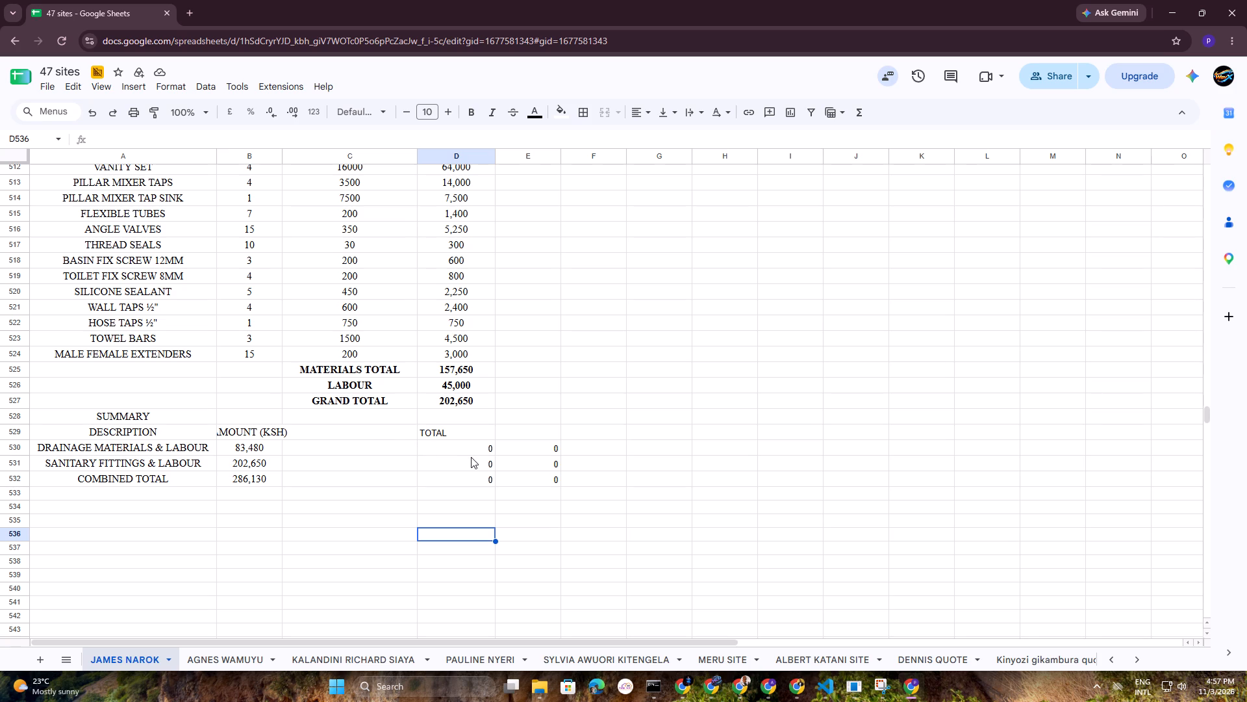
pyautogui.moveTo(439, 432); pyautogui.dragTo(551, 483)
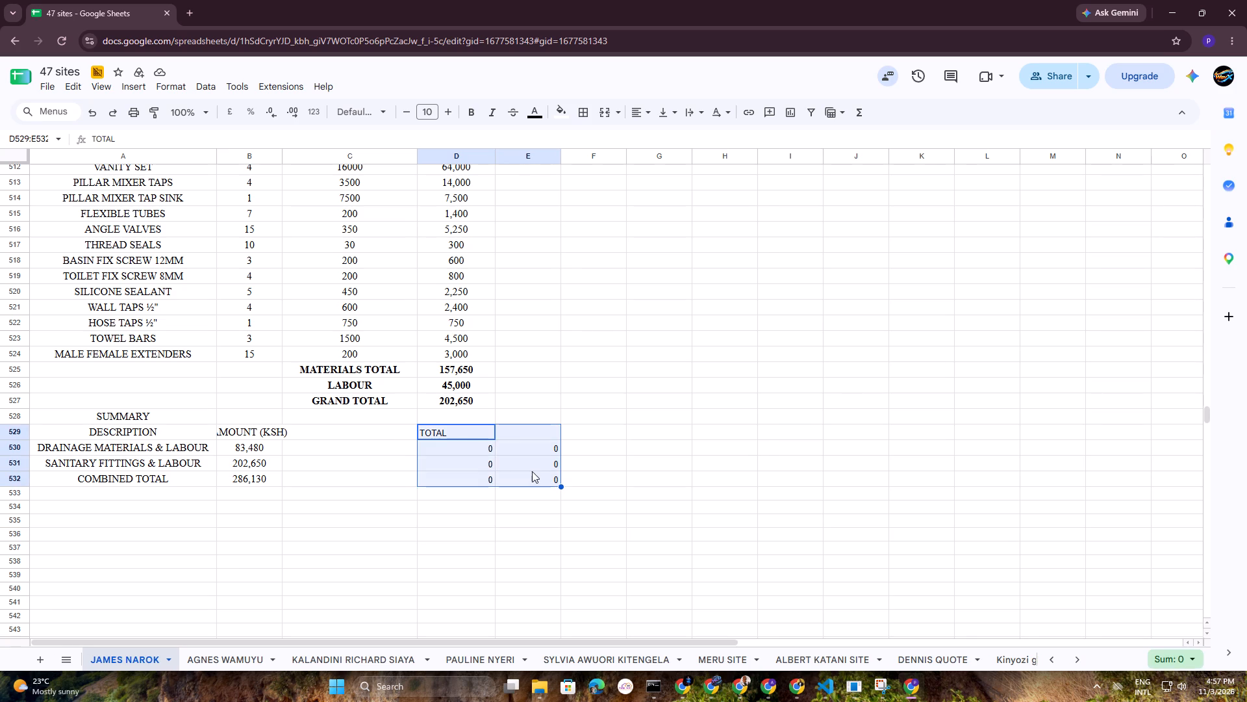
pyautogui.press('Delete')
pyautogui.click(641, 506)
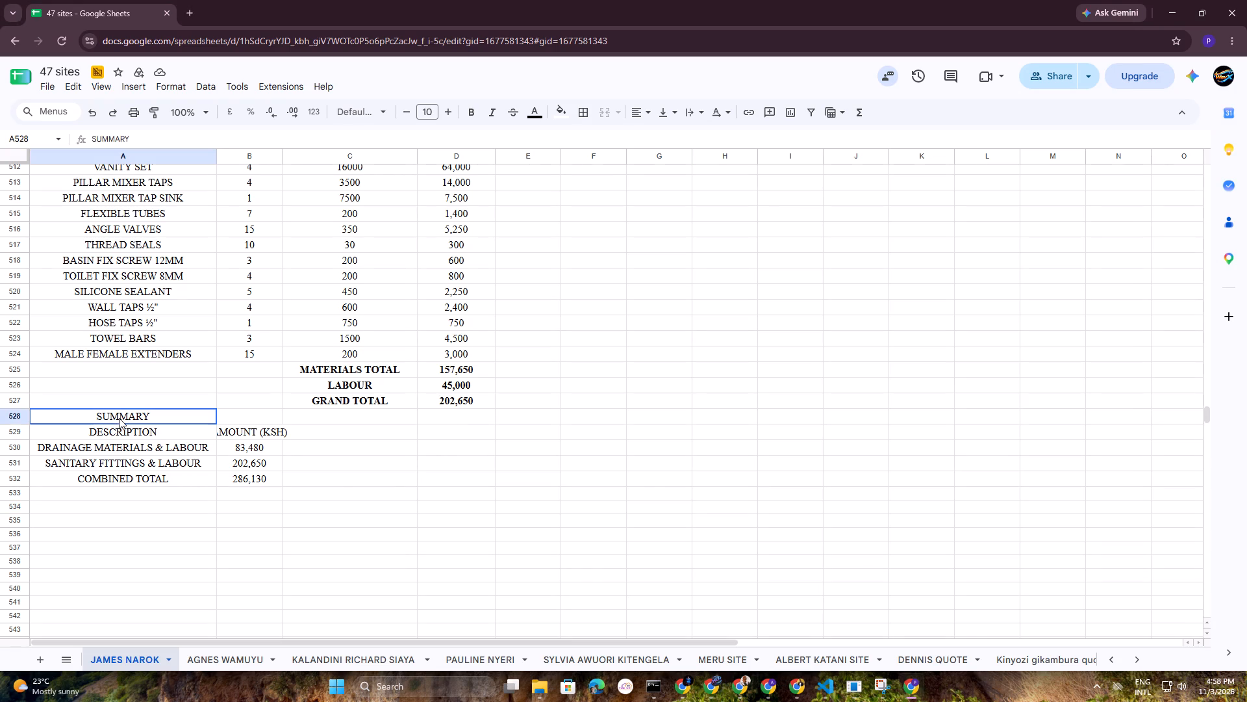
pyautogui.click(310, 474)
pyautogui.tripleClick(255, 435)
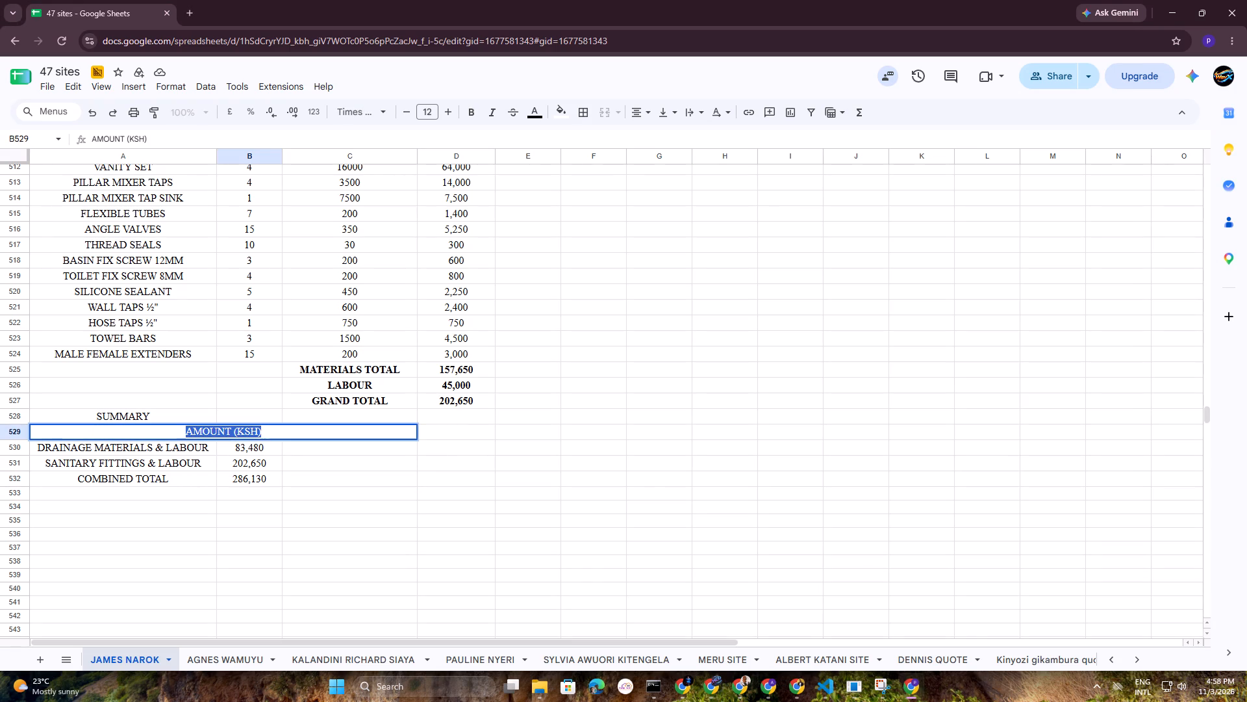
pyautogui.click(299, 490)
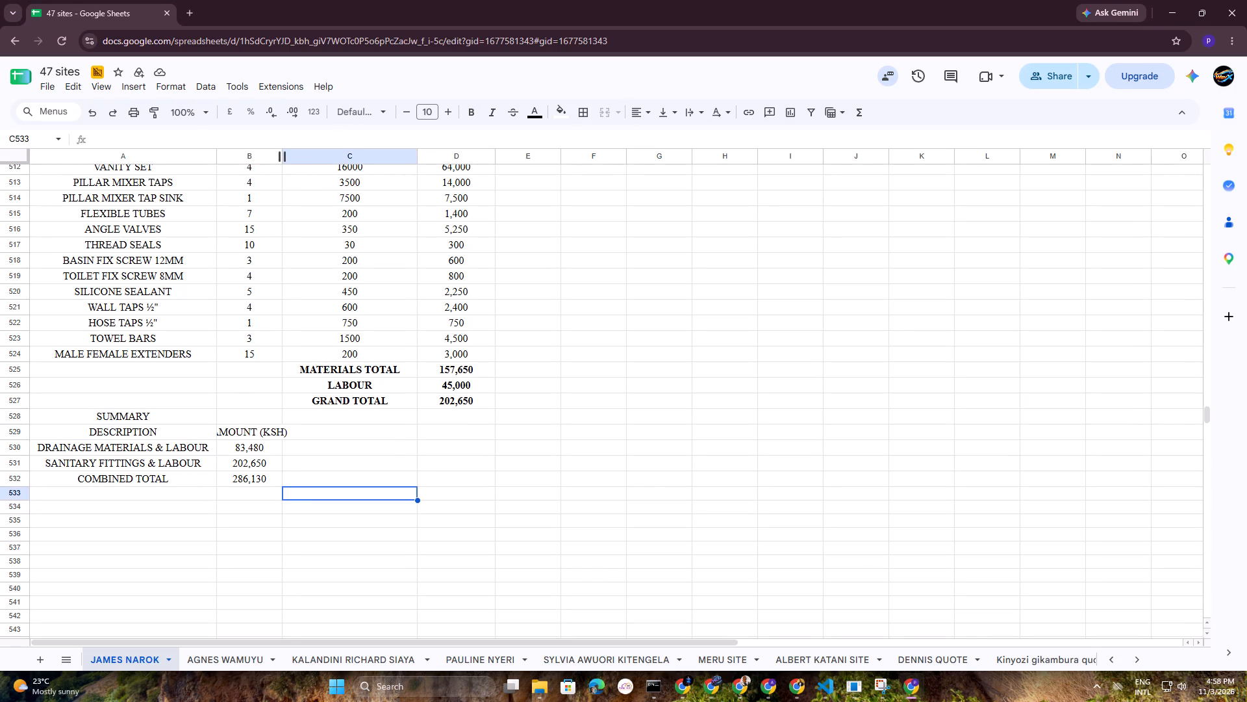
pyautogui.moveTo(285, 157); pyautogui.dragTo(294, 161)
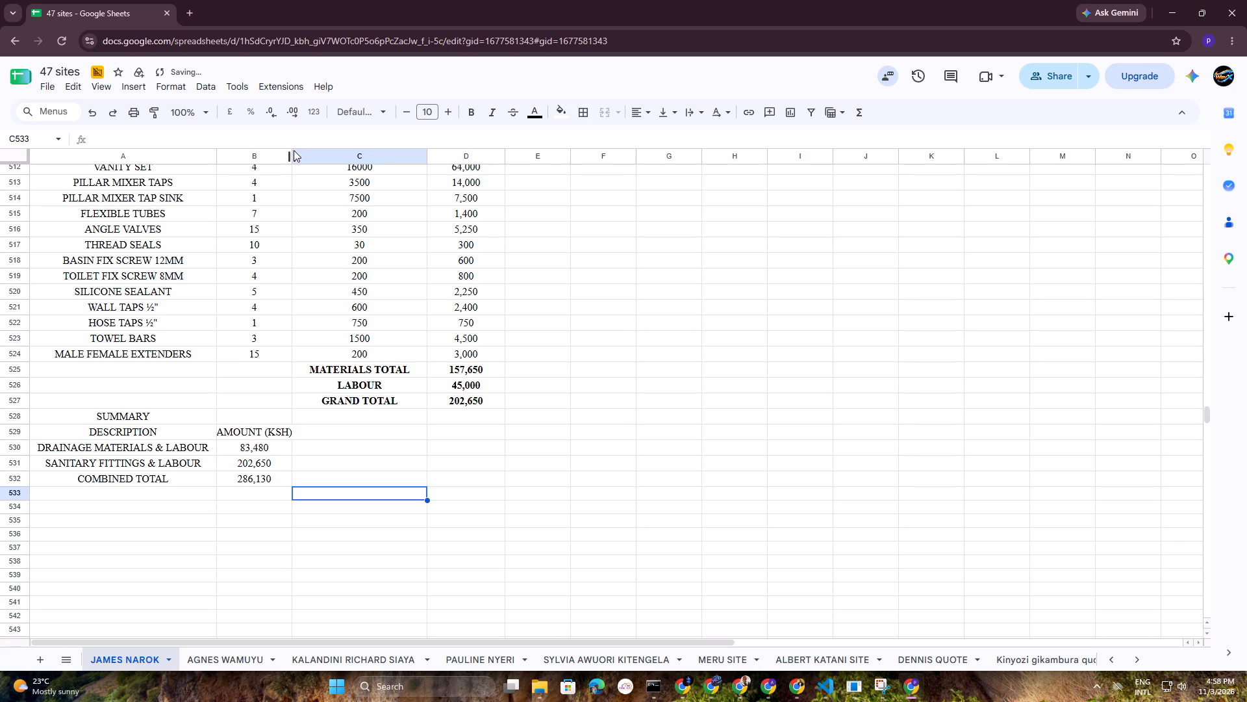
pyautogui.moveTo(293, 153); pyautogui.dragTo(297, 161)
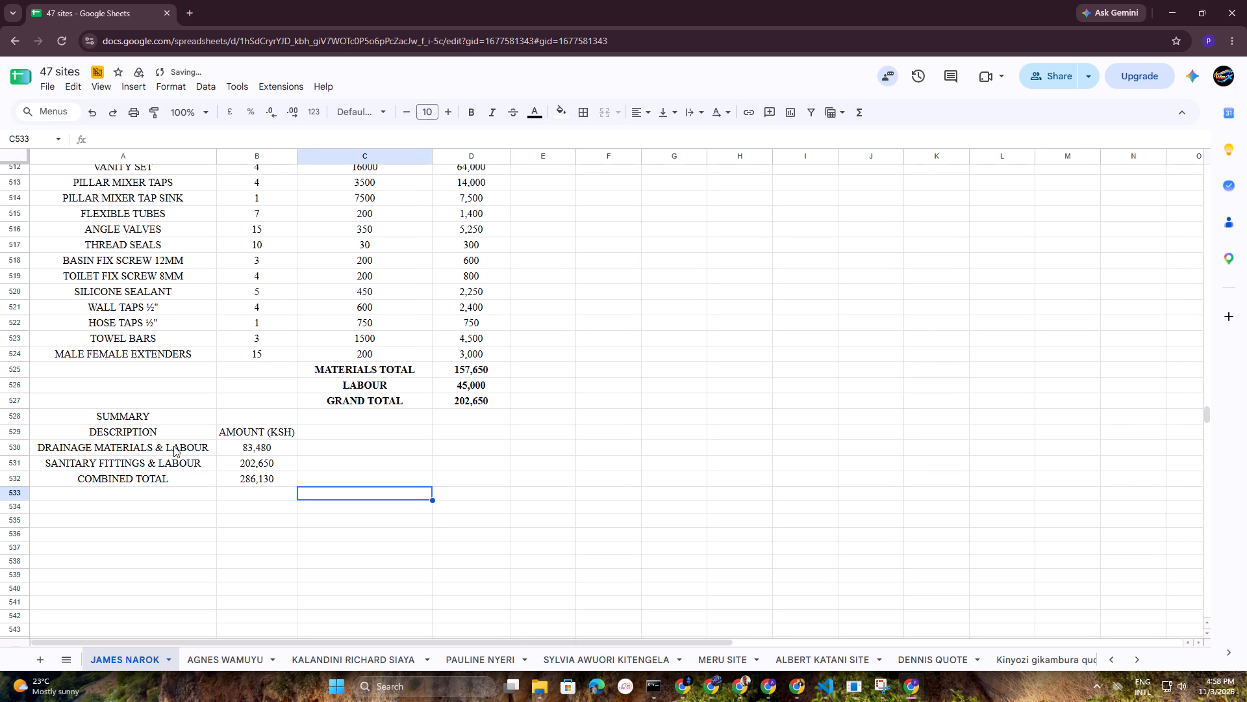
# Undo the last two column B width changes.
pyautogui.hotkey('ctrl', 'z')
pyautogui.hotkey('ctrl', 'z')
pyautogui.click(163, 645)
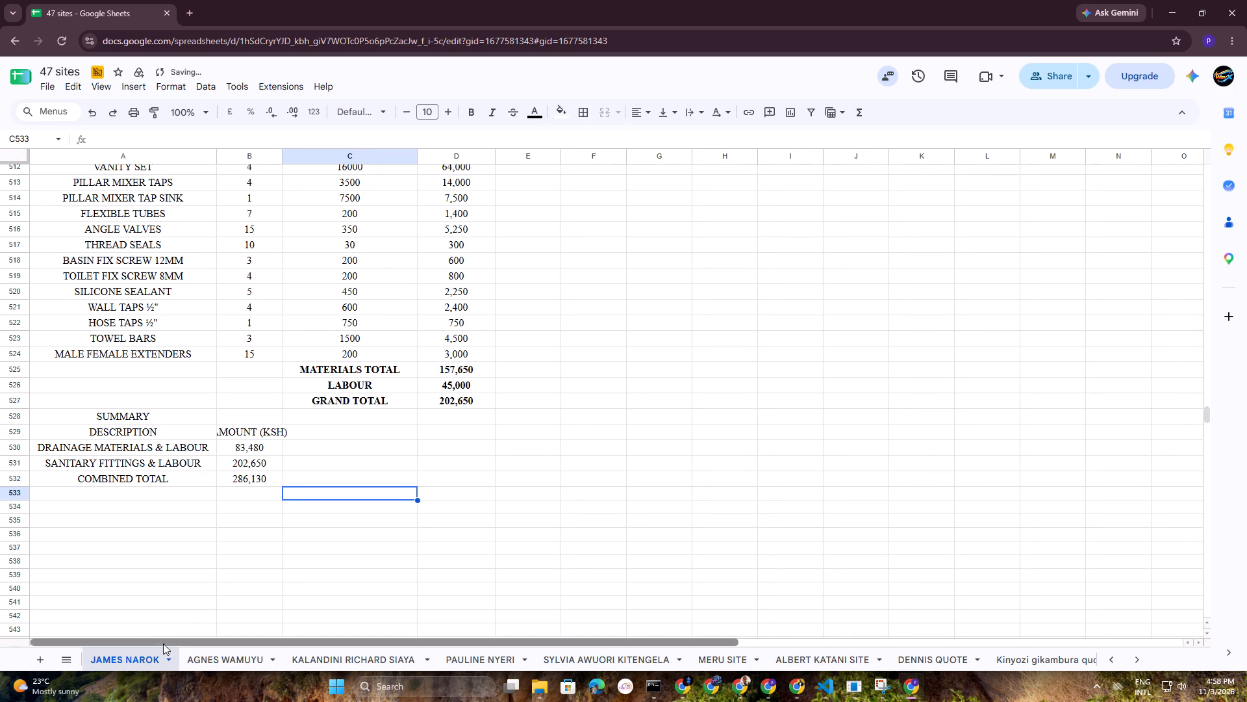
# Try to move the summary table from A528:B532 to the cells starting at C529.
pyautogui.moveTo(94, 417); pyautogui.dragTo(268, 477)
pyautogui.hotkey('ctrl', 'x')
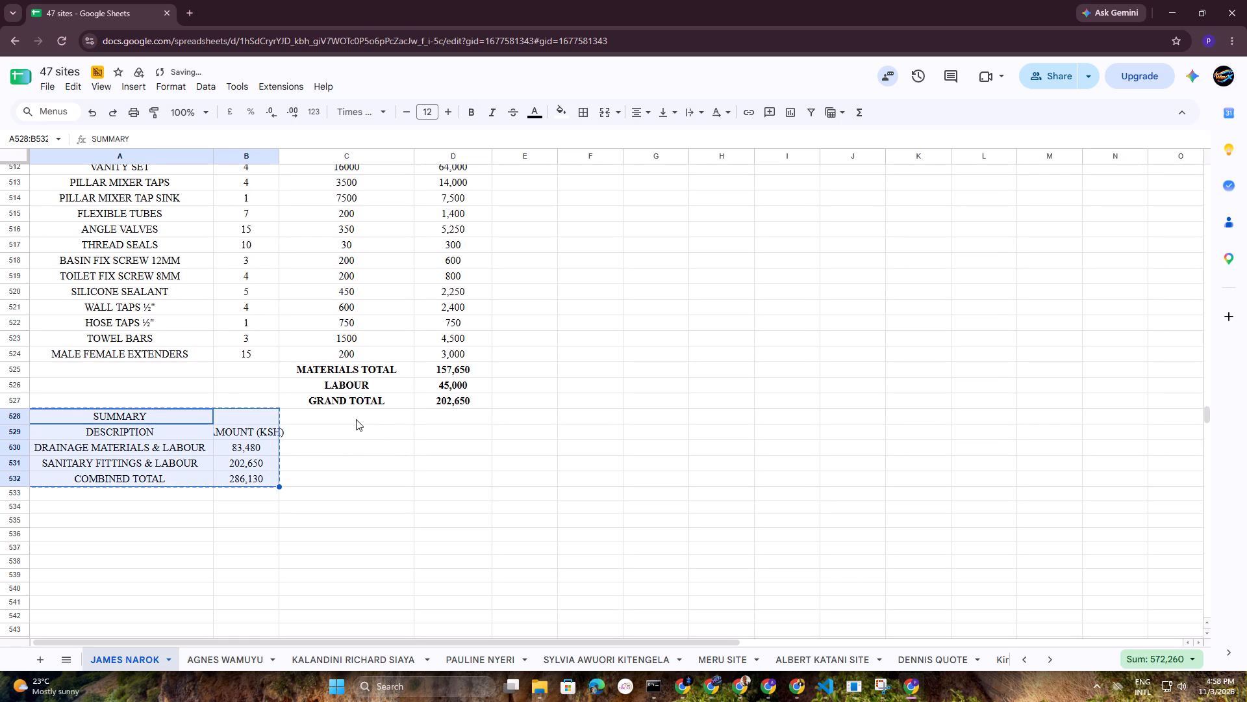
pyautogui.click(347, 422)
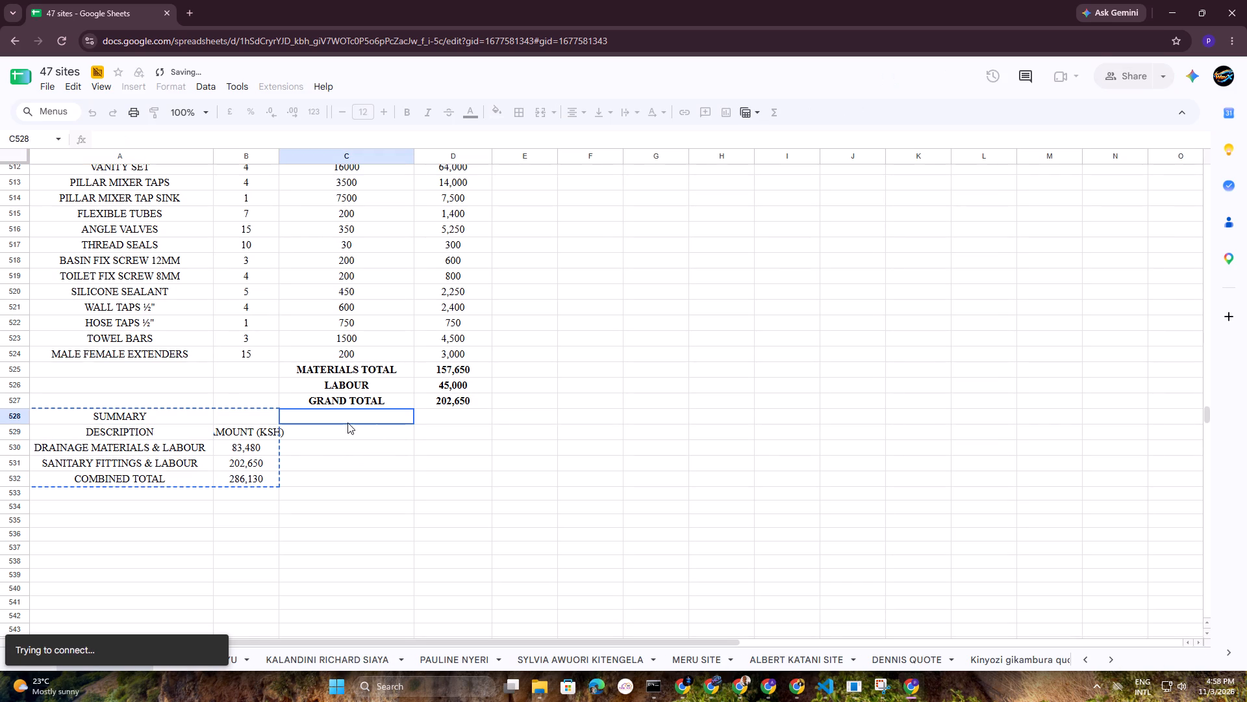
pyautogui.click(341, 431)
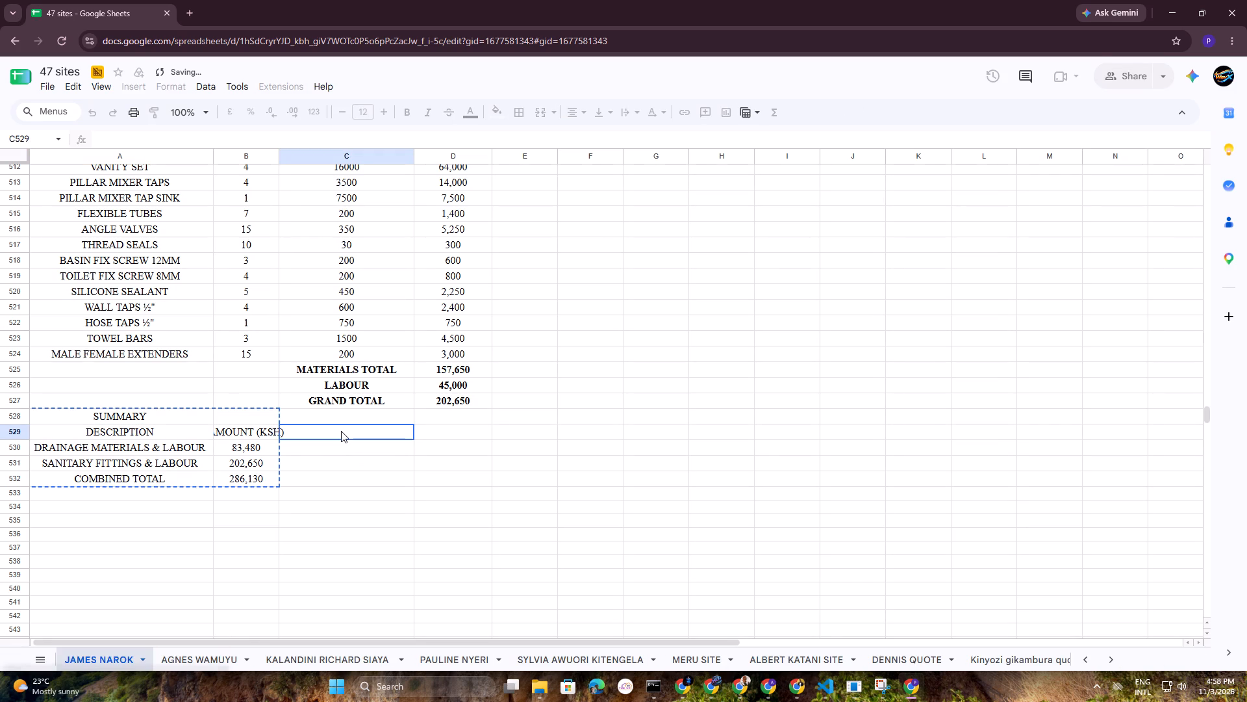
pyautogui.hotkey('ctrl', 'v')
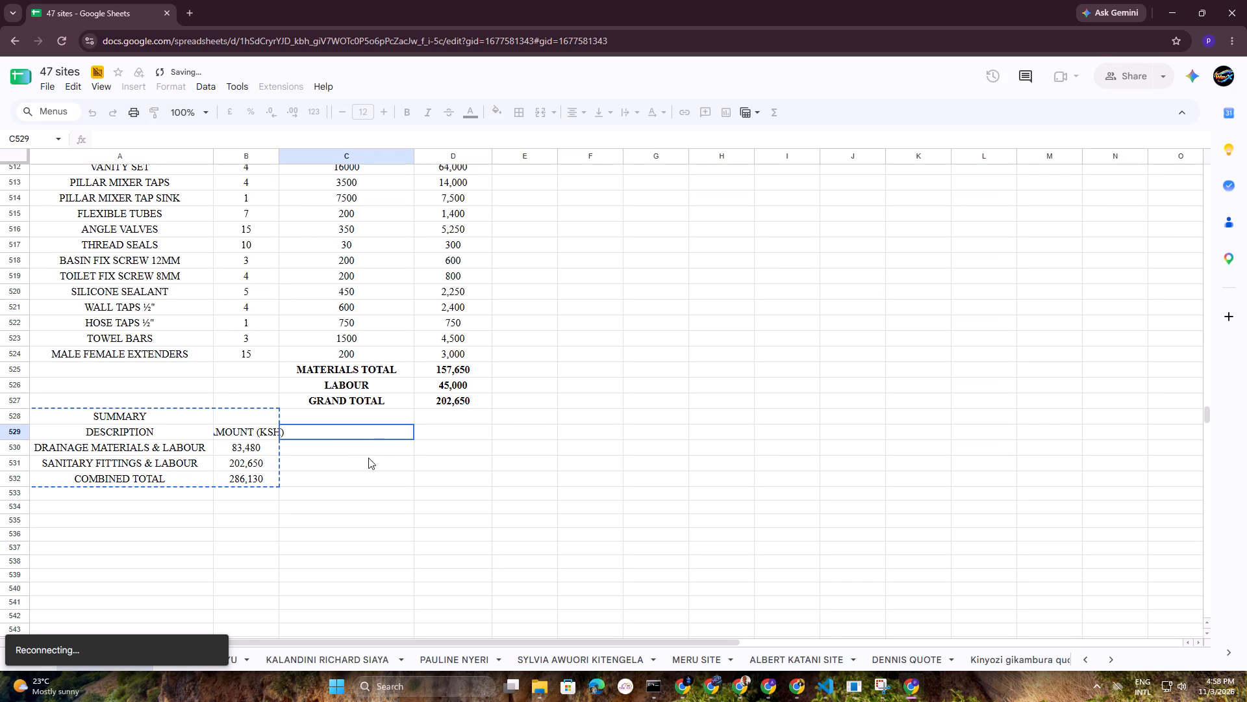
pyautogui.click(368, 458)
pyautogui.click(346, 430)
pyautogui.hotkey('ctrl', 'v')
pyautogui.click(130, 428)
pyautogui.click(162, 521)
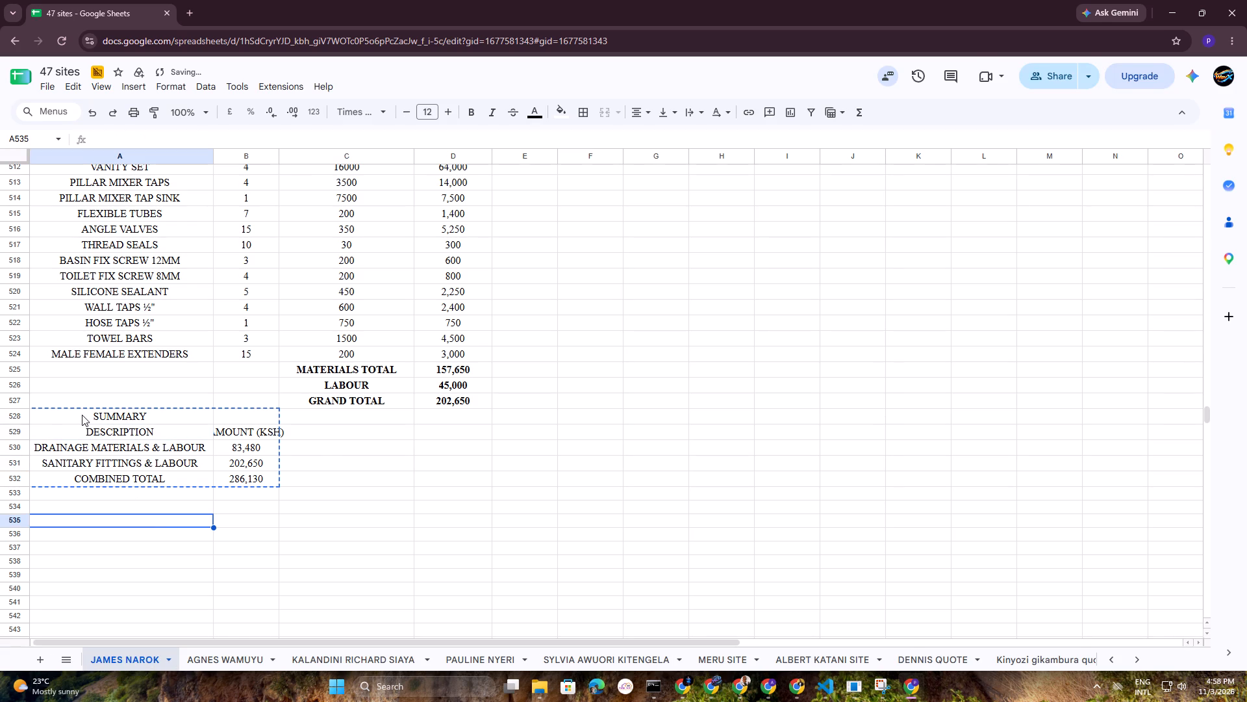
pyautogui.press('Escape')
# Move the summary table A528:B532 so that it starts at C529, below the sanitary grand total.
pyautogui.moveTo(80, 417); pyautogui.dragTo(208, 445)
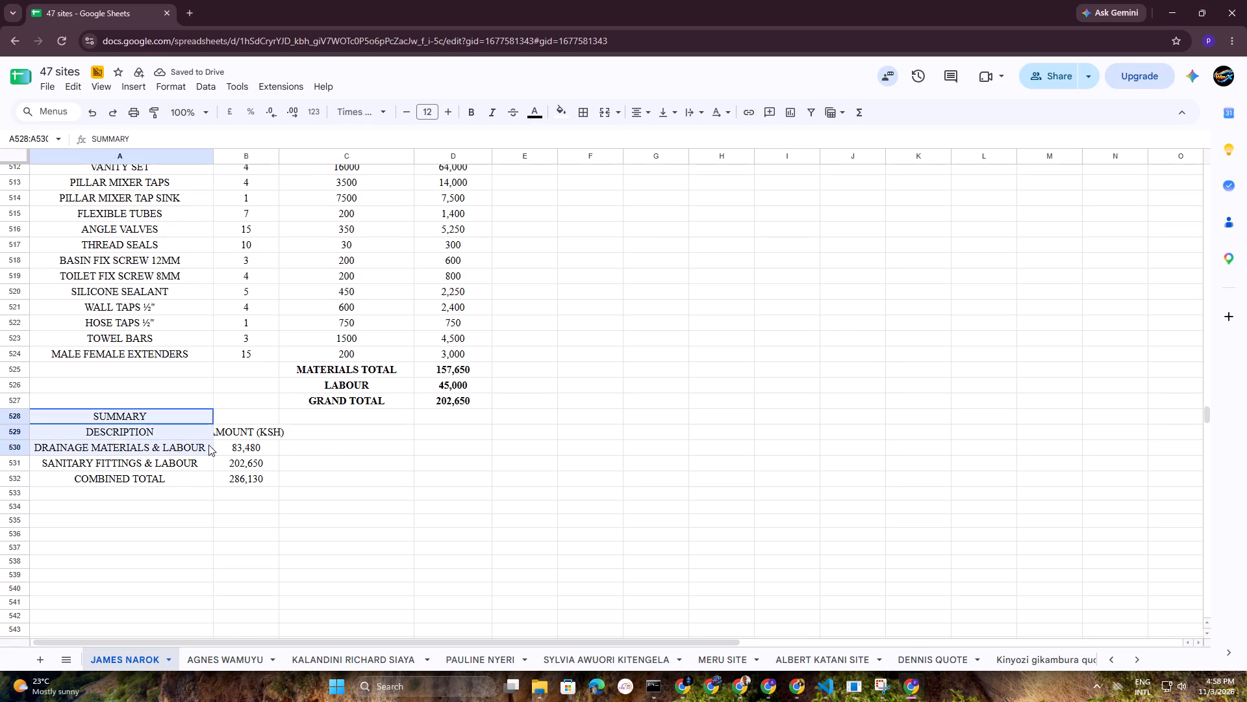
pyautogui.moveTo(208, 445); pyautogui.dragTo(260, 474)
pyautogui.hotkey('ctrl', 'x')
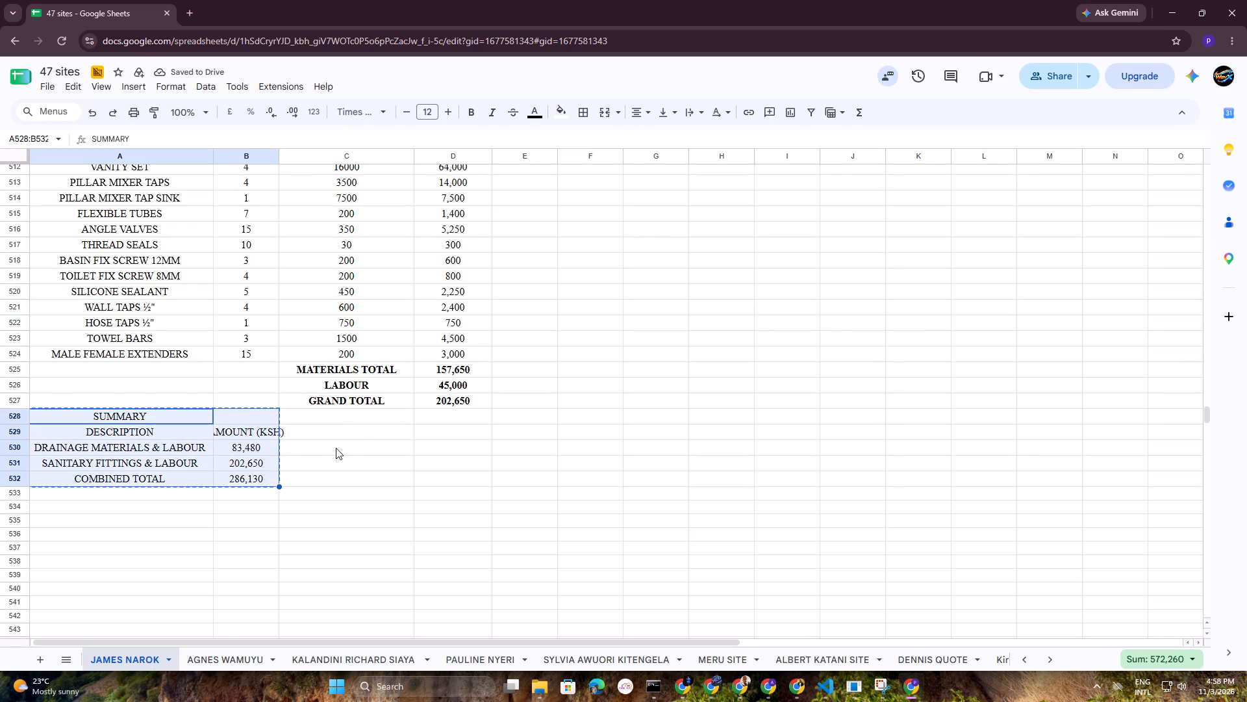
pyautogui.click(334, 433)
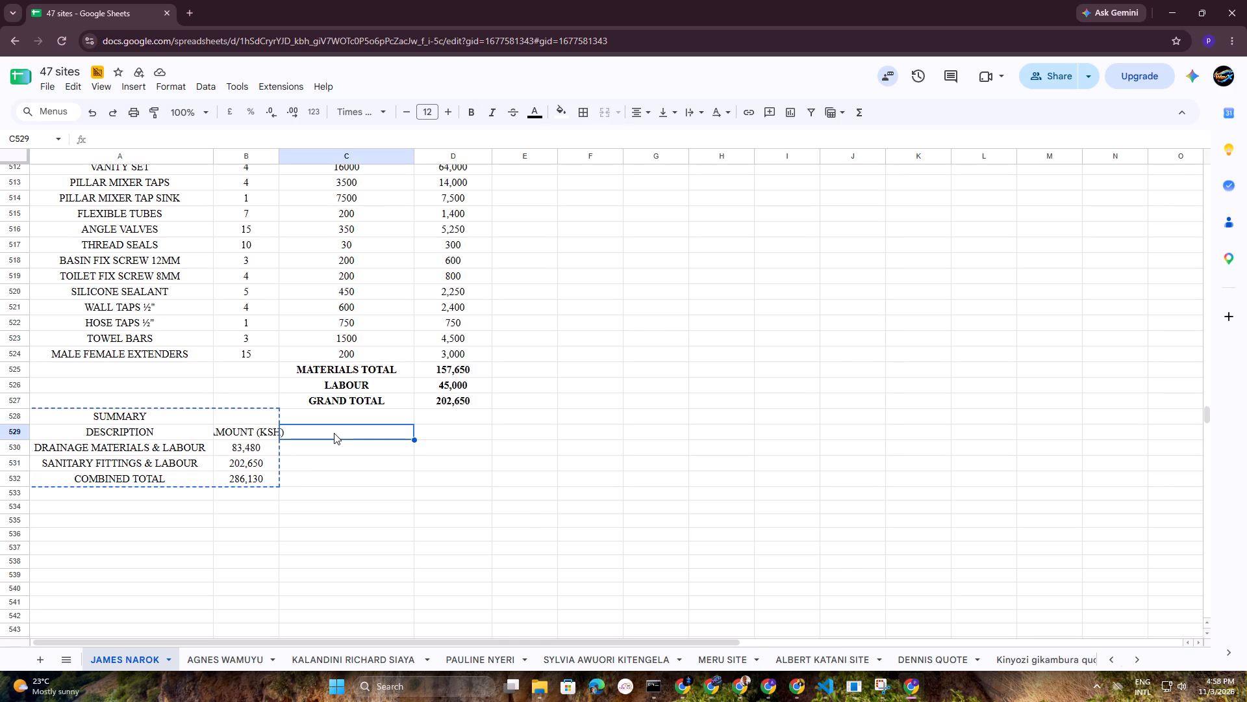
pyautogui.hotkey('ctrl', 'v')
pyautogui.click(634, 476)
# Wrap the text of the DRAINAGE MATERIALS & LABOUR and SANITARY FITTINGS & LABOUR labels in C531 and C532.
pyautogui.click(303, 463)
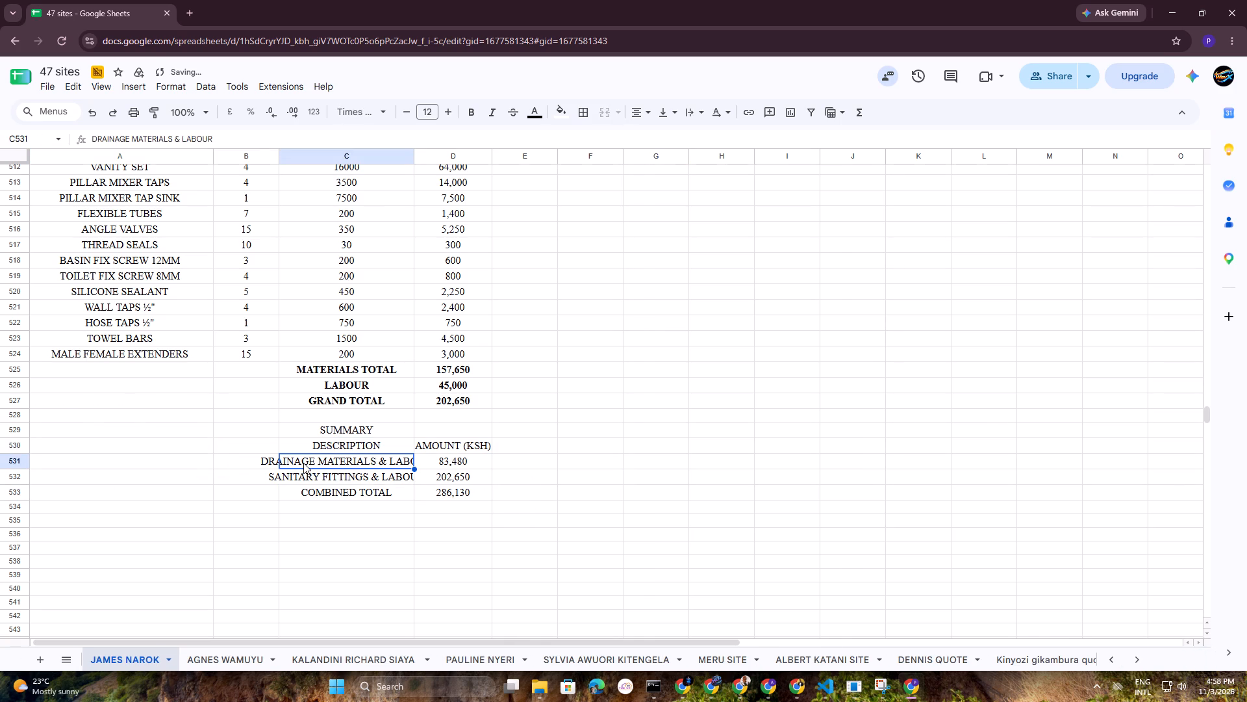
pyautogui.click(648, 109)
pyautogui.click(703, 111)
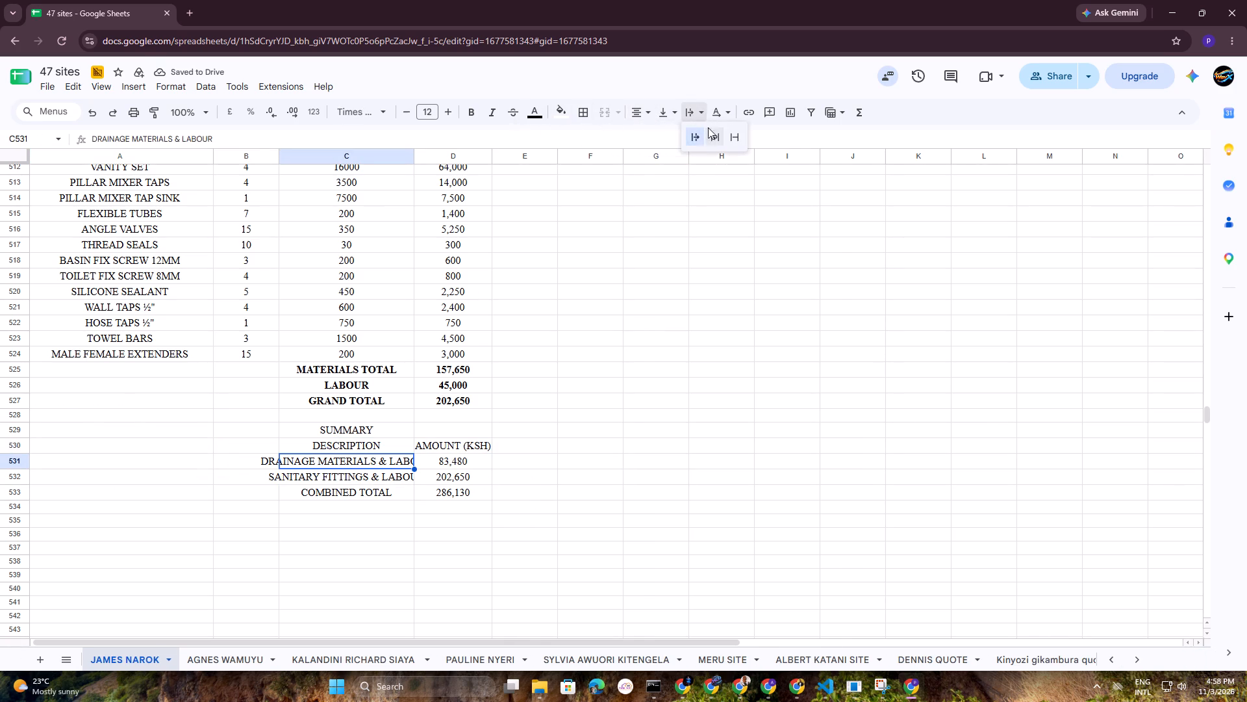
pyautogui.click(710, 133)
pyautogui.click(322, 477)
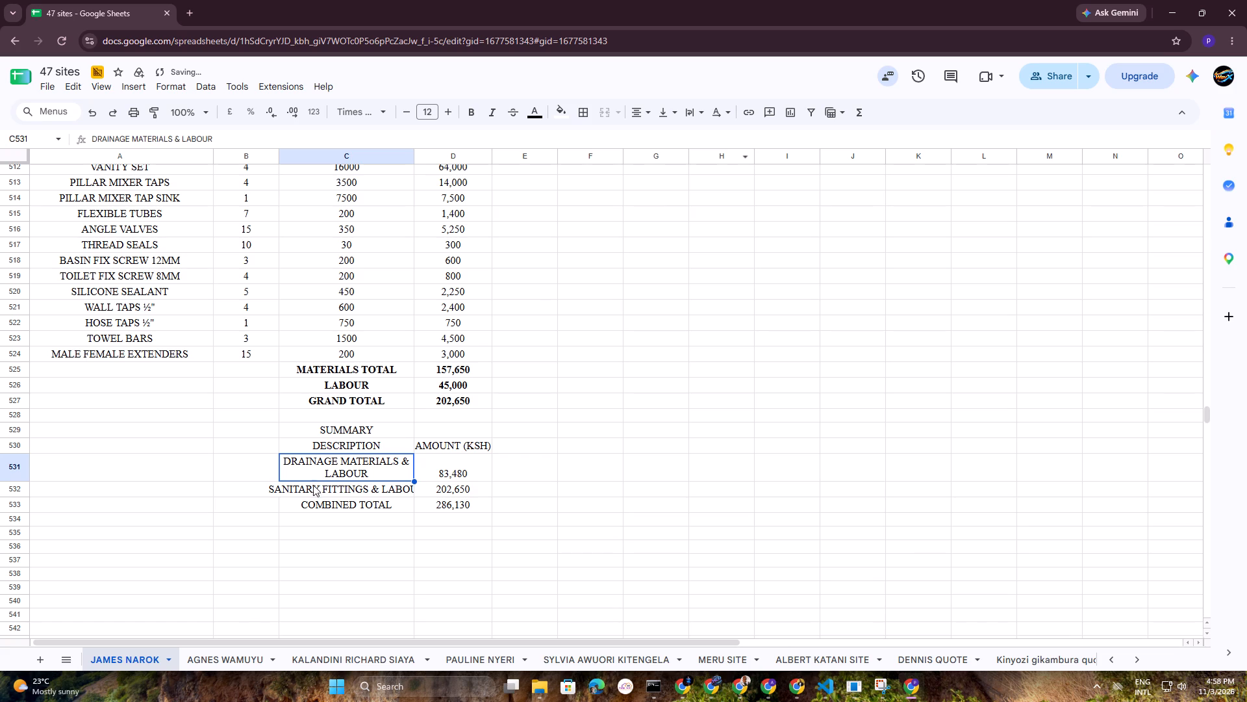
pyautogui.click(310, 489)
pyautogui.click(701, 113)
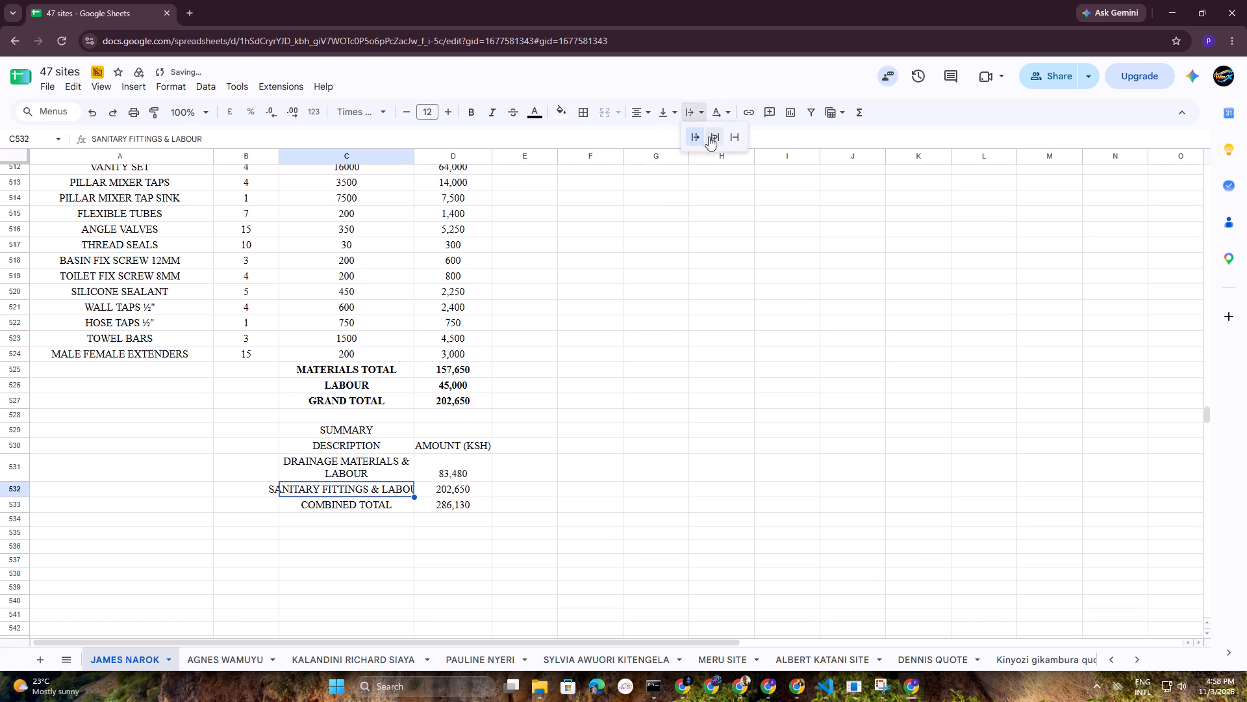
pyautogui.click(712, 138)
pyautogui.click(623, 439)
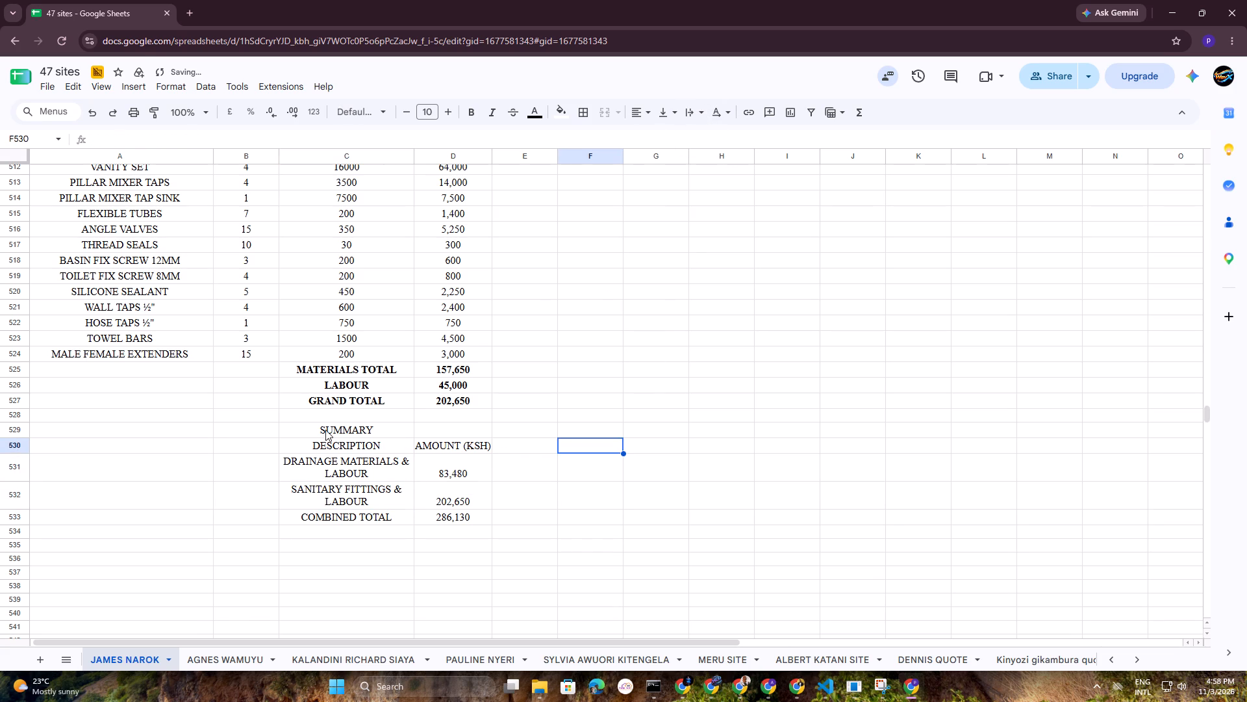
# Make the SUMMARY title in C529 bold with a red fill.
pyautogui.click(325, 430)
pyautogui.click(468, 114)
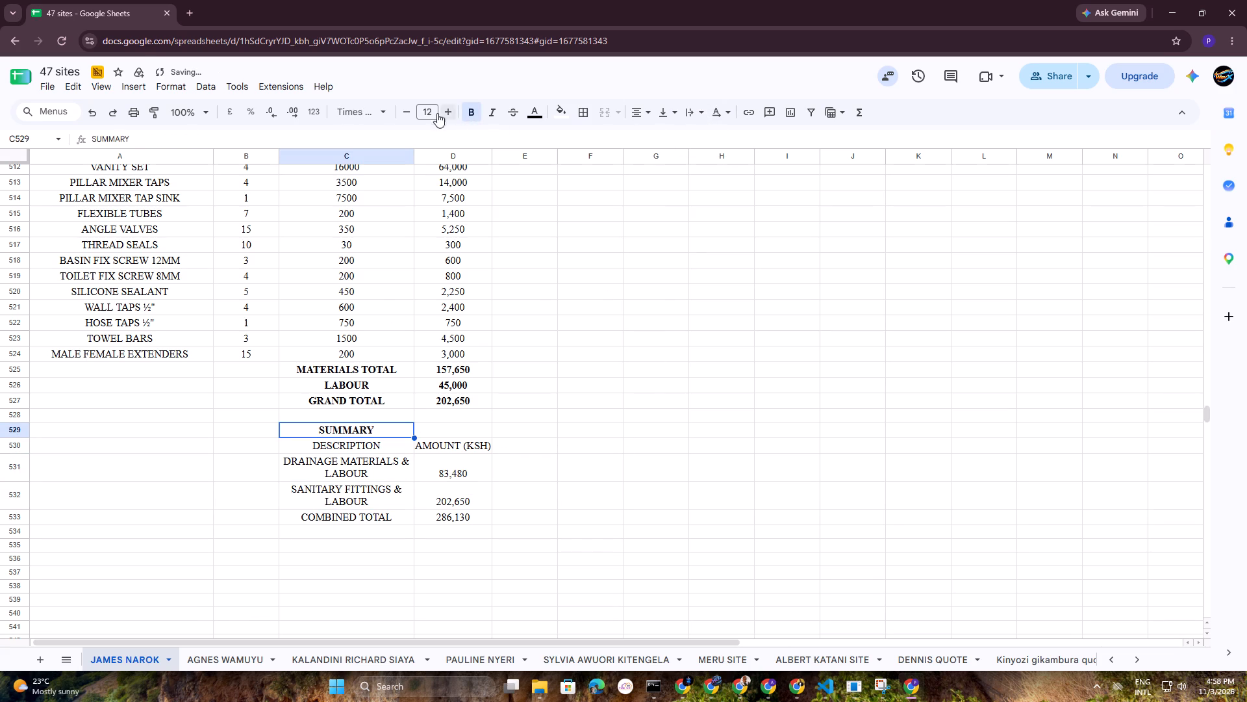
pyautogui.click(359, 118)
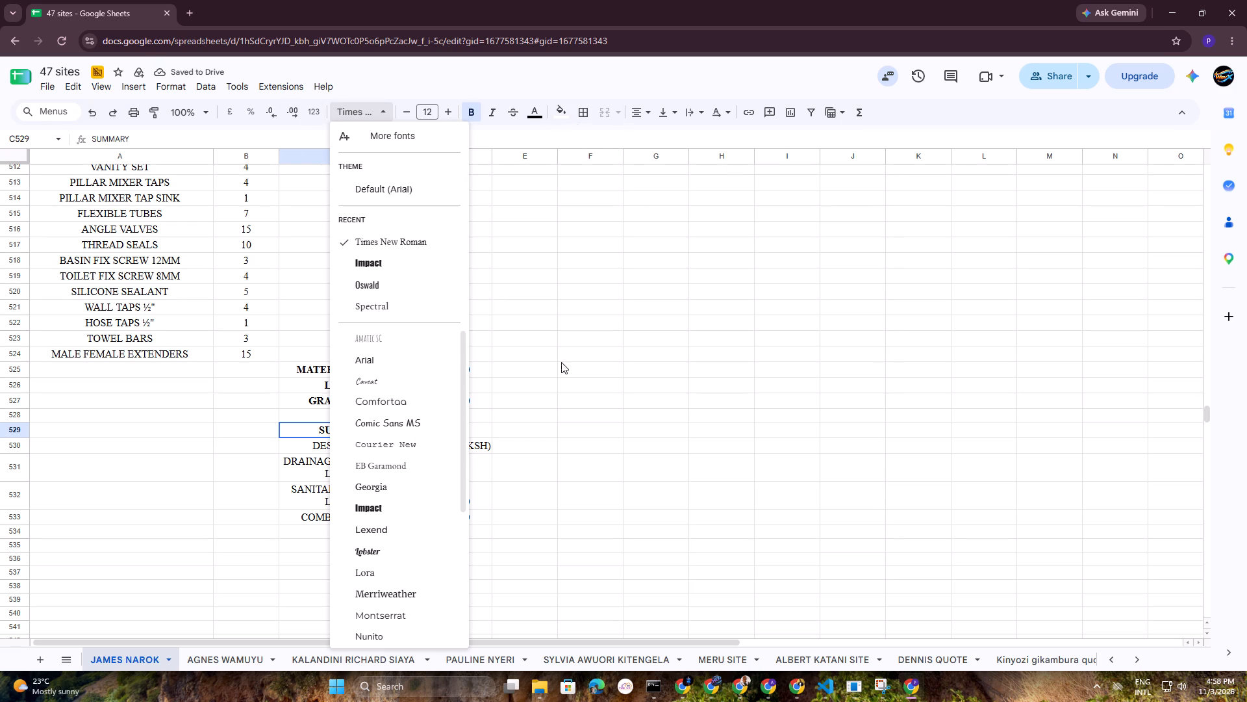
pyautogui.click(558, 105)
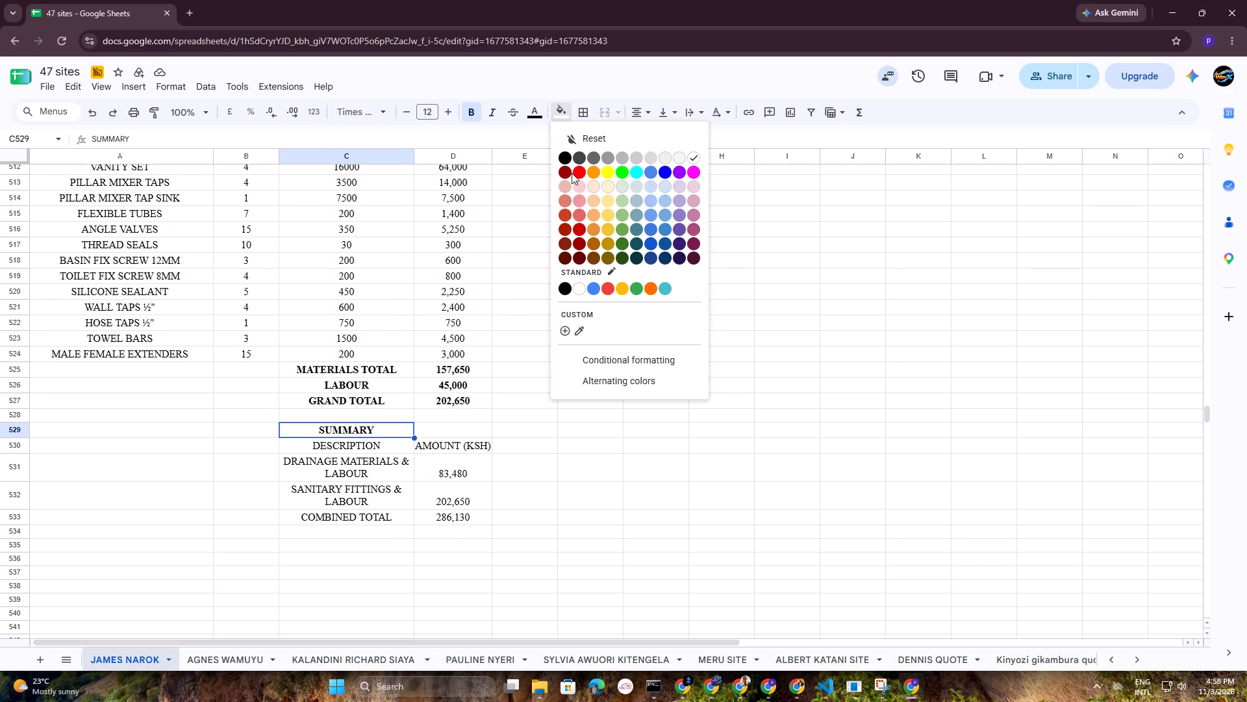
pyautogui.click(577, 170)
pyautogui.click(653, 398)
# Fill the DESCRIPTION and AMOUNT (KSH) header cells C530:D530 with yellow.
pyautogui.moveTo(316, 448); pyautogui.dragTo(477, 445)
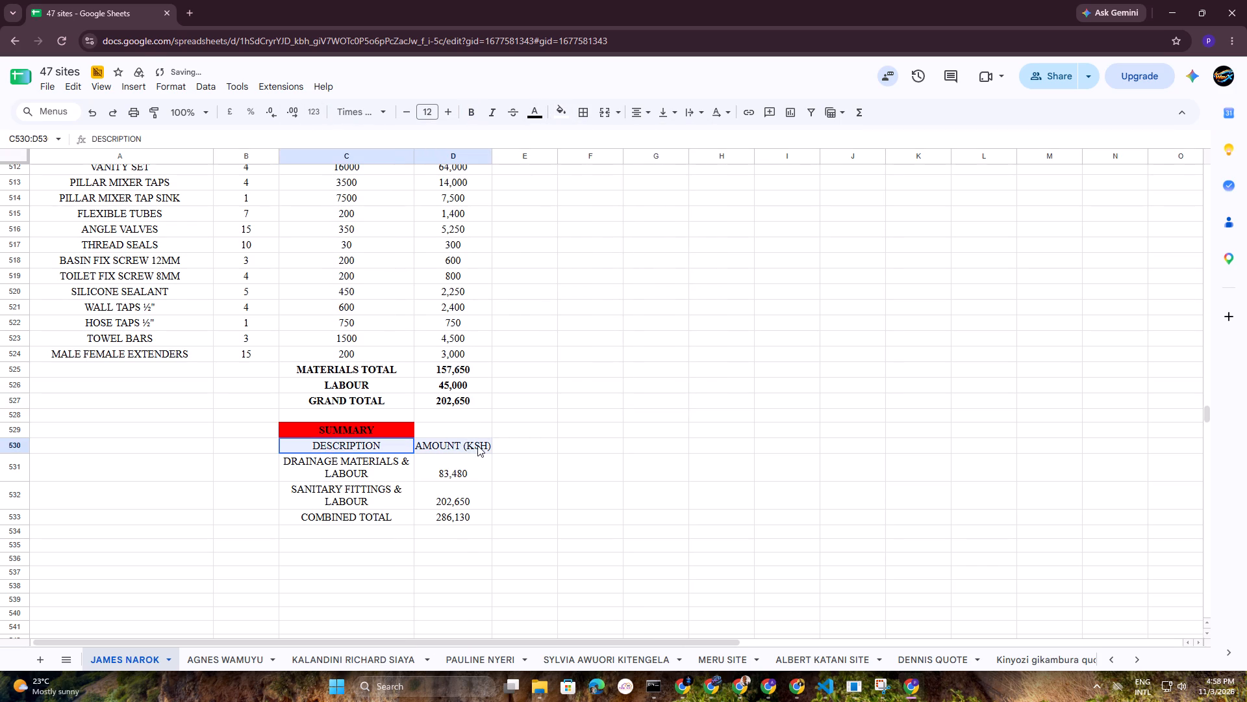
pyautogui.moveTo(477, 445); pyautogui.dragTo(478, 445)
pyautogui.click(568, 109)
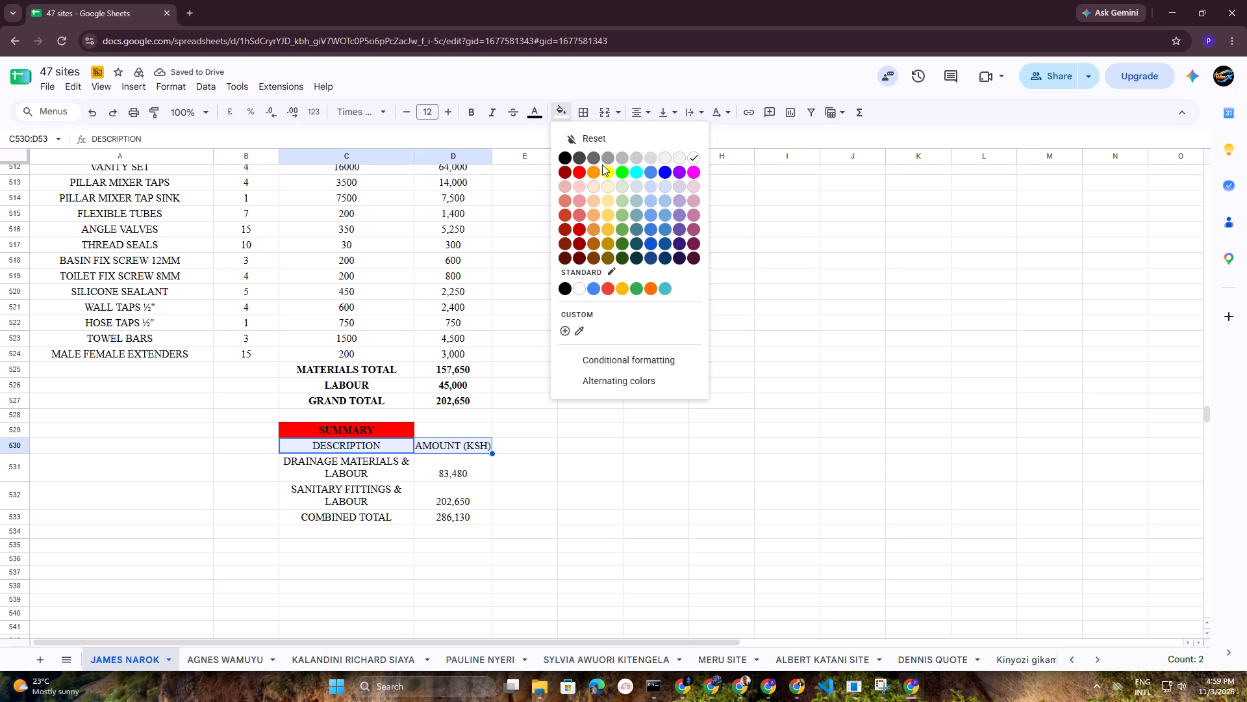
pyautogui.click(613, 173)
pyautogui.click(714, 372)
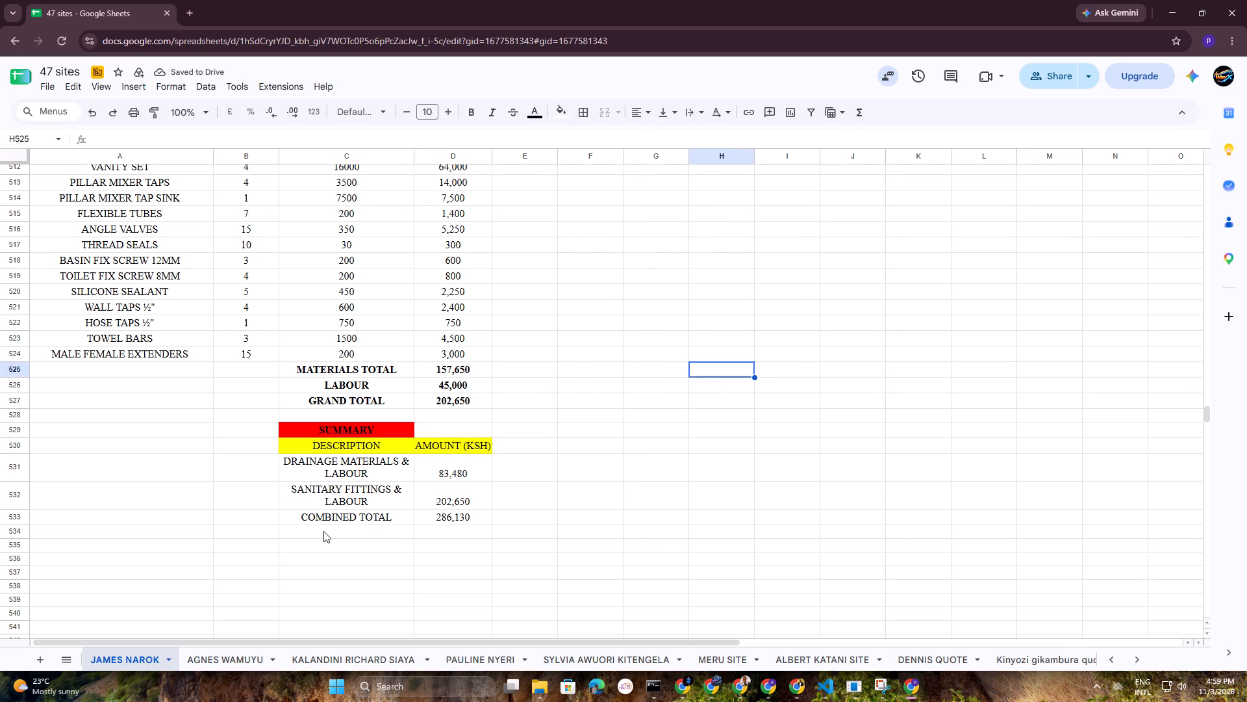
# Move the COMBINED TOTAL label and amount from row 533 down to C534:D534.
pyautogui.moveTo(324, 519); pyautogui.dragTo(448, 517)
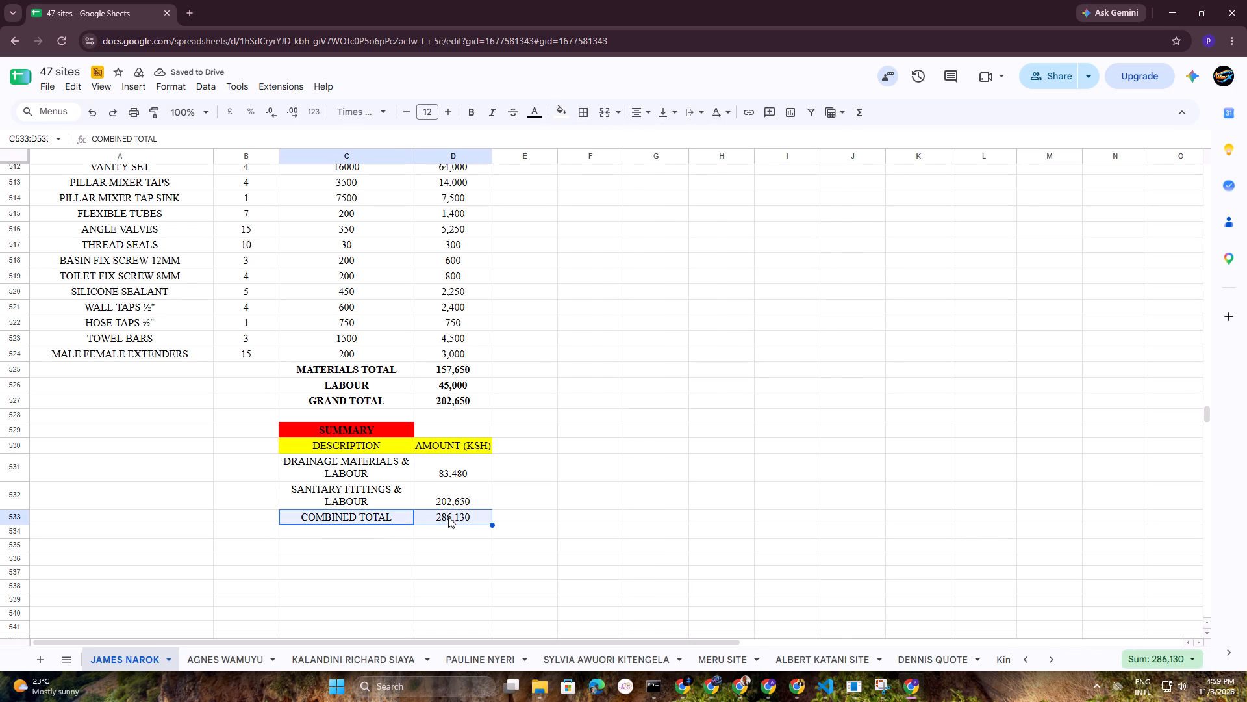
pyautogui.hotkey('ctrl', 'x')
pyautogui.click(323, 538)
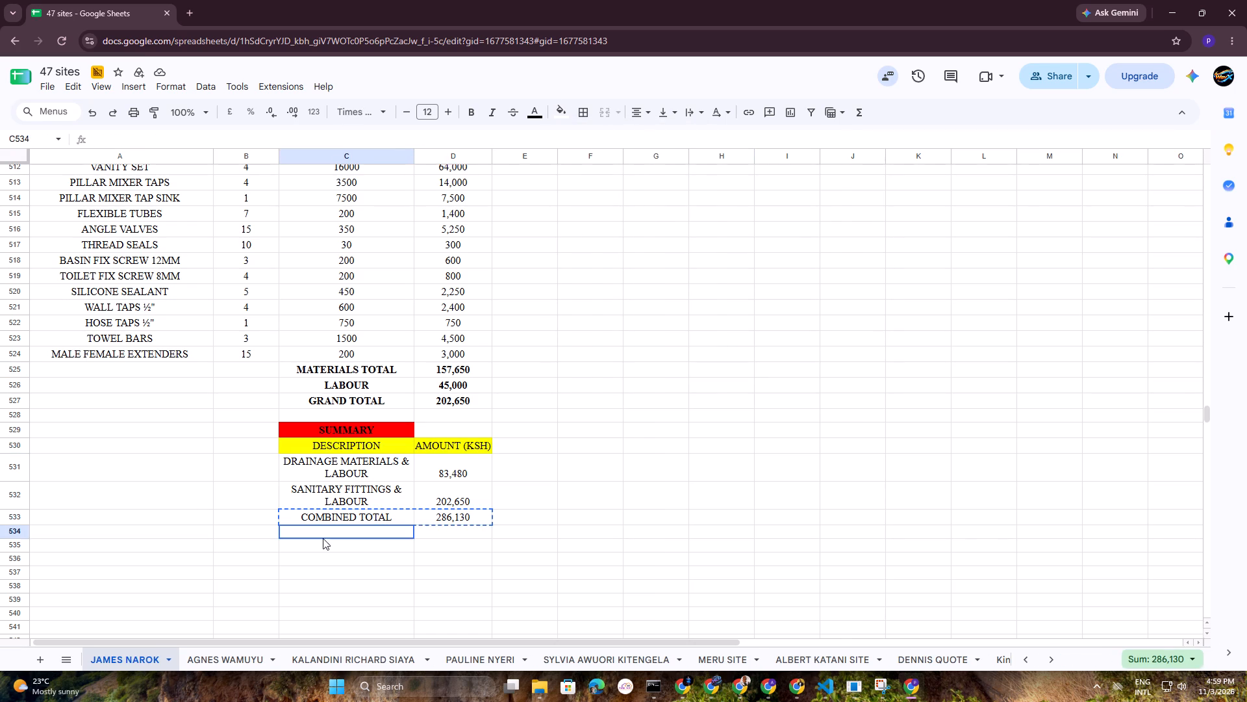
pyautogui.hotkey('ctrl', 'v')
pyautogui.click(636, 553)
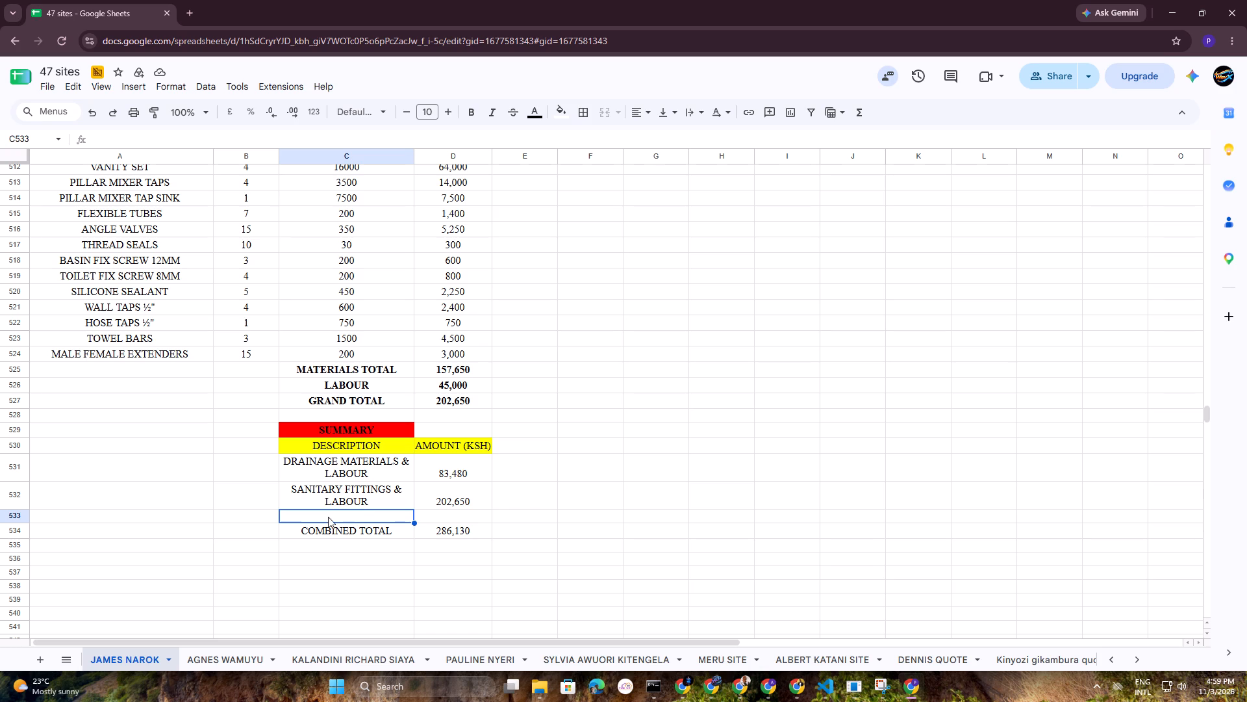
pyautogui.write('BIO')
pyautogui.press('space')
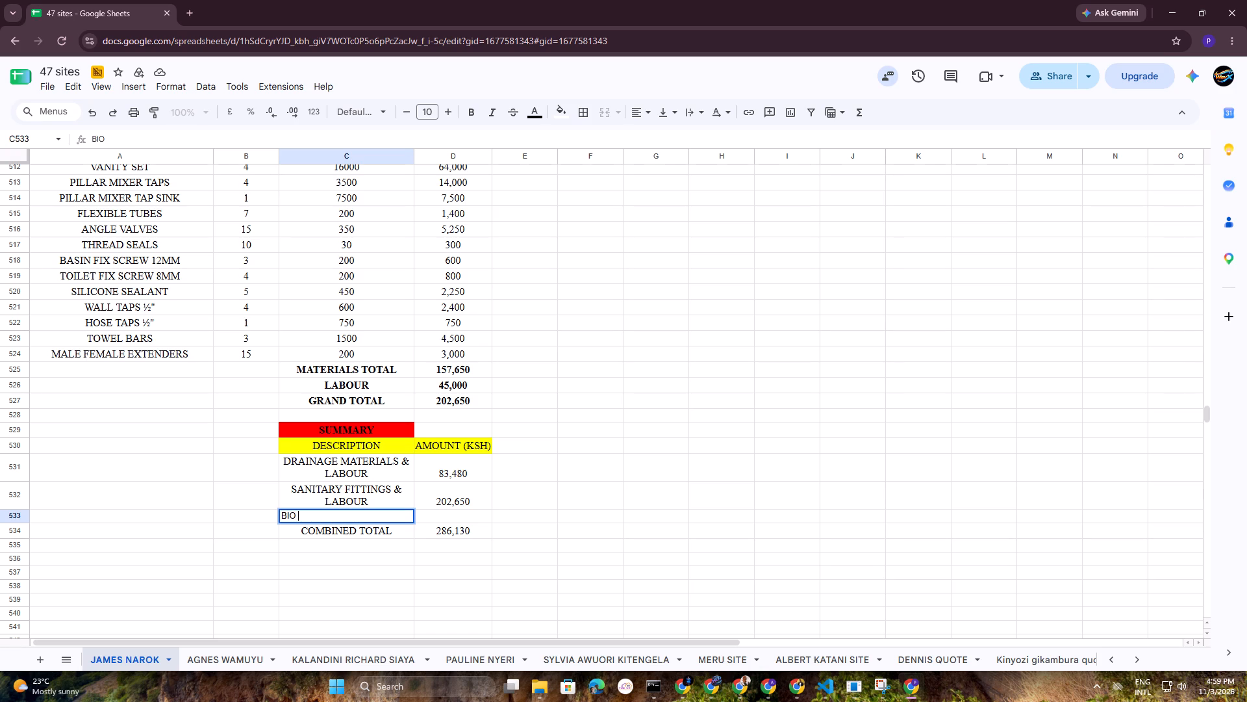
pyautogui.write('DIGESTER')
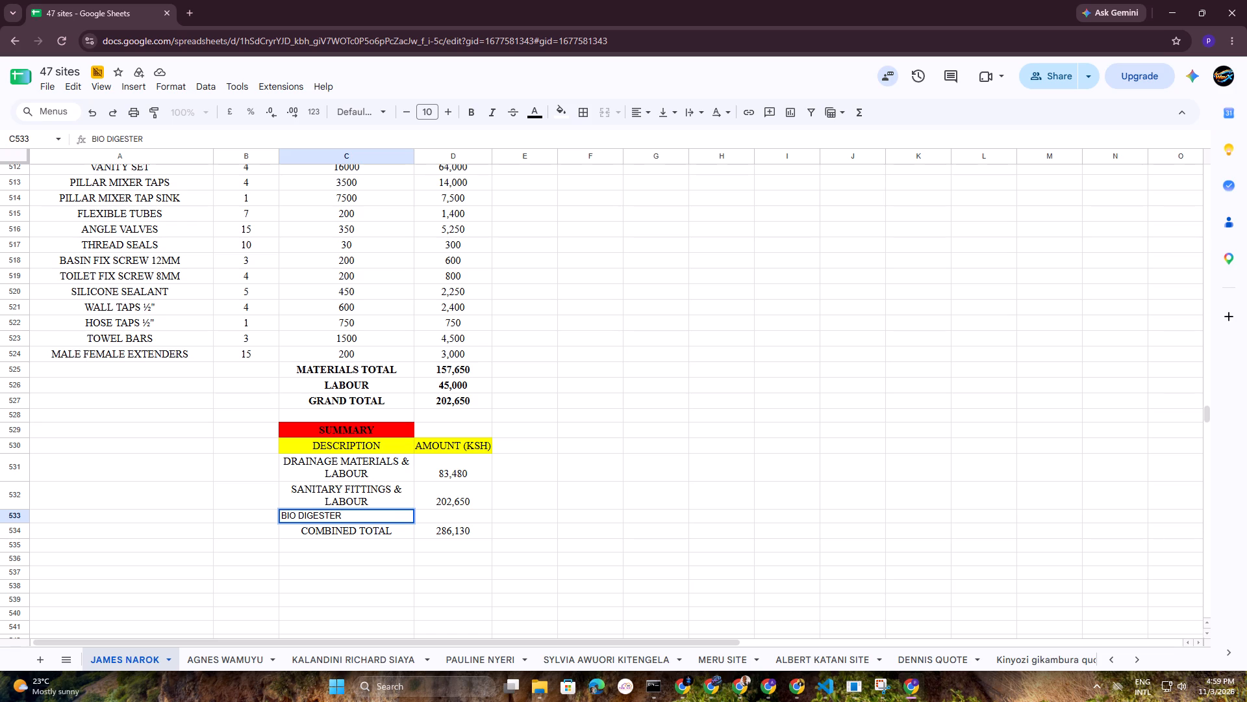
pyautogui.click(299, 512)
pyautogui.press('BackSpace')
pyautogui.press('-')
pyautogui.click(480, 571)
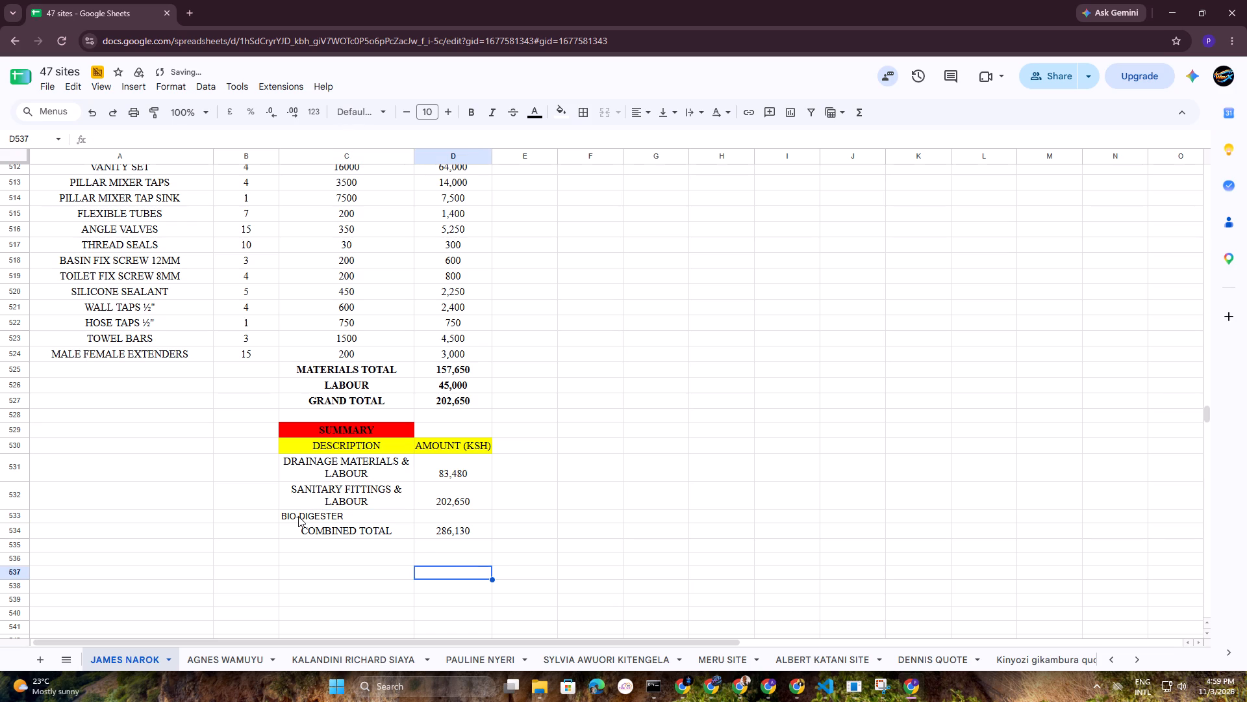
# Format the BIO-DIGESTER label in C533 as 12-point Times New Roman, centred horizontally.
pyautogui.click(298, 516)
pyautogui.doubleClick(453, 113)
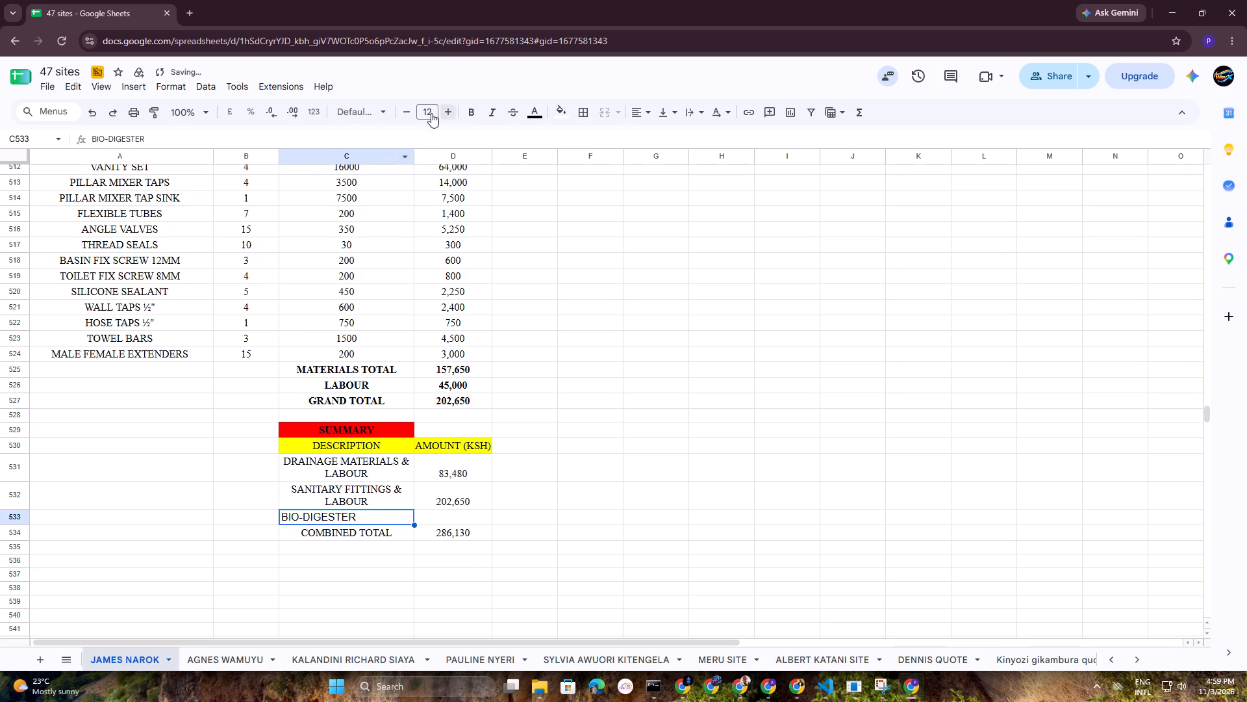
pyautogui.click(364, 112)
pyautogui.click(392, 244)
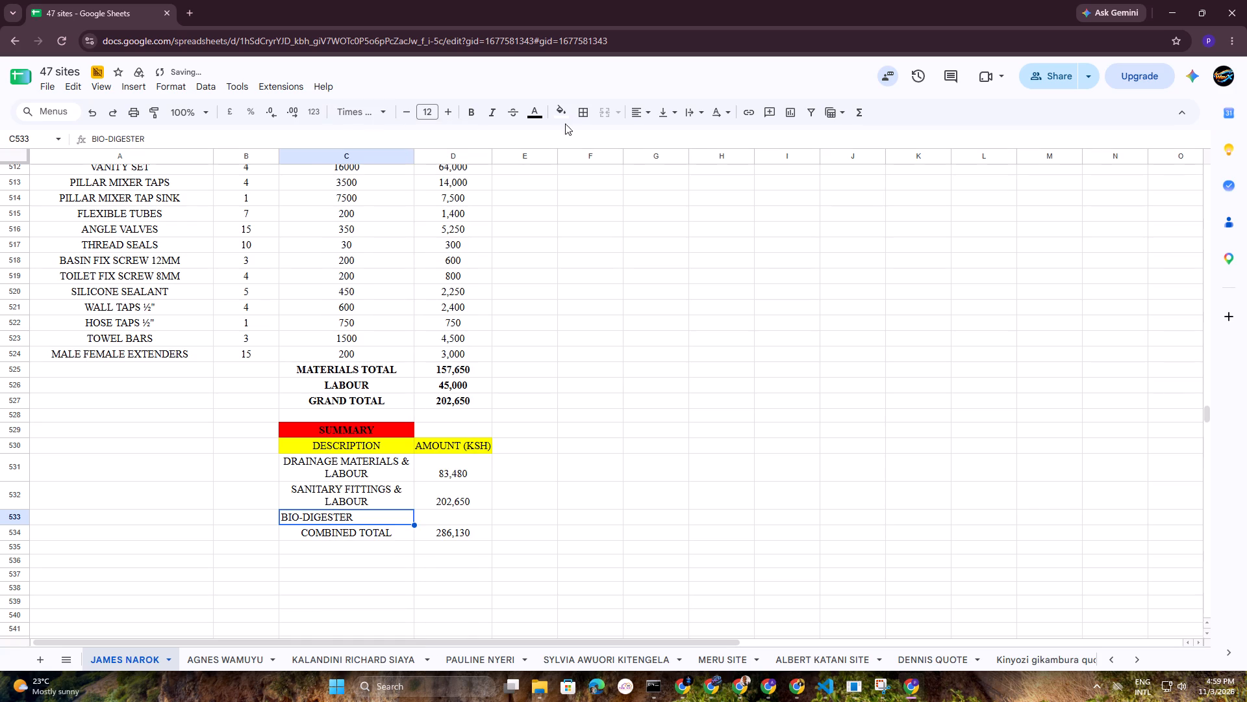
pyautogui.click(641, 108)
pyautogui.click(658, 133)
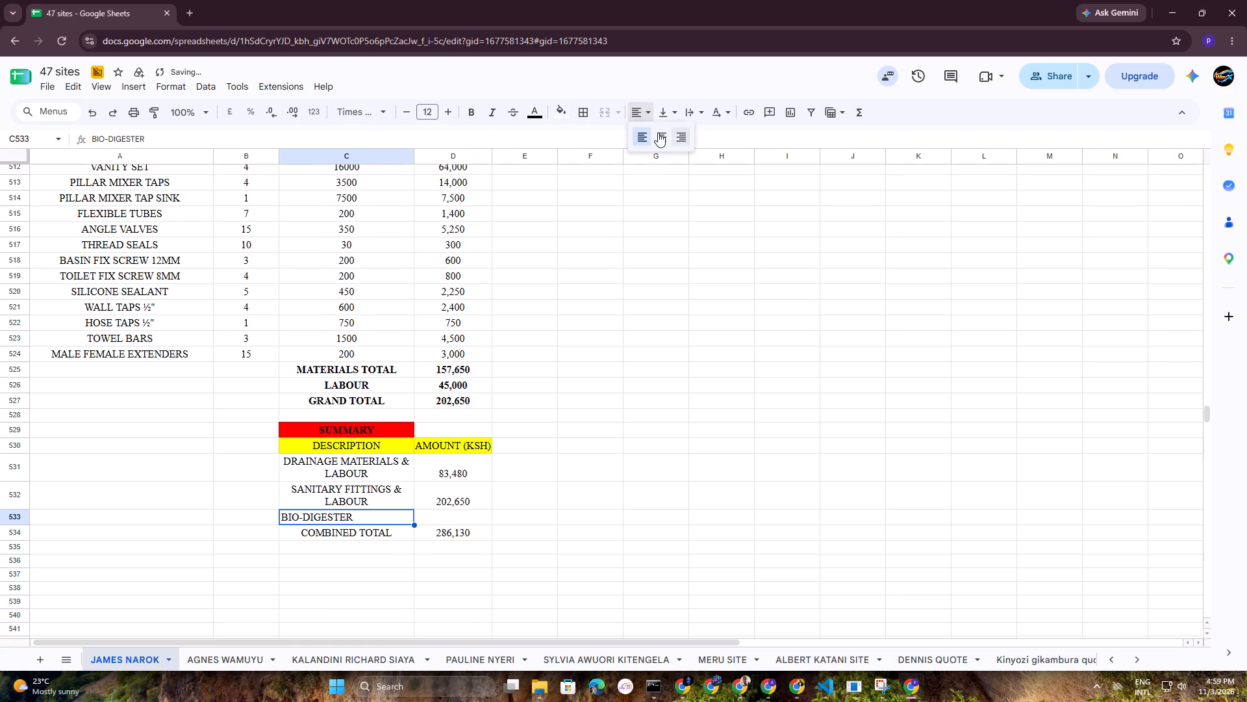
pyautogui.click(734, 445)
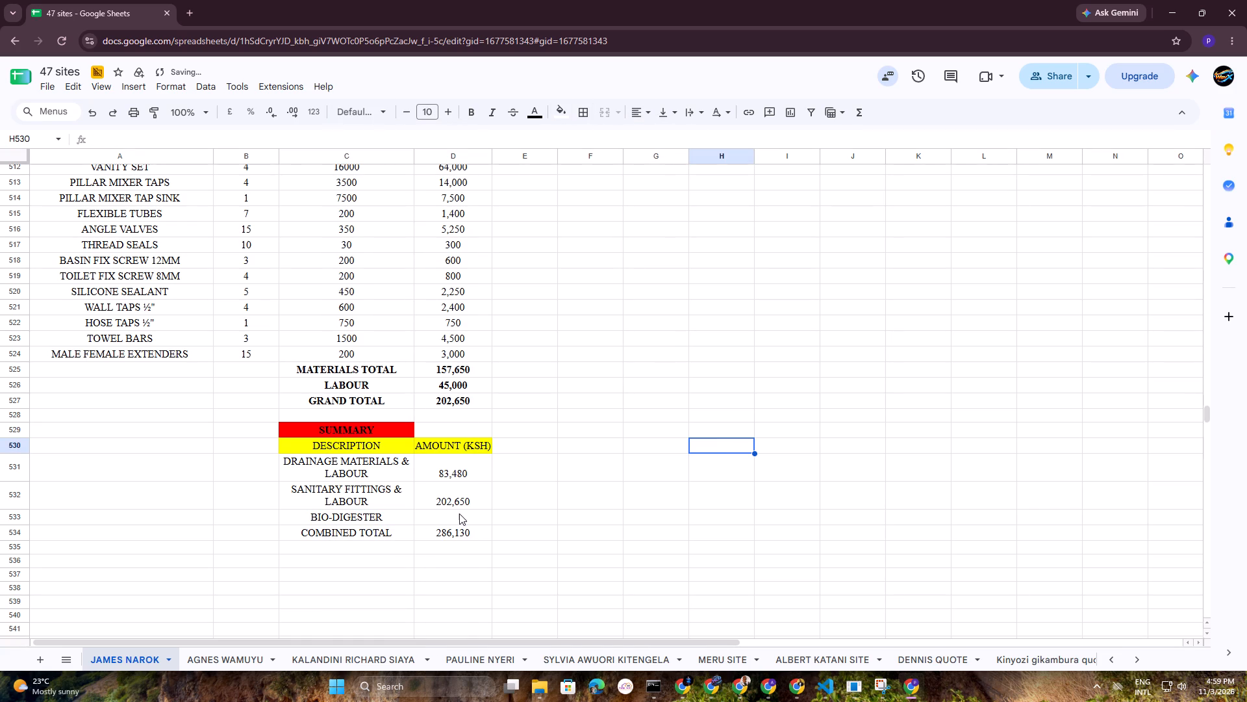
# Enter 59070 as the BIO-DIGESTER amount in D533.
pyautogui.click(459, 513)
pyautogui.write('59070')
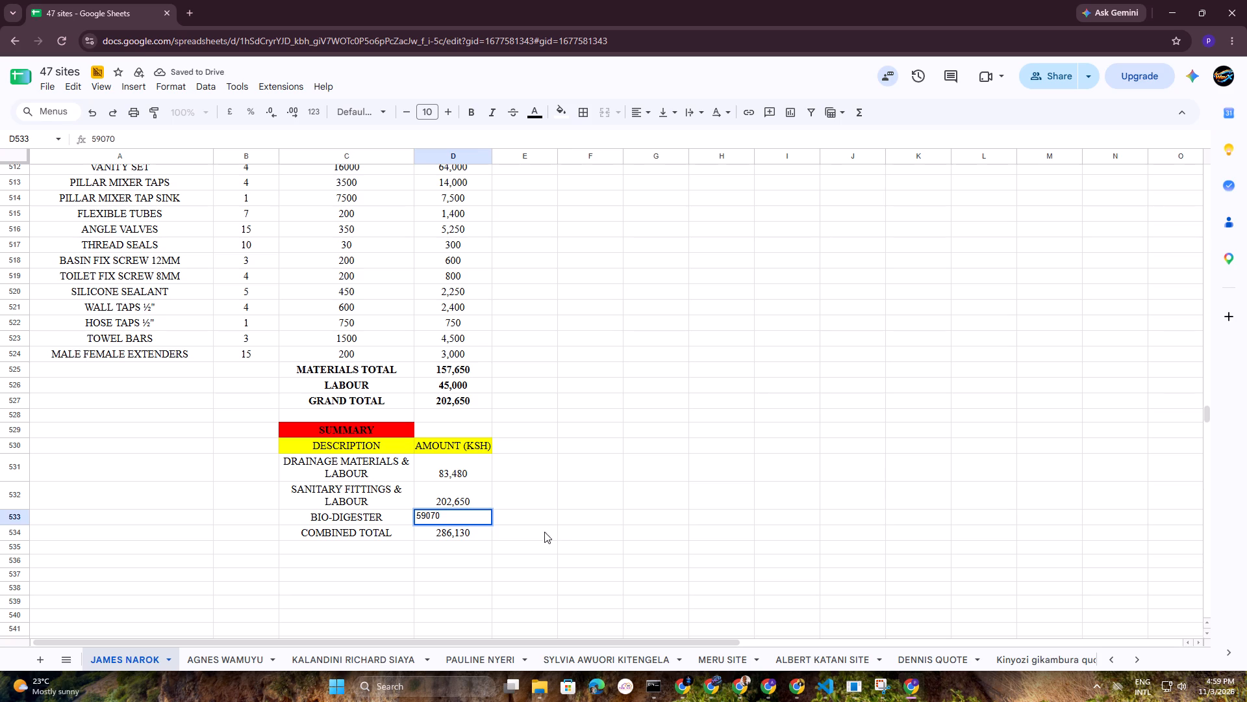
pyautogui.click(557, 533)
# Centre the BIO-DIGESTER amount in D533 horizontally and set it to 12-point Times New Roman.
pyautogui.click(473, 521)
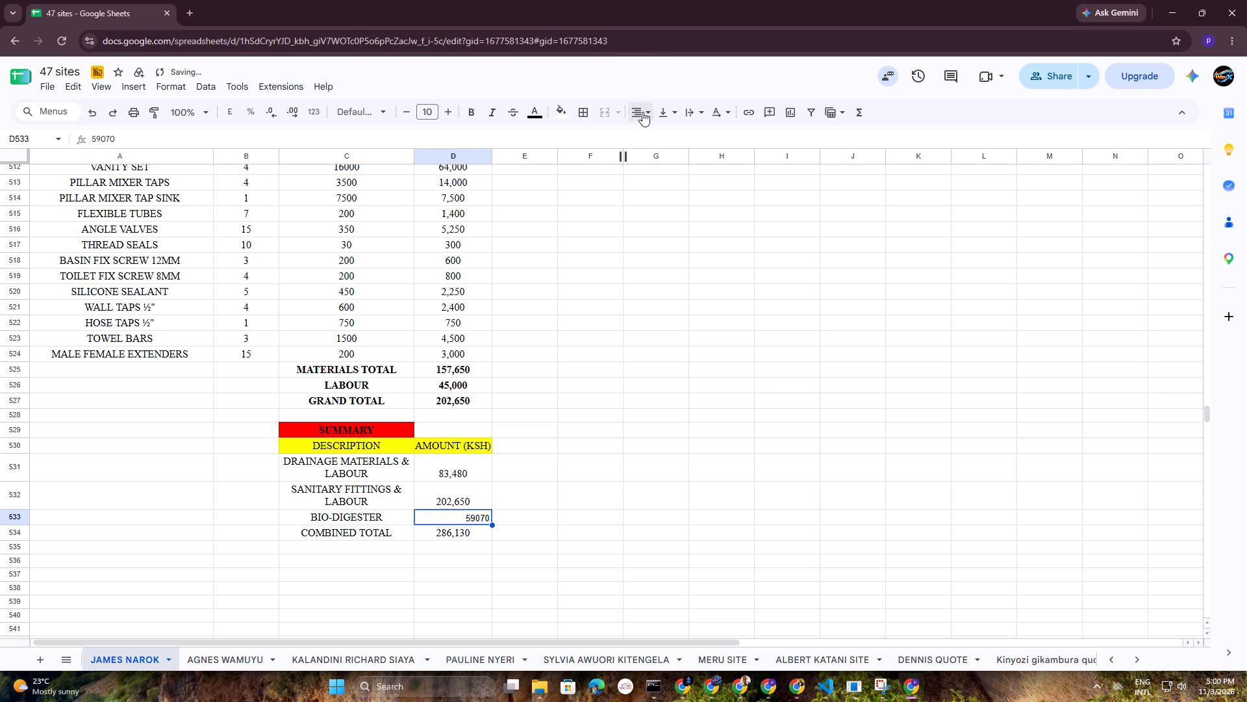
pyautogui.click(642, 112)
pyautogui.click(664, 140)
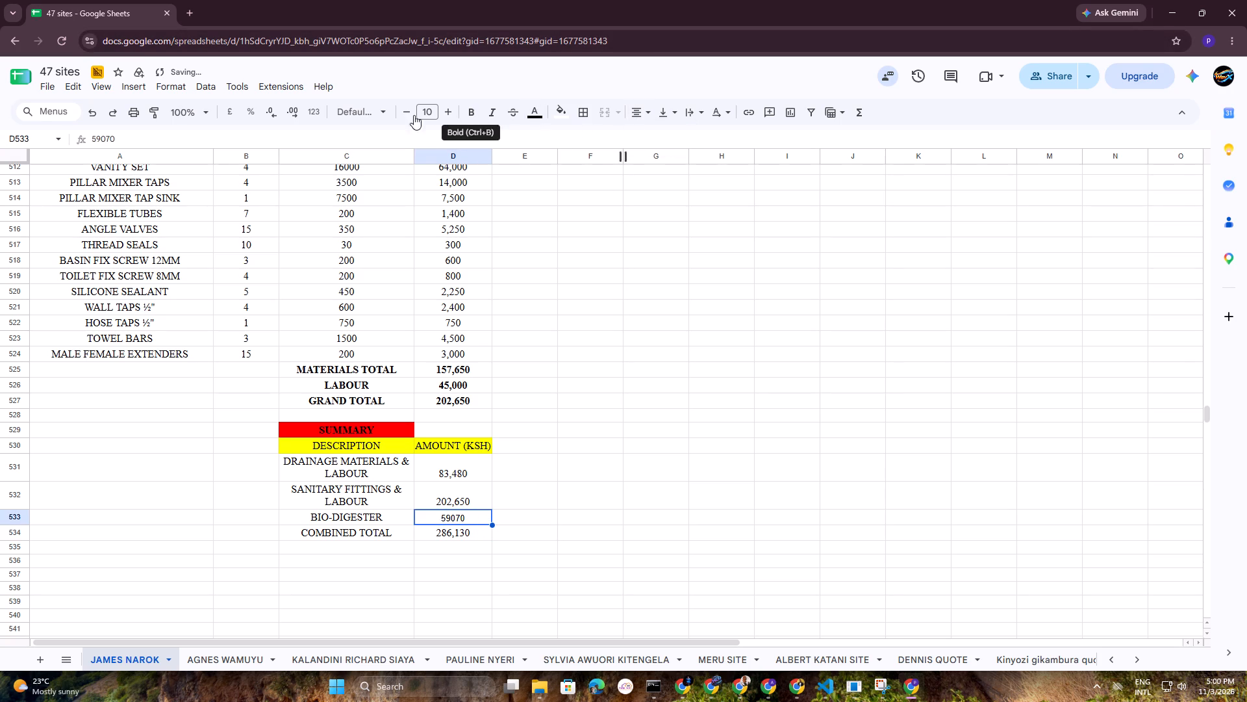
pyautogui.doubleClick(447, 113)
pyautogui.click(346, 111)
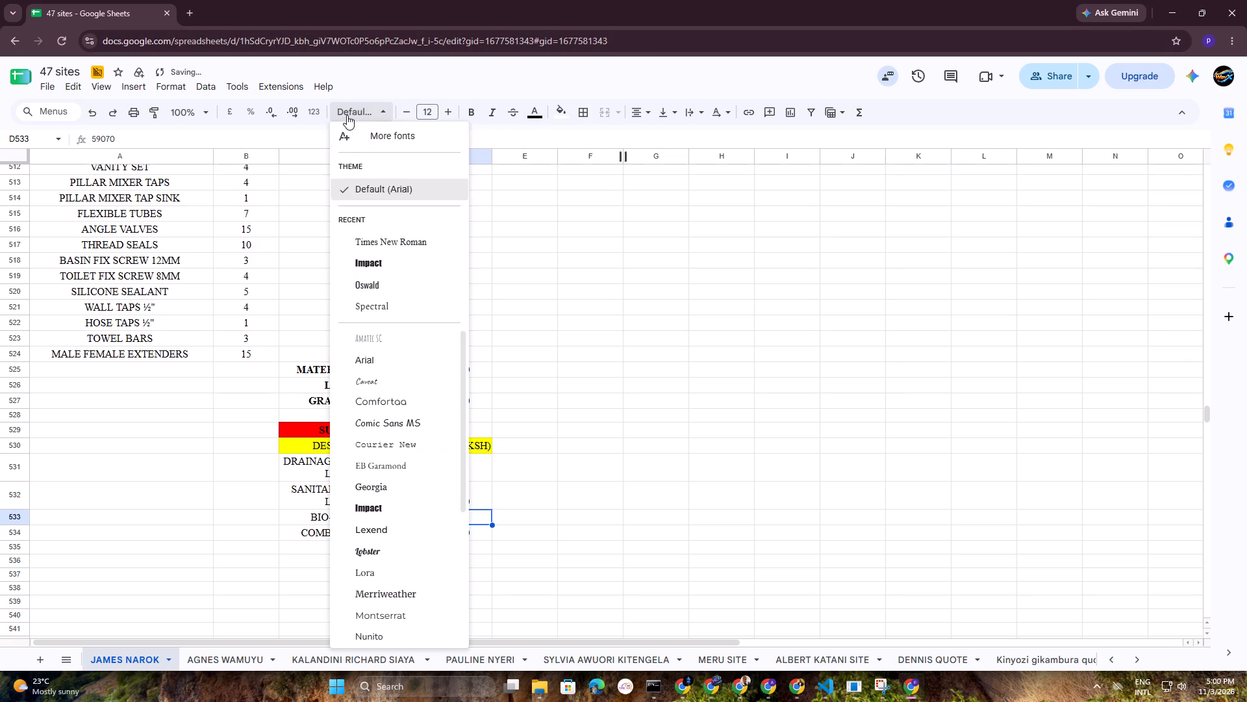
pyautogui.click(380, 245)
pyautogui.click(671, 465)
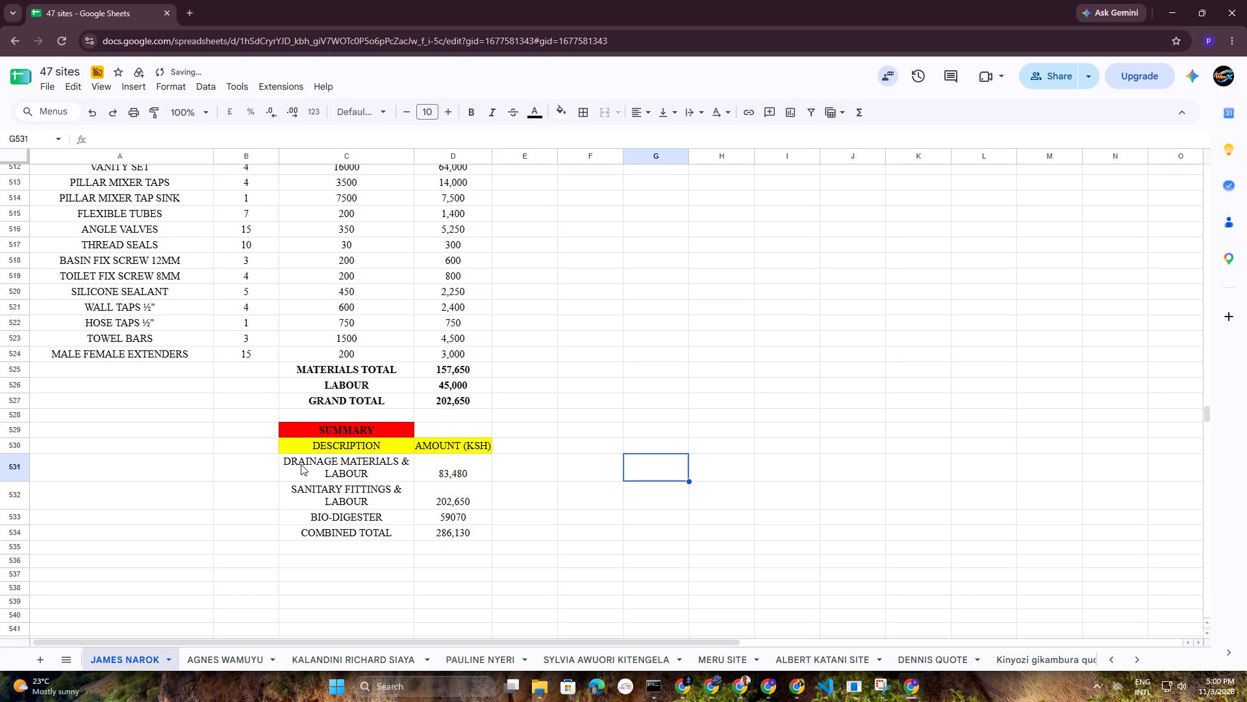
# Fill the summary rows C531:D534, from DRAINAGE MATERIALS & LABOUR to COMBINED TOTAL, with cyan.
pyautogui.moveTo(301, 464); pyautogui.dragTo(445, 537)
pyautogui.click(558, 118)
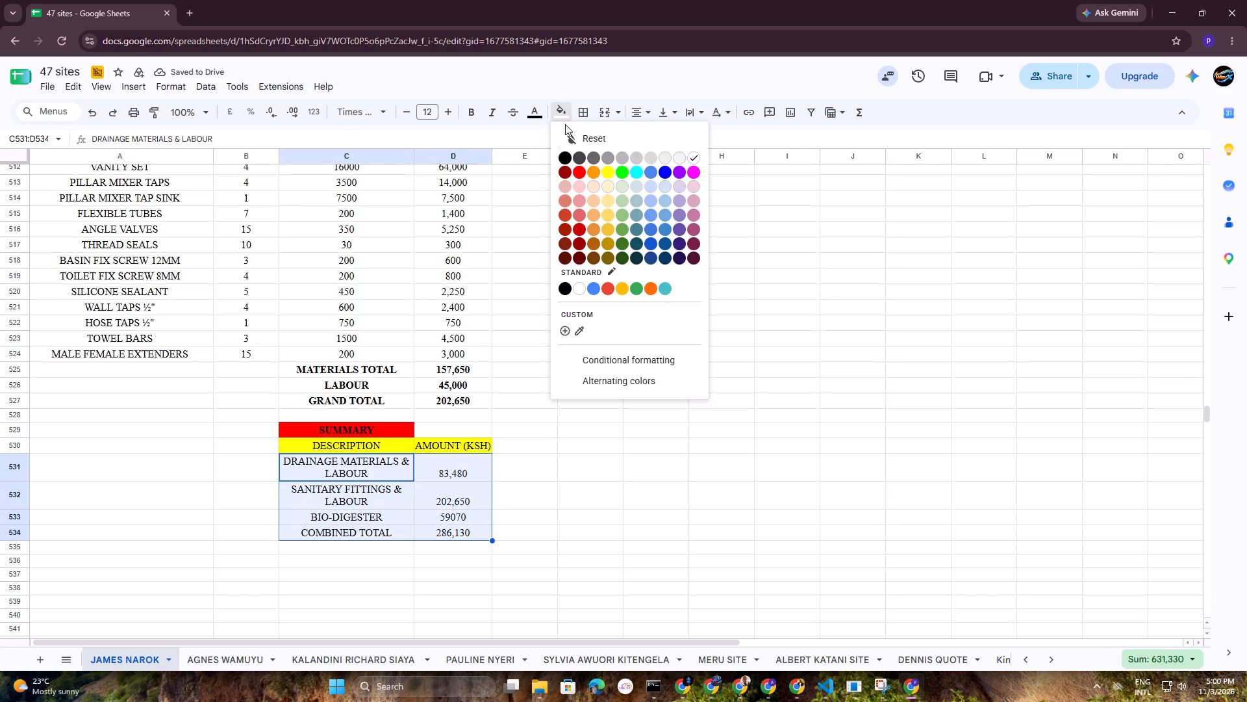
pyautogui.click(639, 175)
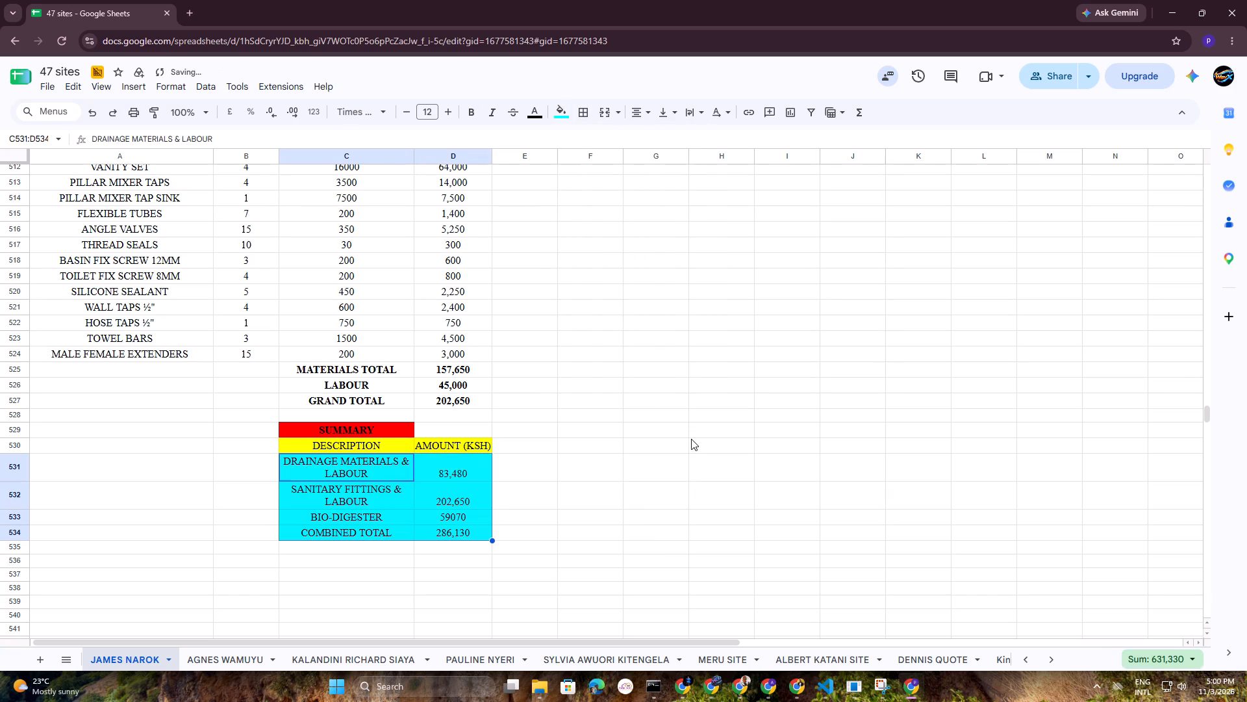
pyautogui.click(691, 439)
# Align the contents of the summary rows C531:D534 vertically to the middle.
pyautogui.moveTo(329, 473); pyautogui.dragTo(396, 480)
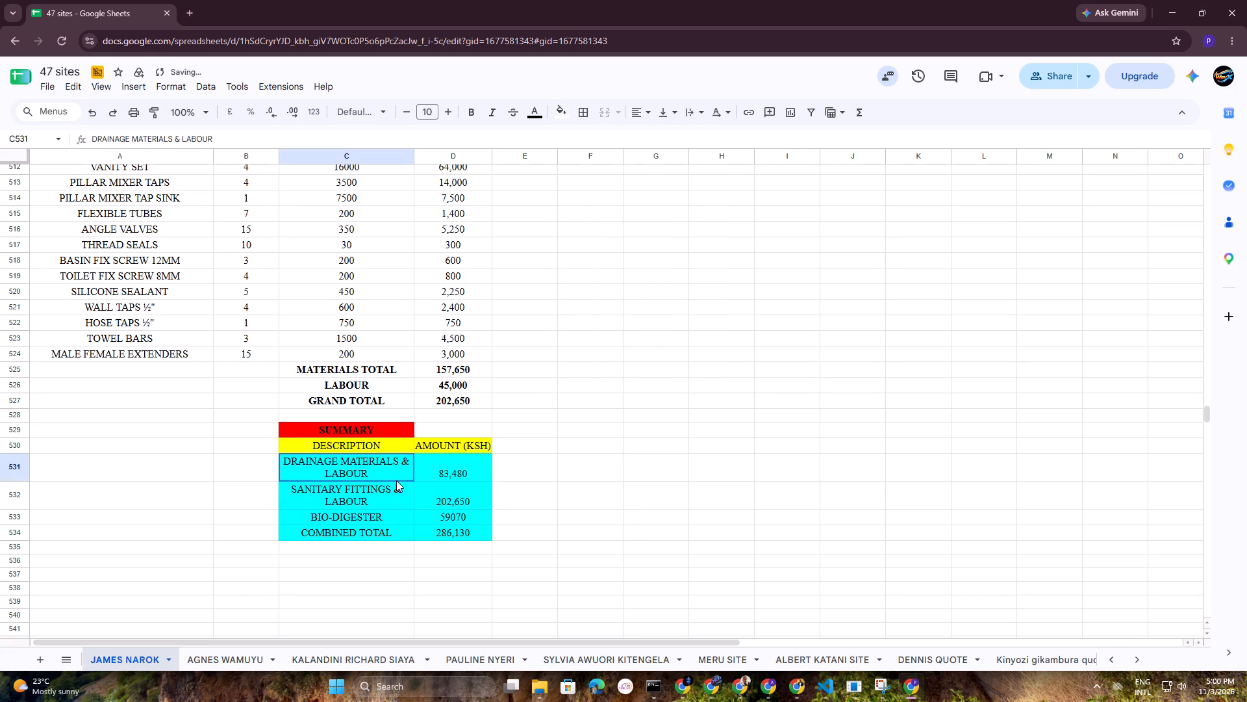
pyautogui.moveTo(396, 480); pyautogui.dragTo(454, 536)
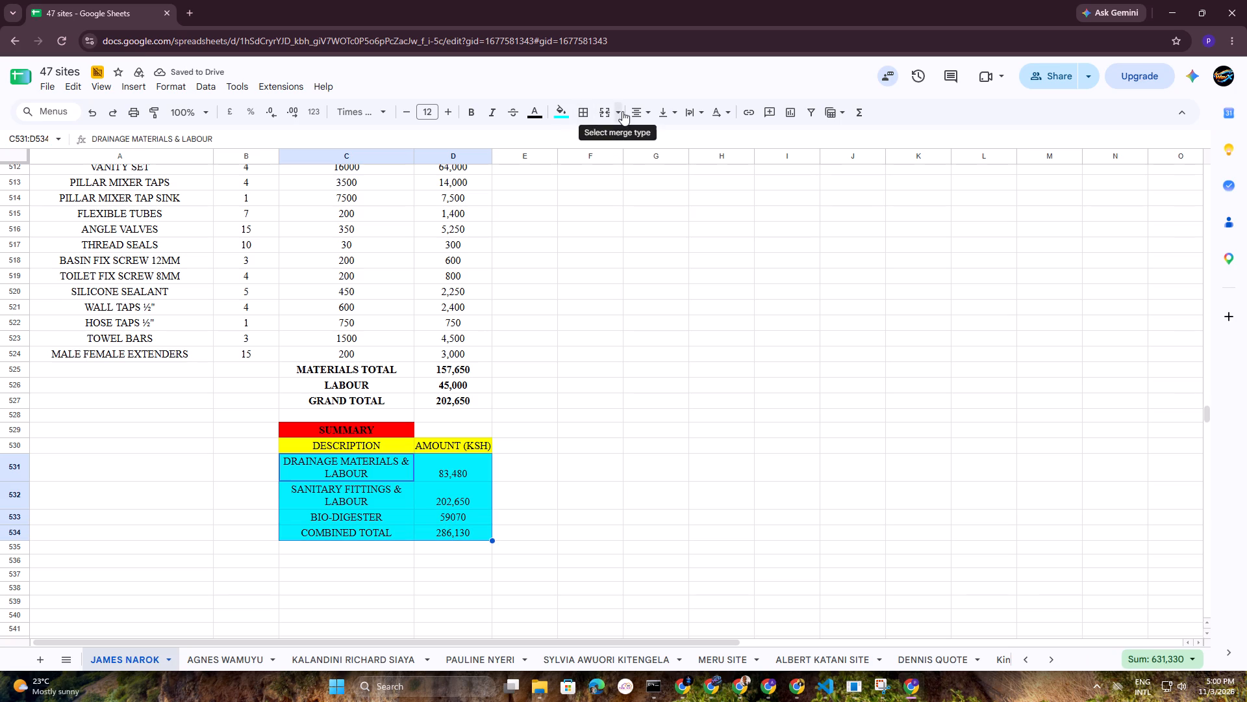
pyautogui.click(674, 112)
pyautogui.click(683, 140)
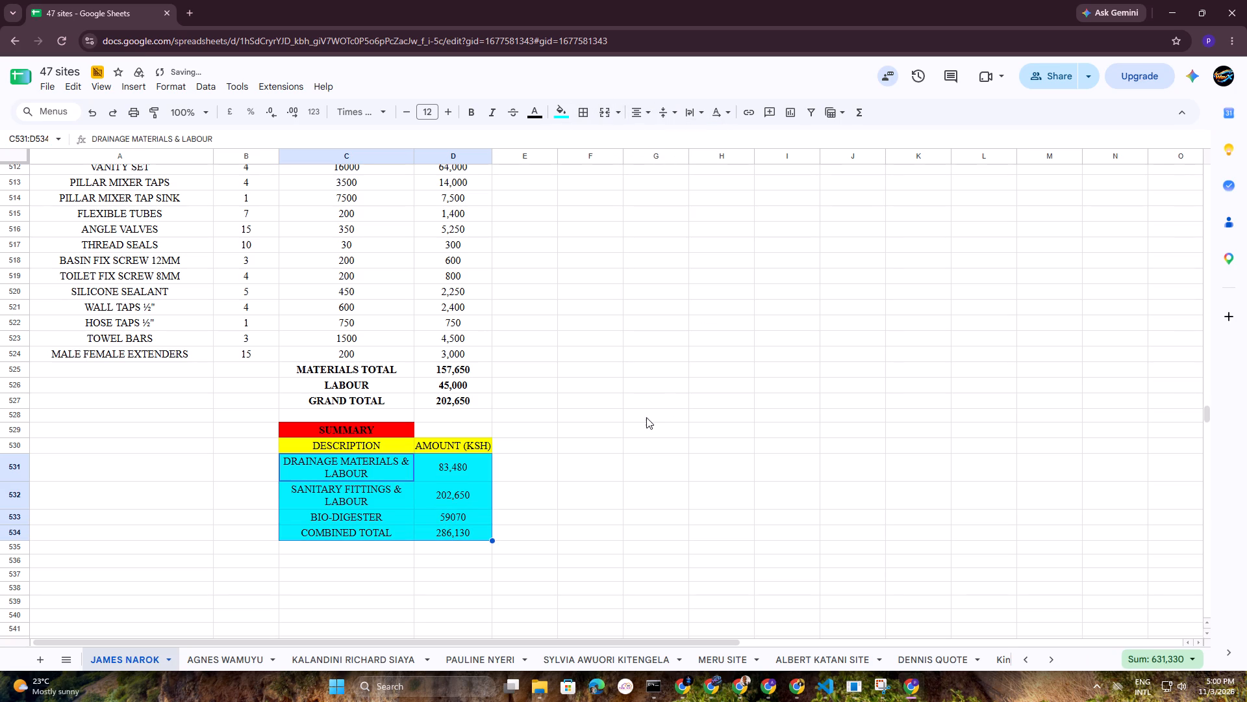
pyautogui.click(646, 417)
# Fill the DRAINAGE MATERIALS description cells A482:A499 with light red berry.
pyautogui.scroll(5, 357, 376)
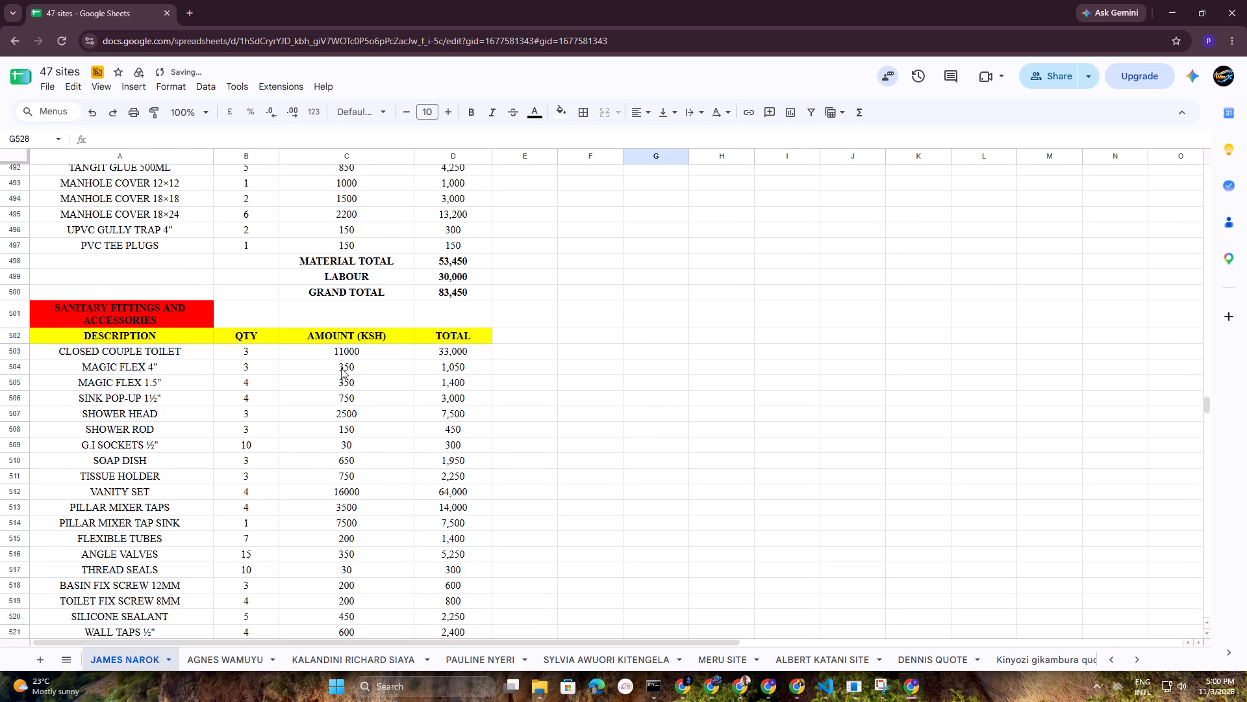
pyautogui.scroll(1, 340, 367)
pyautogui.scroll(-1, 340, 367)
pyautogui.scroll(6, 340, 367)
pyautogui.scroll(-3, 341, 357)
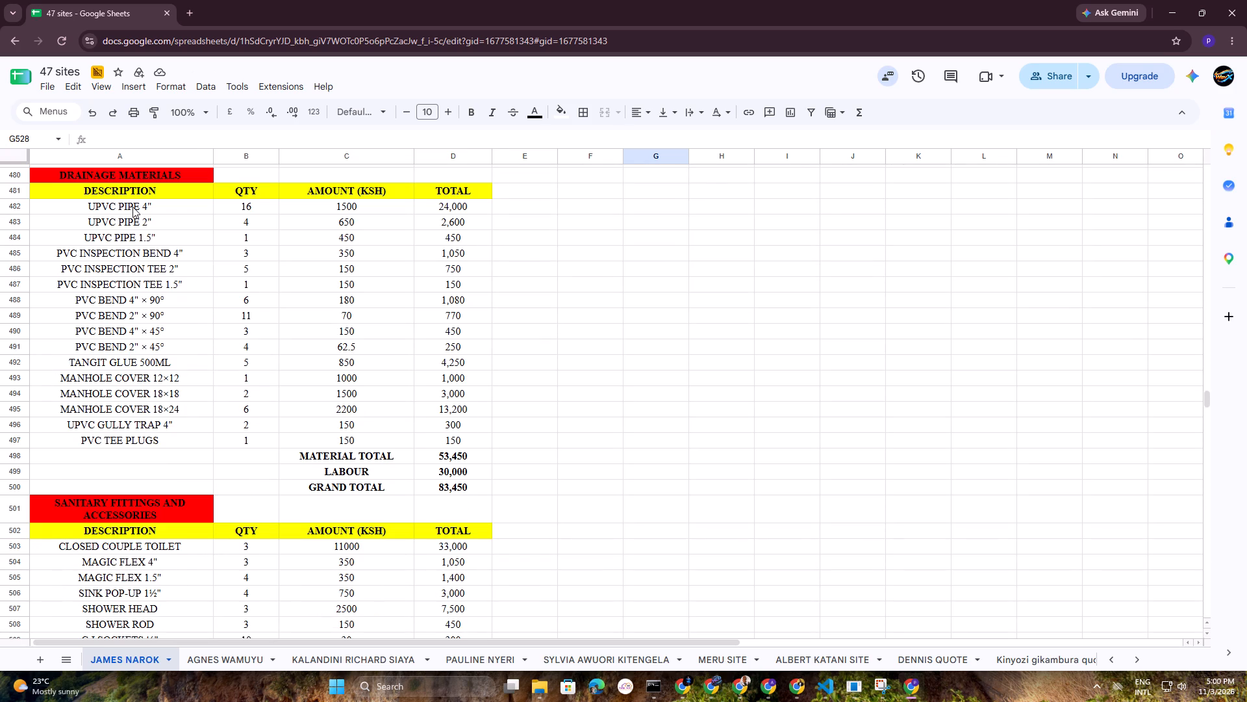
pyautogui.moveTo(134, 205); pyautogui.dragTo(167, 469)
pyautogui.click(560, 115)
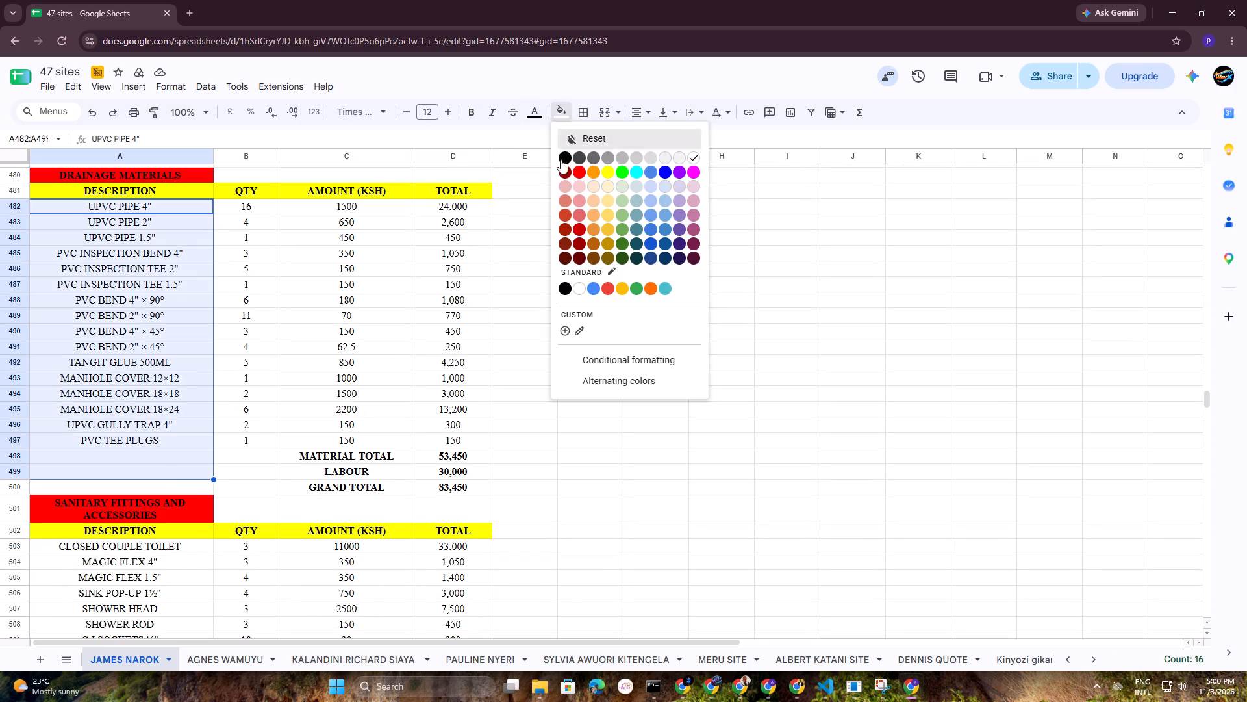
pyautogui.click(562, 187)
pyautogui.click(615, 354)
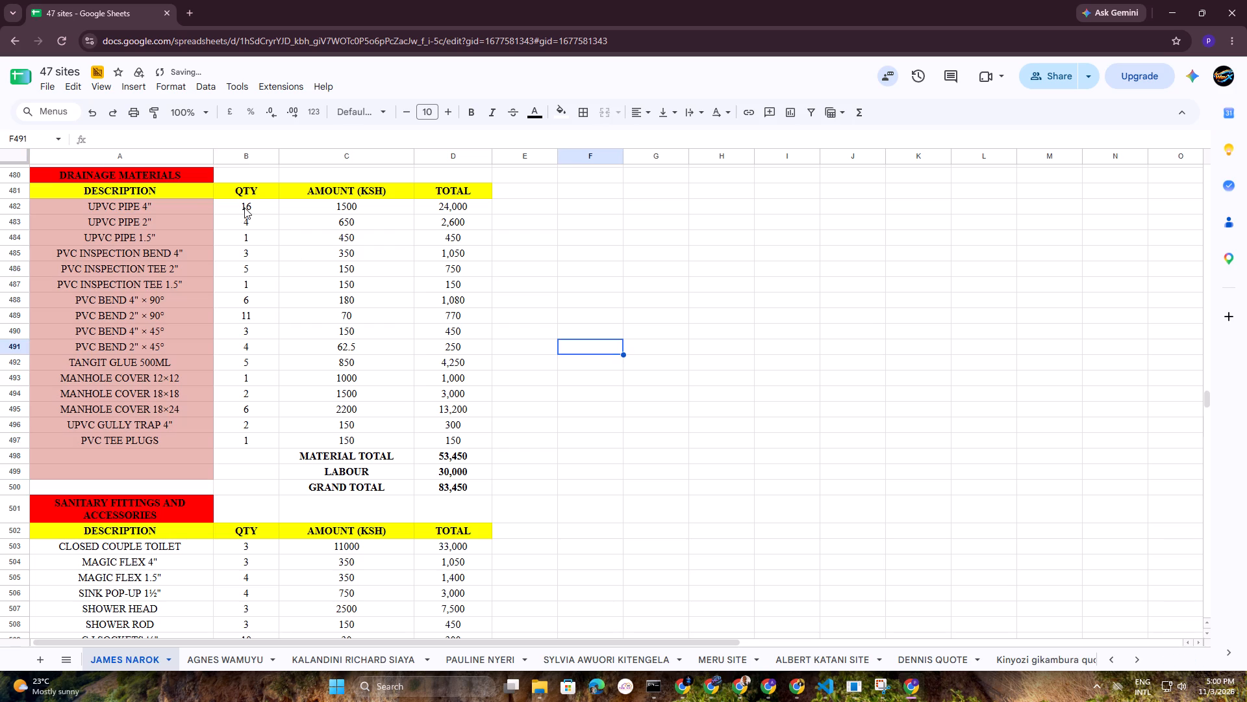
# Fill the drainage QTY and AMOUNT (KSH) cells B482:C500 with light blue.
pyautogui.moveTo(244, 207); pyautogui.dragTo(387, 474)
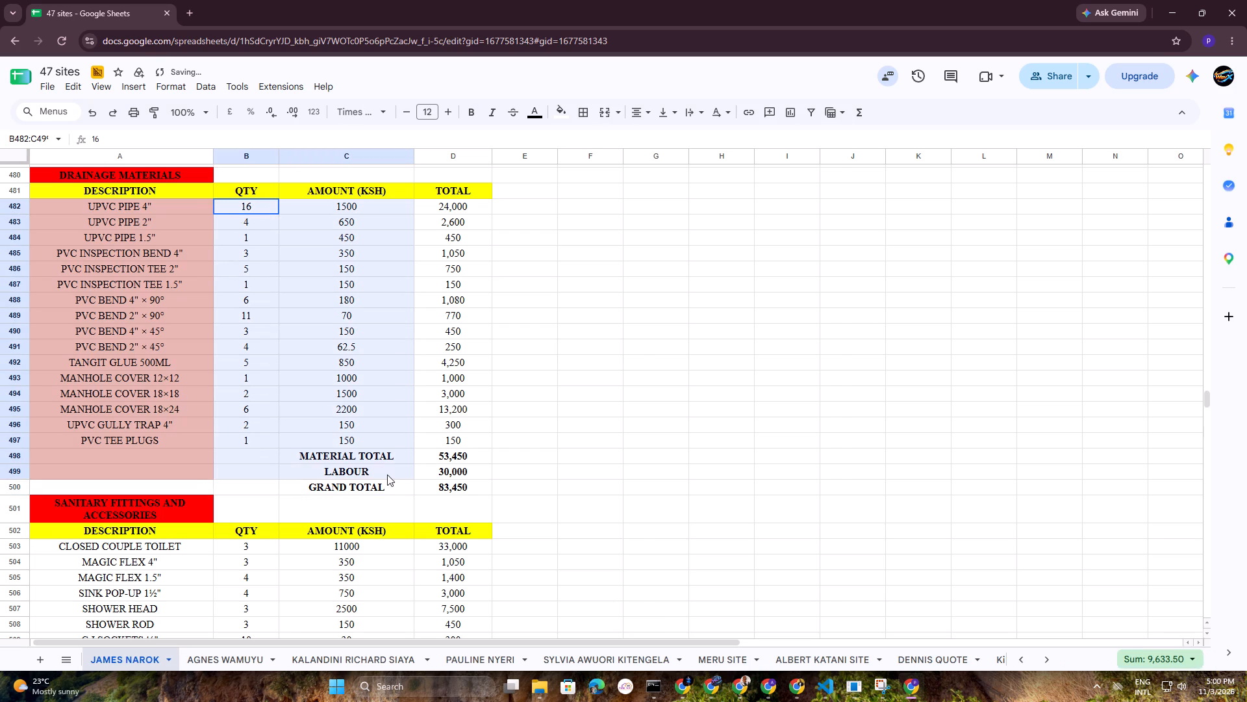
pyautogui.moveTo(387, 474); pyautogui.dragTo(387, 480)
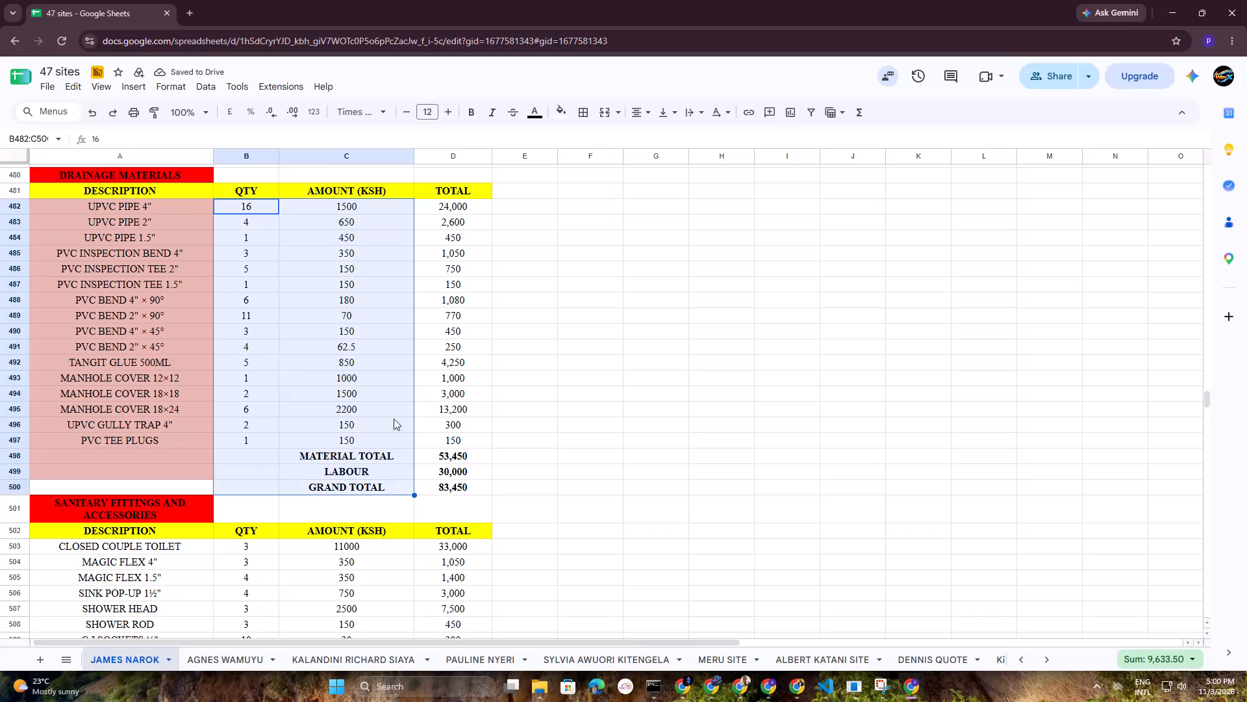
pyautogui.click(563, 110)
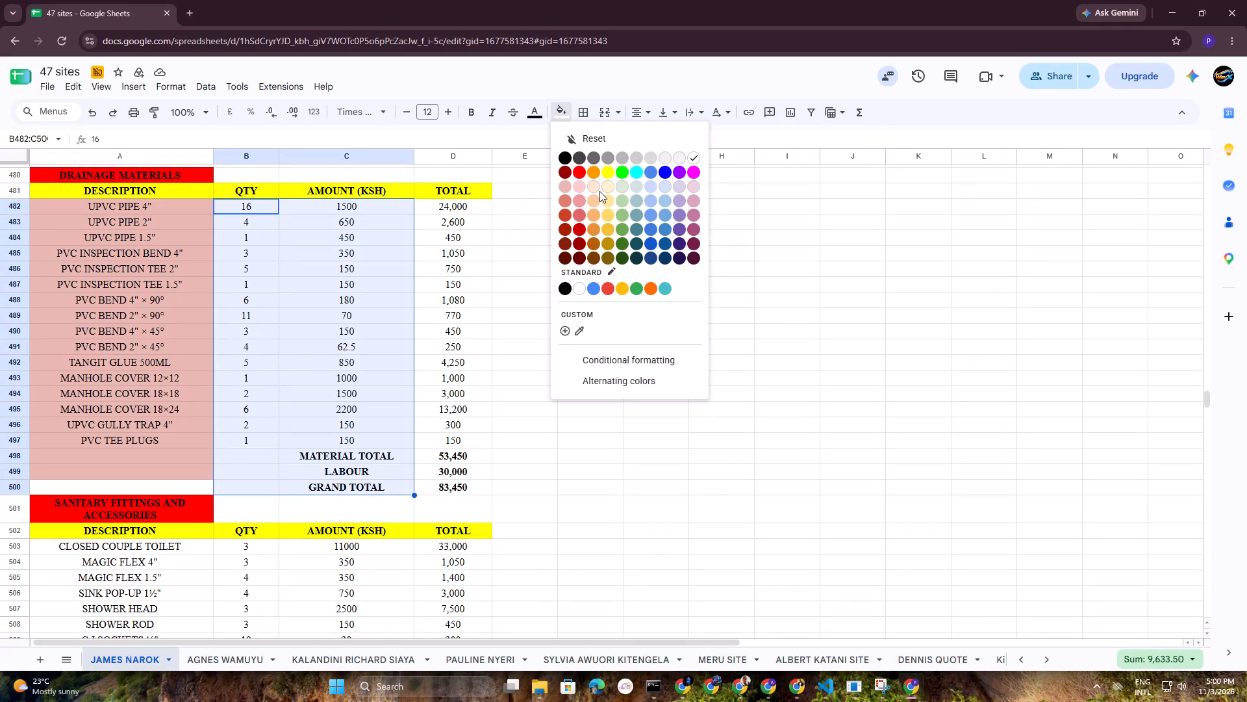
pyautogui.click(666, 185)
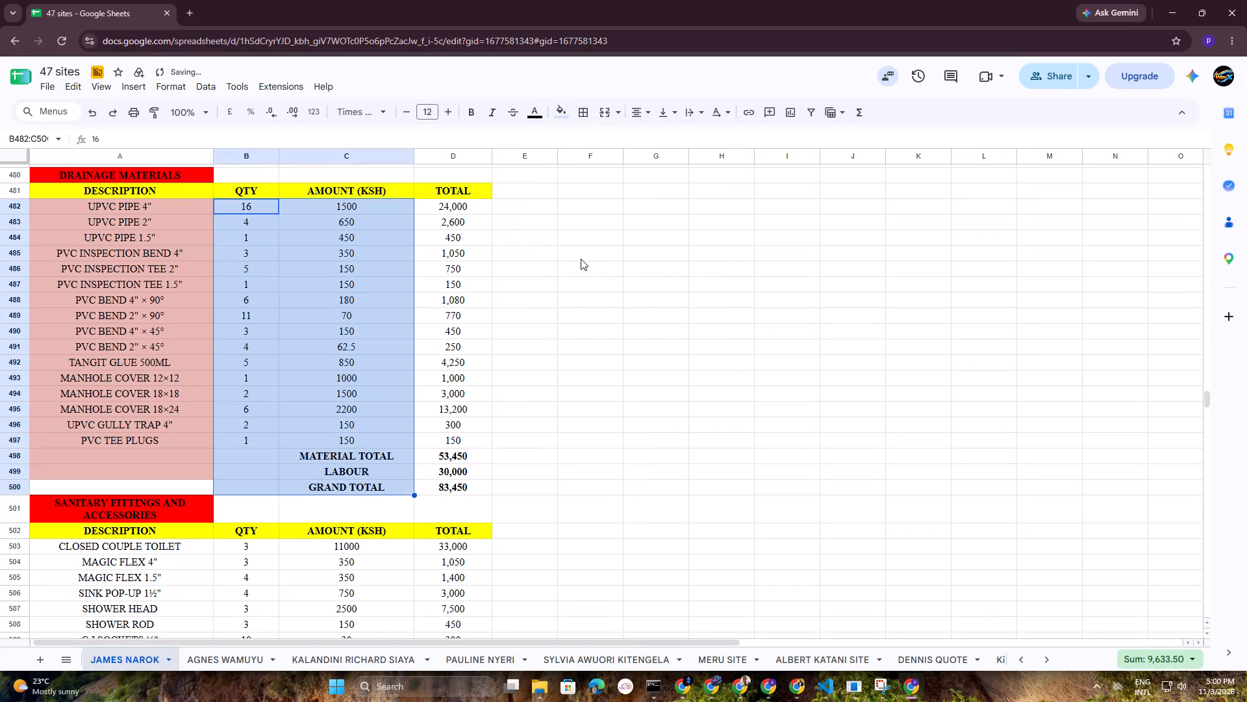
pyautogui.click(595, 268)
# Fill the drainage TOTAL column cells D482:D500 with a golden light yellow.
pyautogui.moveTo(464, 208); pyautogui.dragTo(468, 396)
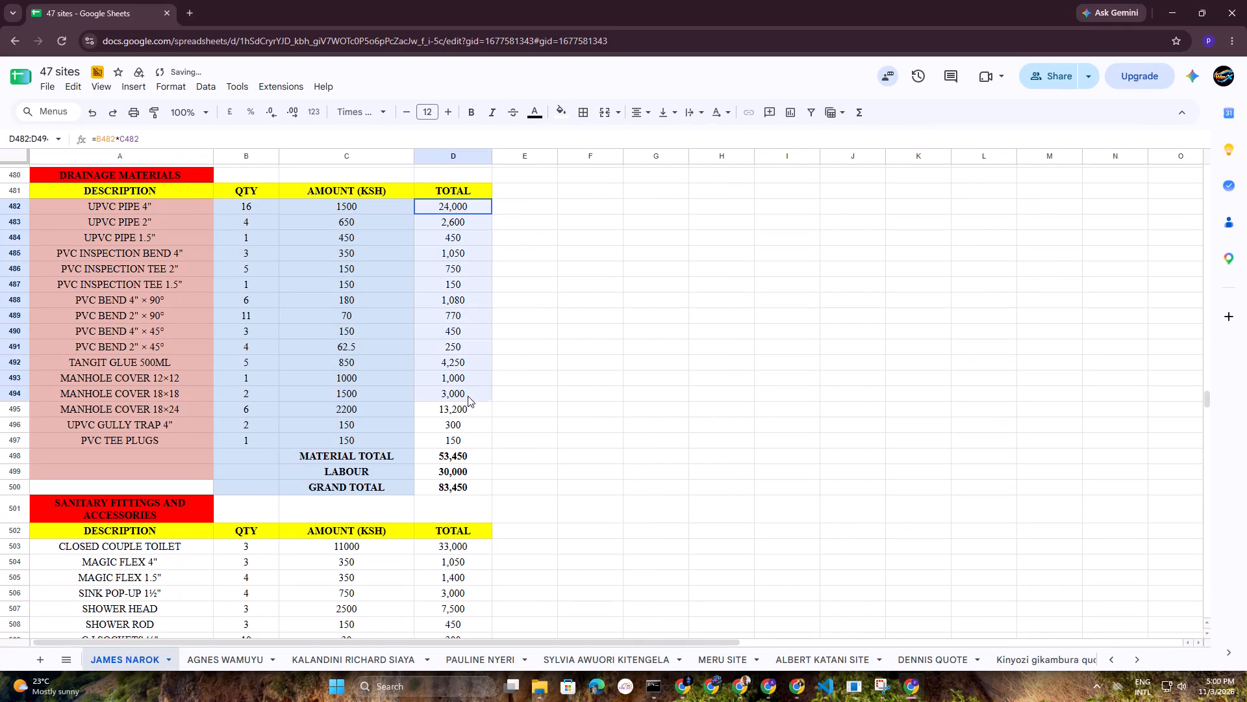
pyautogui.moveTo(468, 396); pyautogui.dragTo(457, 493)
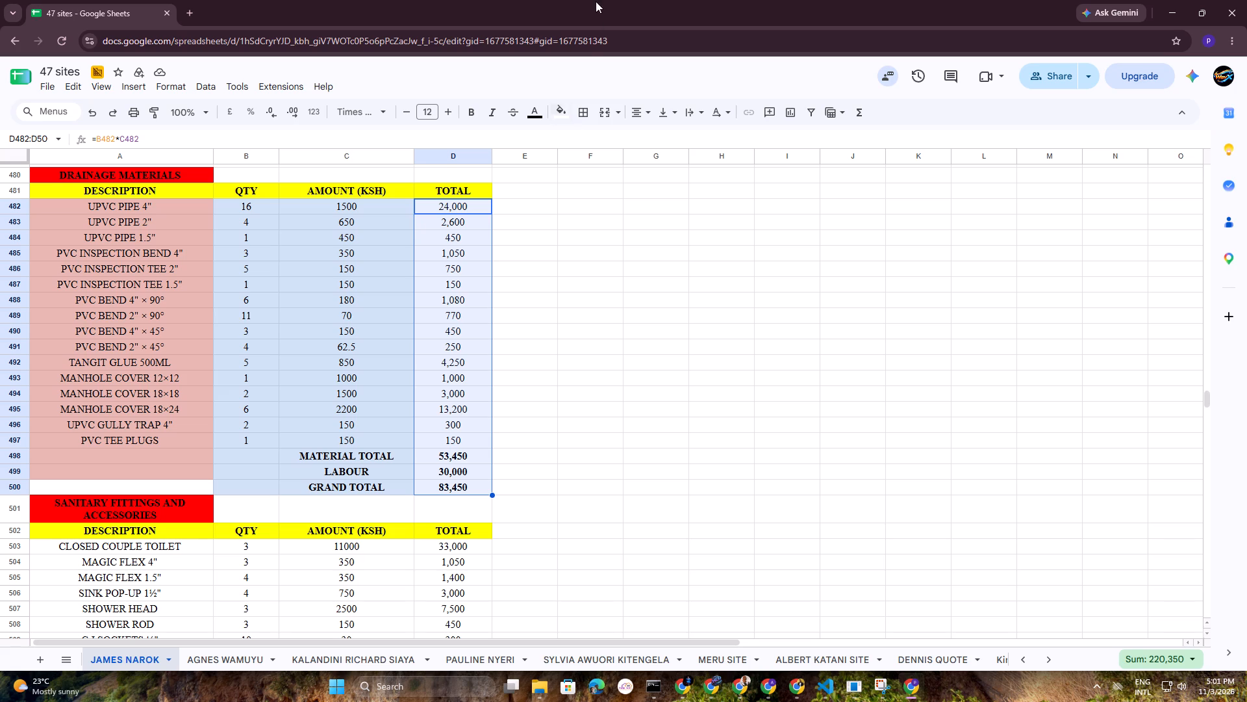
pyautogui.click(568, 119)
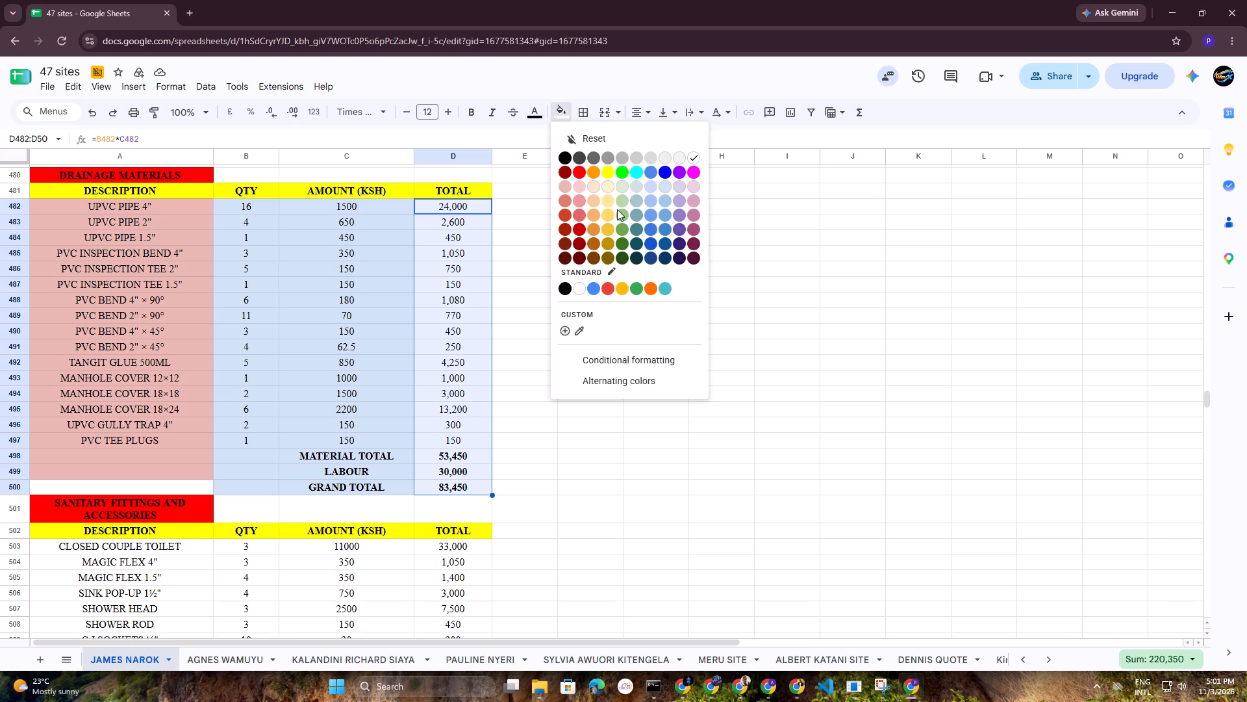
pyautogui.click(608, 218)
pyautogui.click(696, 371)
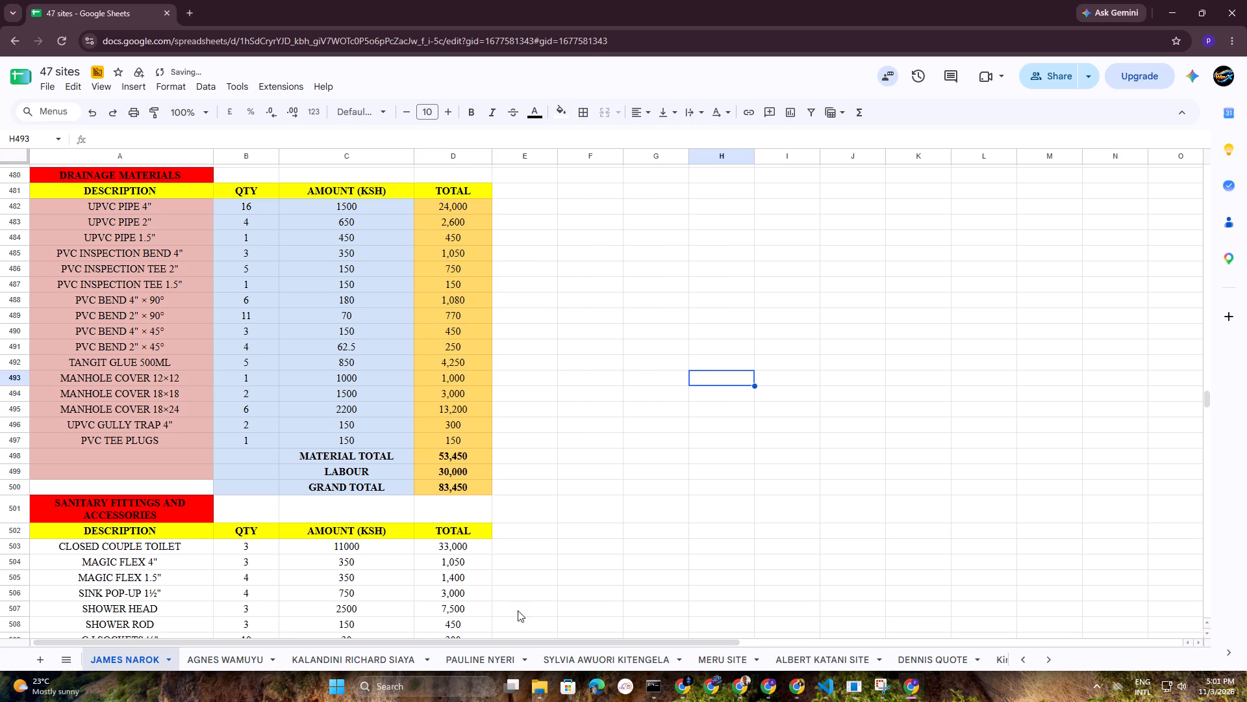
# Fill the drainage MATERIAL TOTAL, LABOUR and GRAND TOTAL cells C498:D500 with cyan.
pyautogui.moveTo(299, 453); pyautogui.dragTo(458, 494)
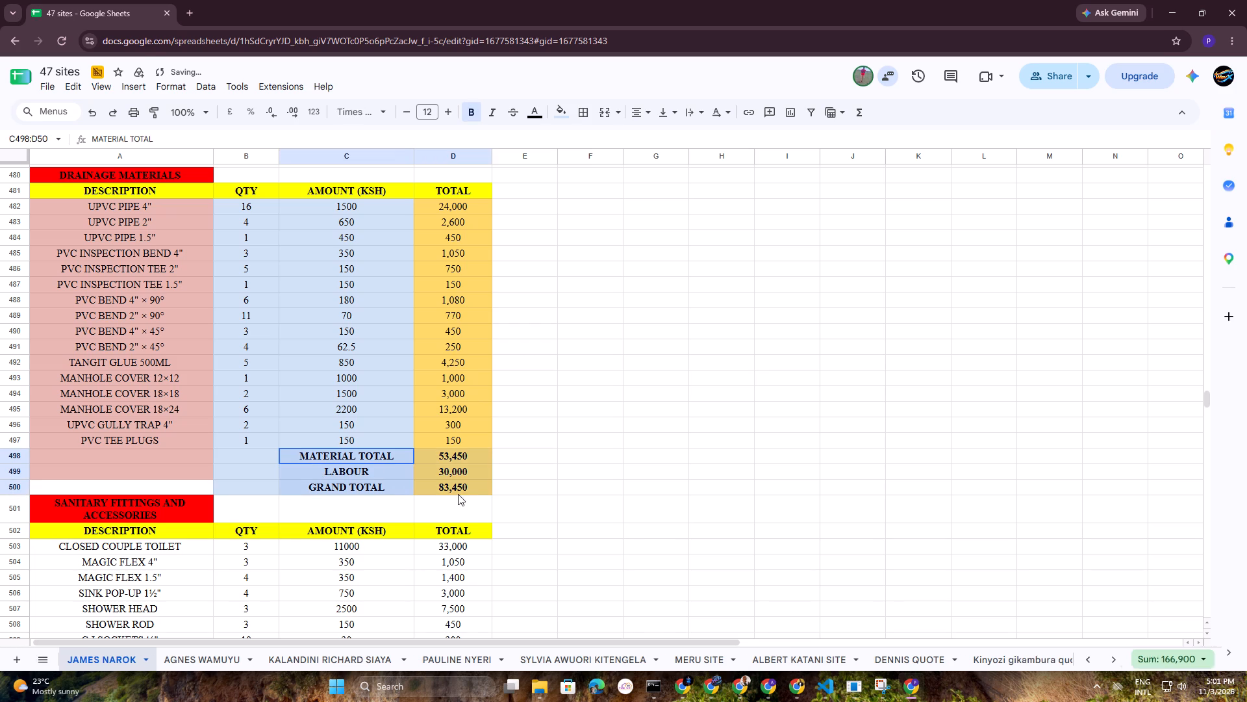
pyautogui.moveTo(458, 494); pyautogui.dragTo(475, 491)
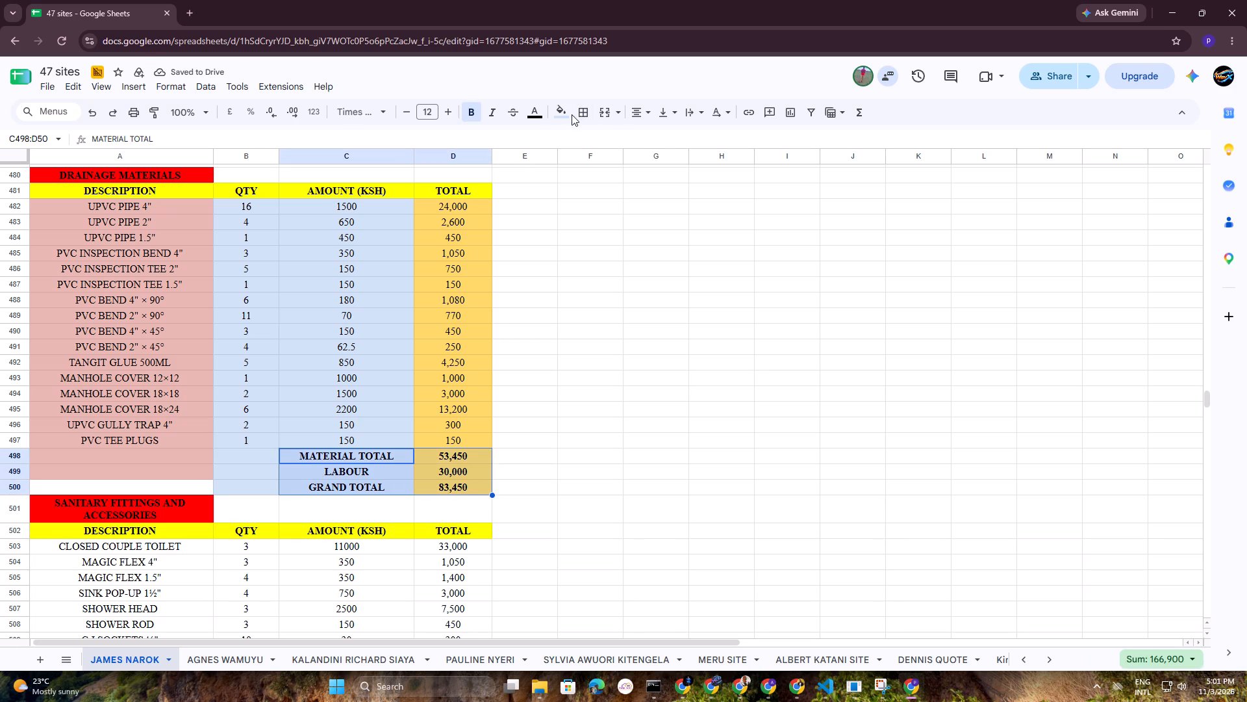
pyautogui.click(565, 112)
pyautogui.click(633, 169)
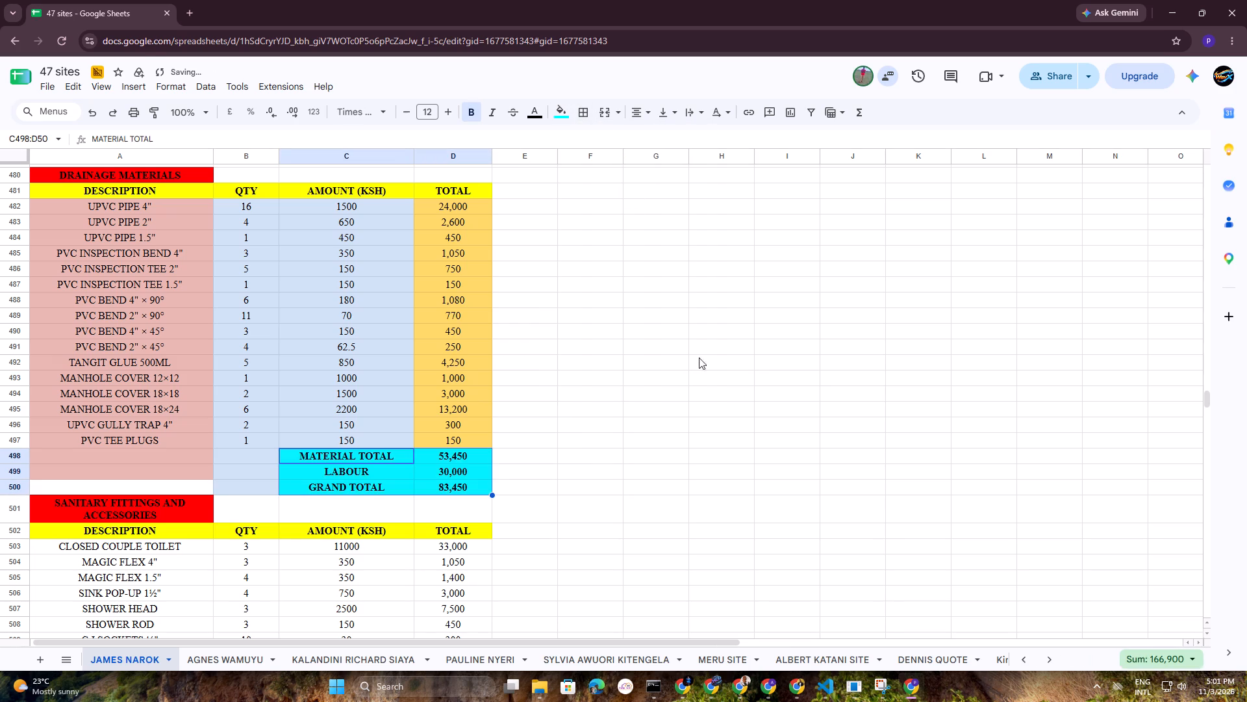
pyautogui.click(703, 367)
# Fill the SANITARY FITTINGS AND ACCESSORIES description cells A503:A526 with light red berry.
pyautogui.scroll(-3, 703, 369)
pyautogui.scroll(1, 611, 372)
pyautogui.scroll(-1, 611, 372)
pyautogui.scroll(1, 611, 372)
pyautogui.scroll(-1, 473, 374)
pyautogui.scroll(1, 487, 375)
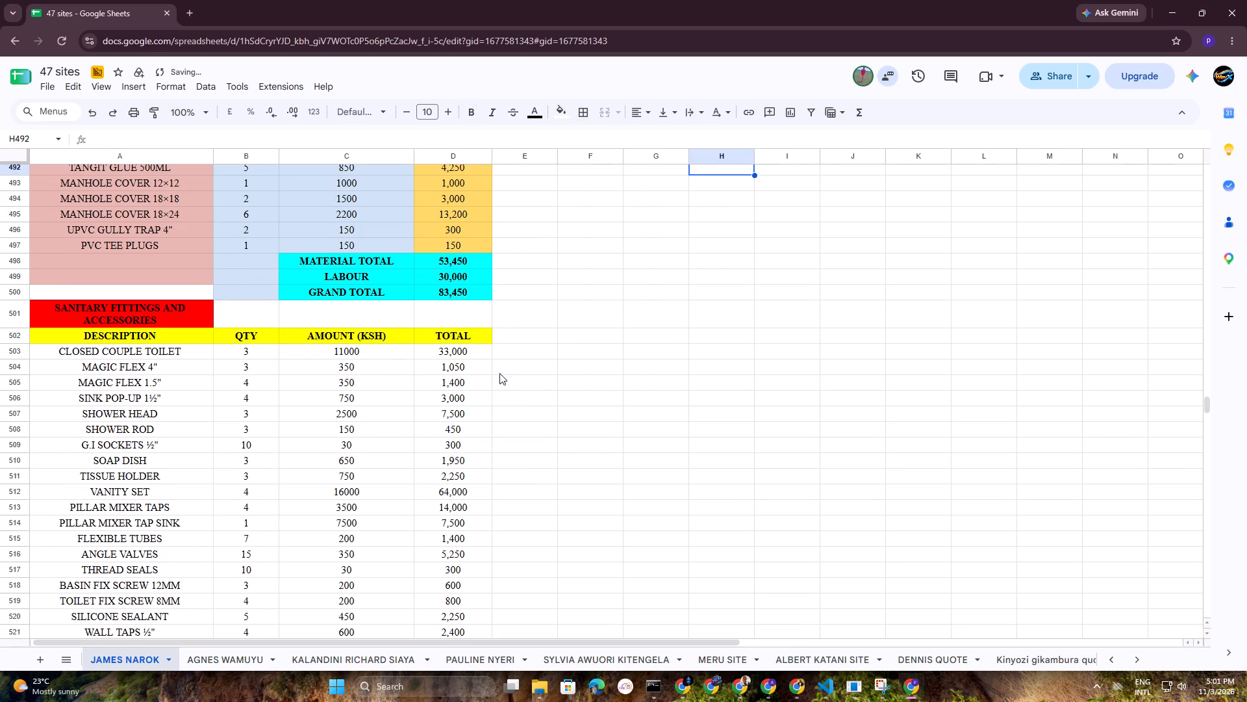
pyautogui.scroll(-3, 500, 372)
pyautogui.moveTo(127, 220); pyautogui.dragTo(170, 575)
pyautogui.click(563, 112)
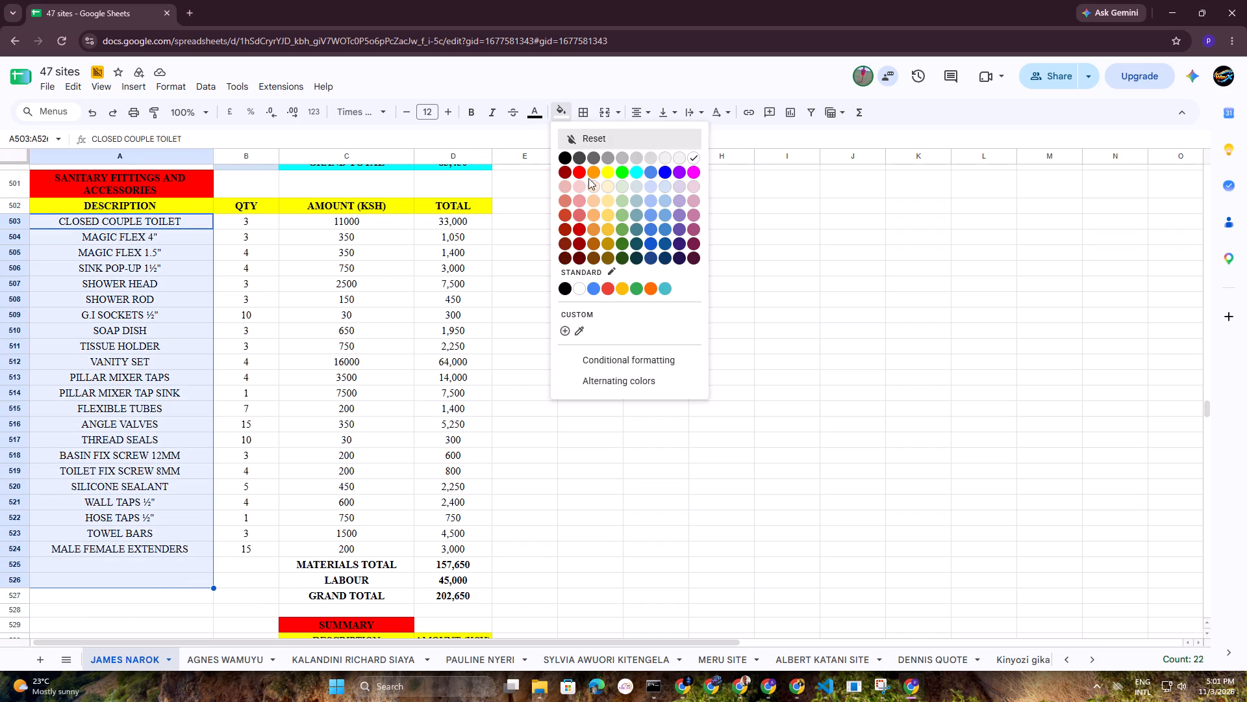
pyautogui.click(562, 187)
pyautogui.click(641, 399)
# Fill the sanitary fittings QTY and AMOUNT (KSH) cells B503:C526 with light blue.
pyautogui.moveTo(231, 223); pyautogui.dragTo(284, 232)
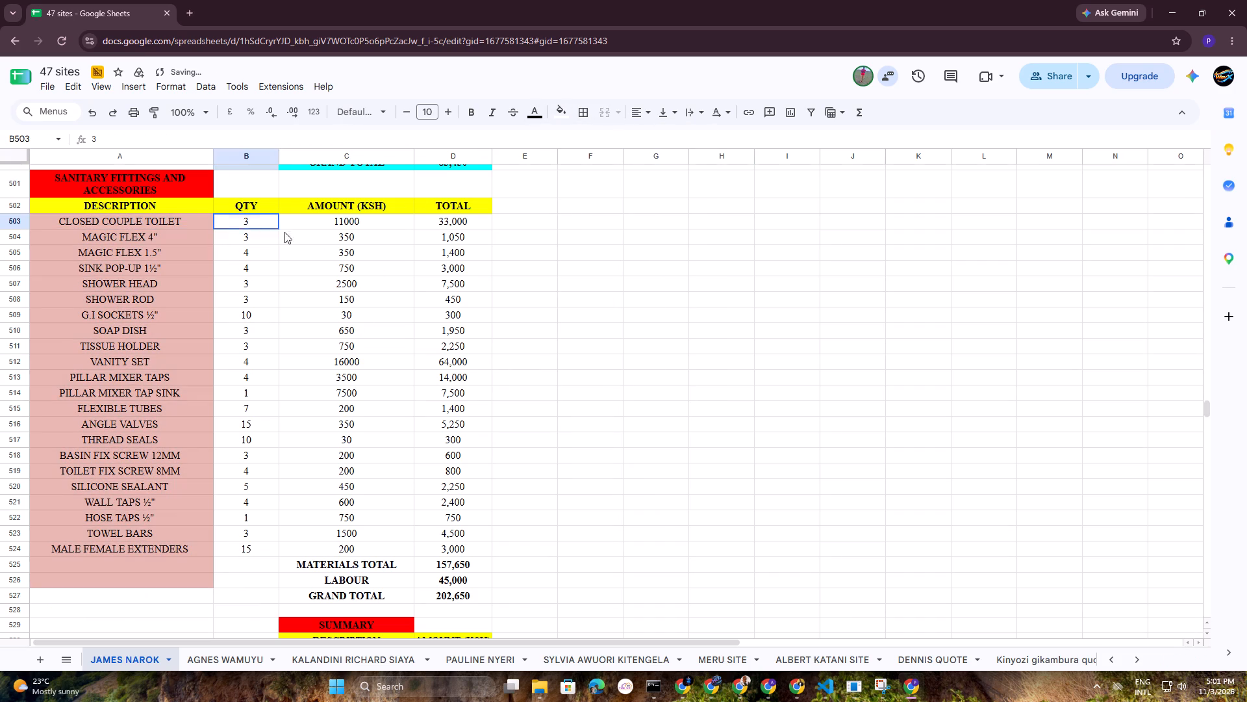
pyautogui.moveTo(284, 232); pyautogui.dragTo(374, 582)
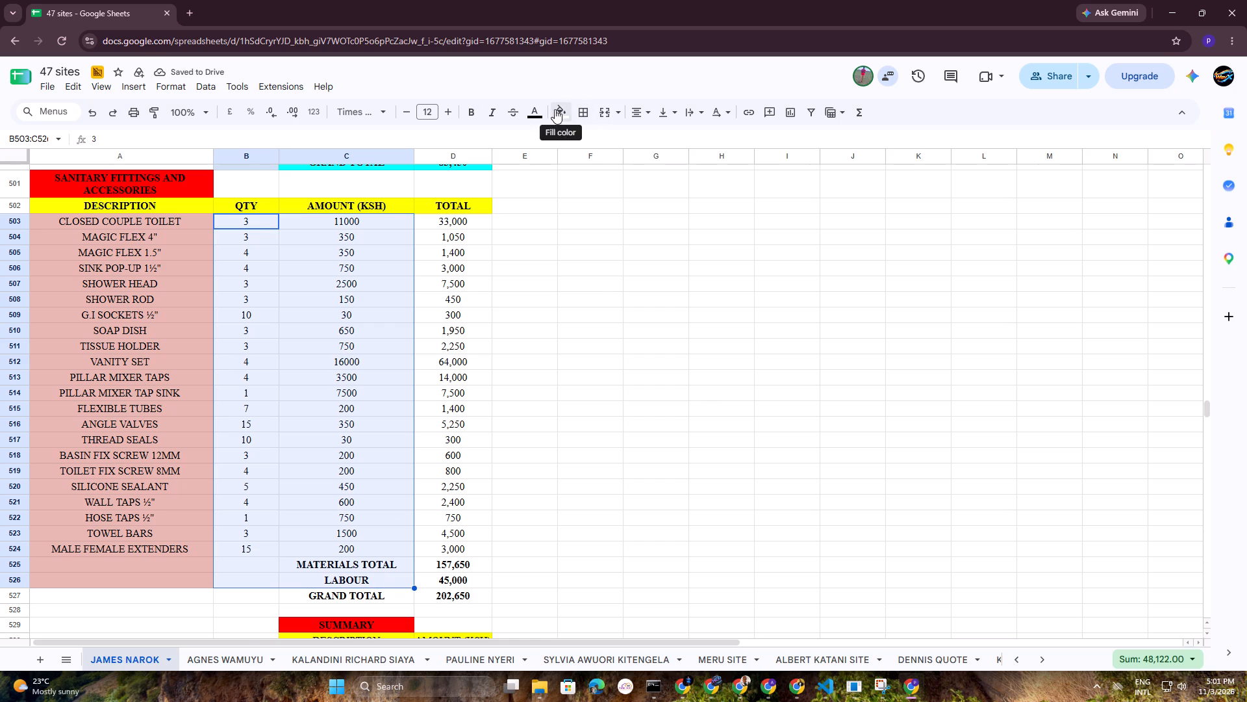
pyautogui.click(555, 109)
pyautogui.click(662, 186)
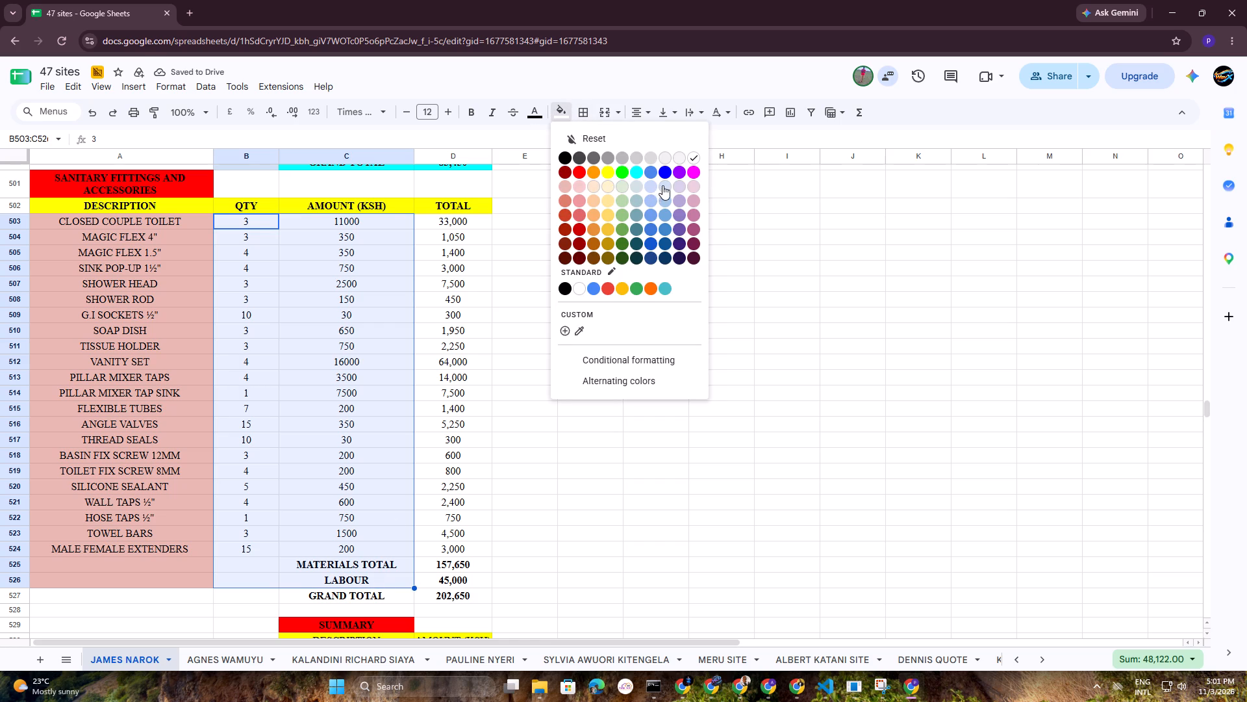
# Fill the sanitary fittings TOTAL column cells D503:D527 with a golden light yellow.
pyautogui.moveTo(465, 224); pyautogui.dragTo(464, 572)
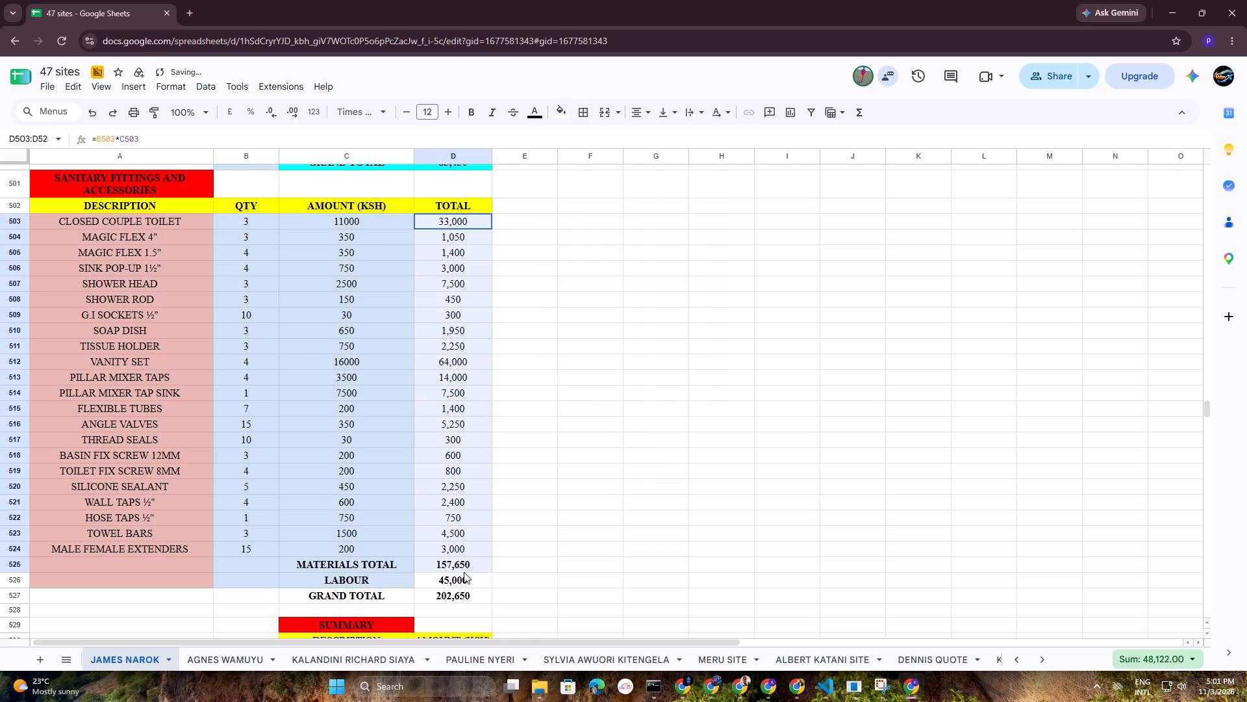
pyautogui.moveTo(464, 572); pyautogui.dragTo(464, 592)
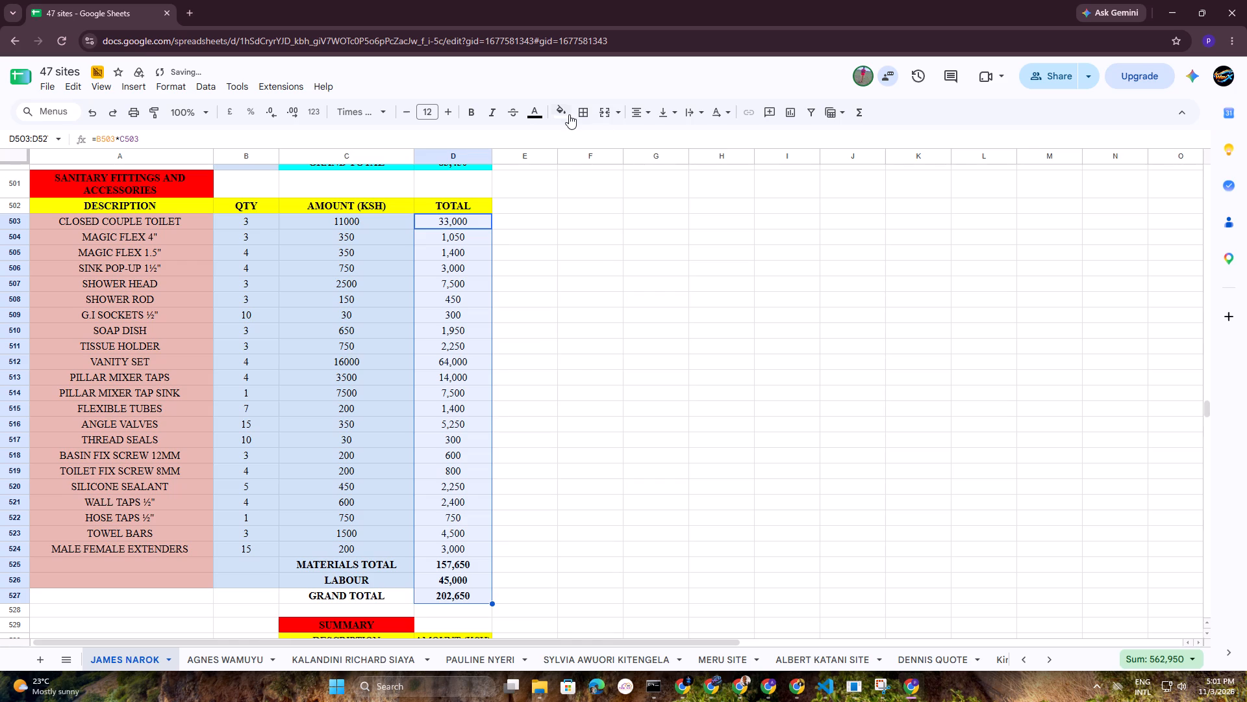
pyautogui.click(569, 112)
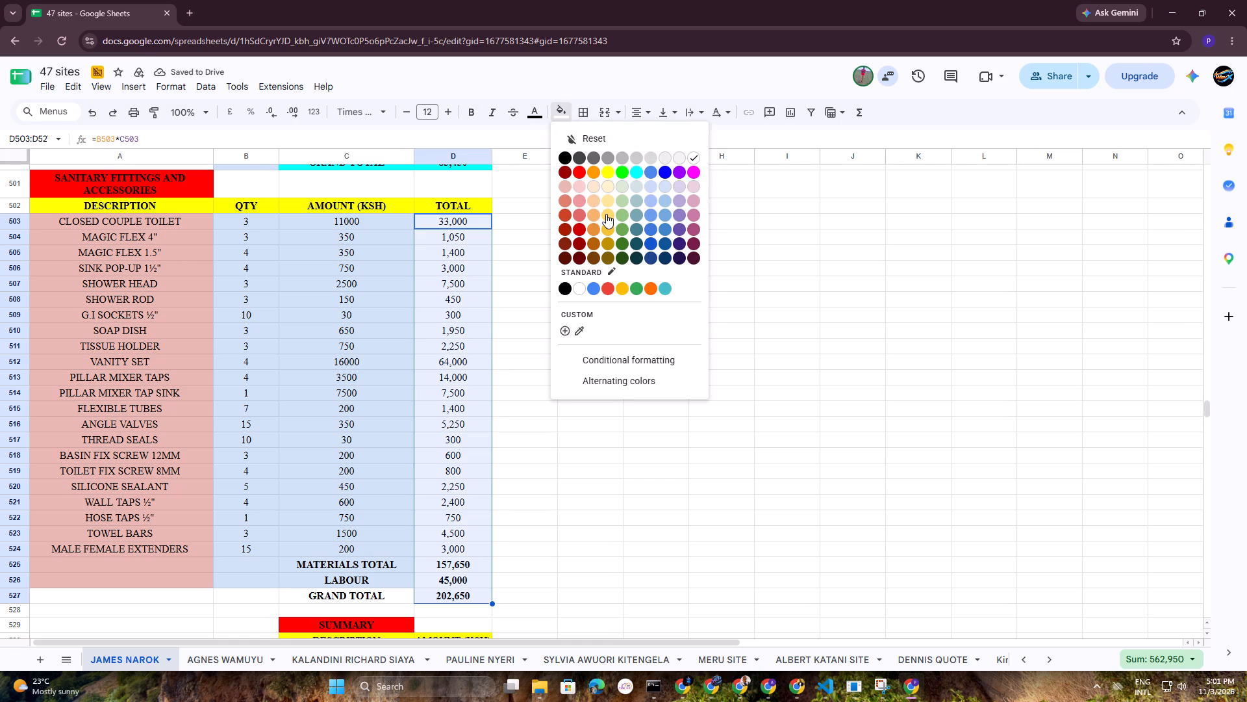
pyautogui.click(606, 214)
pyautogui.click(639, 324)
# Fill the sanitary MATERIALS TOTAL, LABOUR and GRAND TOTAL cells C525:D527 with cyan.
pyautogui.scroll(1, 526, 469)
pyautogui.scroll(-1, 530, 467)
pyautogui.scroll(-4, 396, 509)
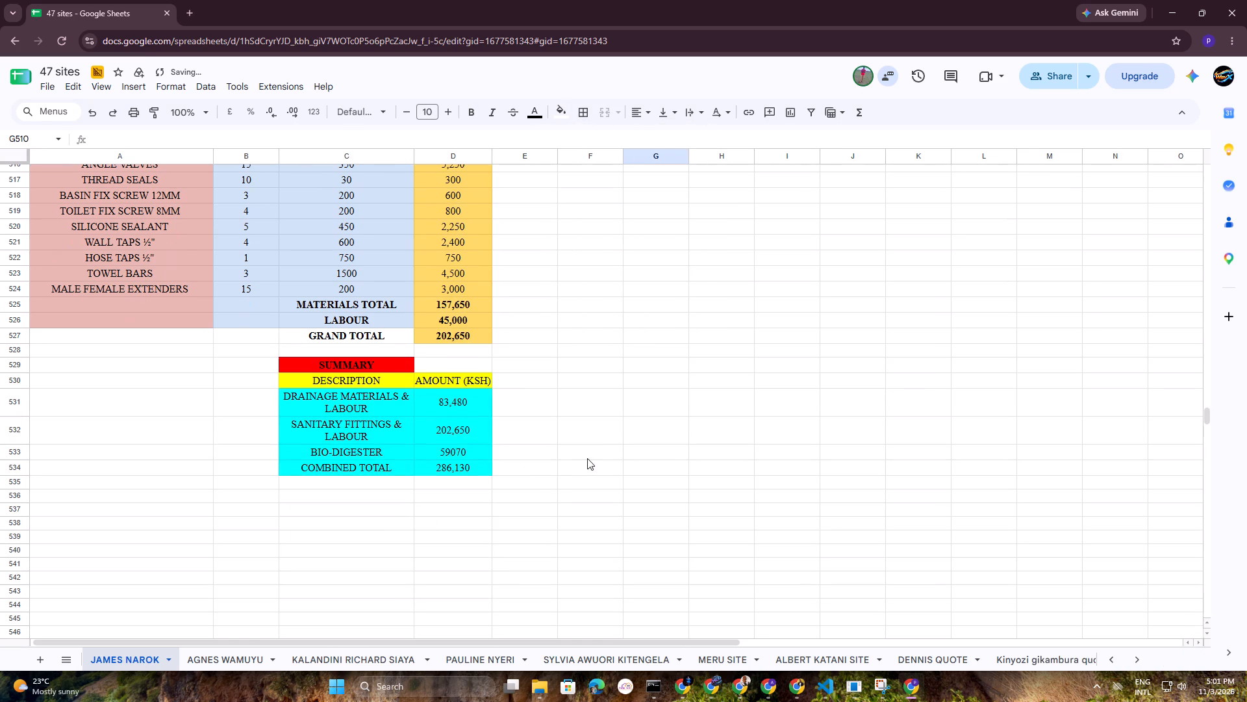
pyautogui.moveTo(311, 298); pyautogui.dragTo(475, 335)
pyautogui.click(562, 111)
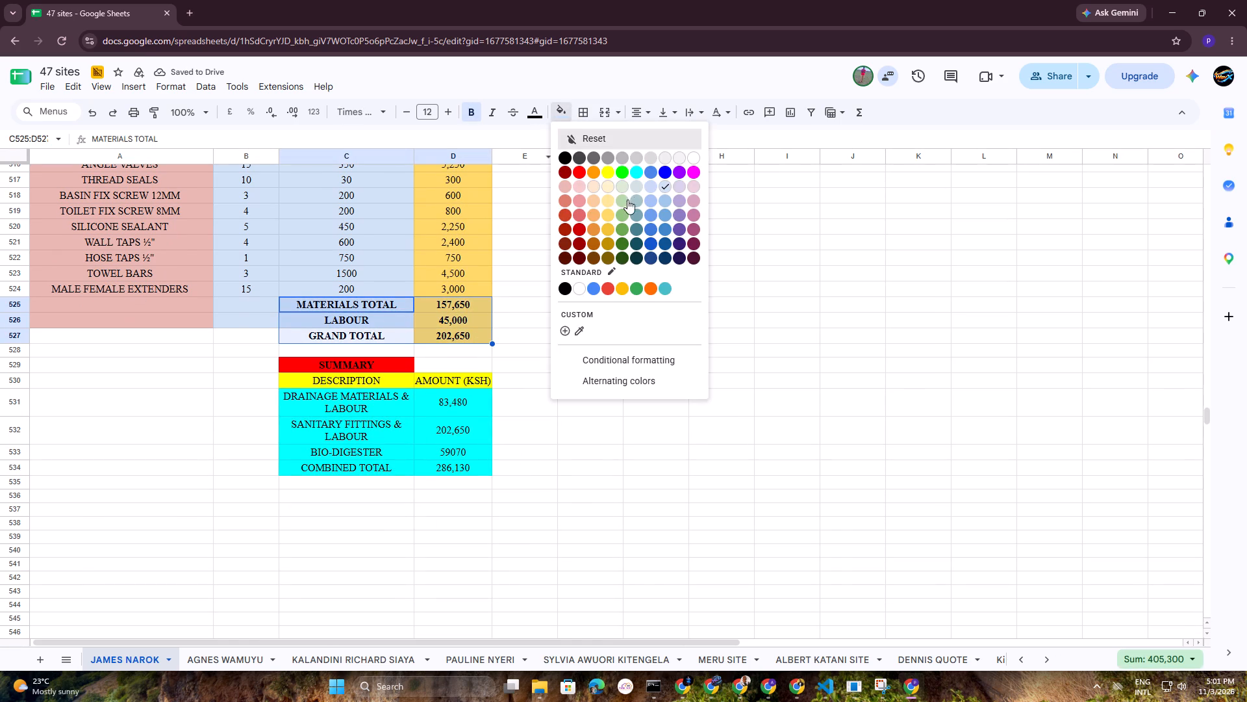
pyautogui.click(638, 170)
pyautogui.click(694, 374)
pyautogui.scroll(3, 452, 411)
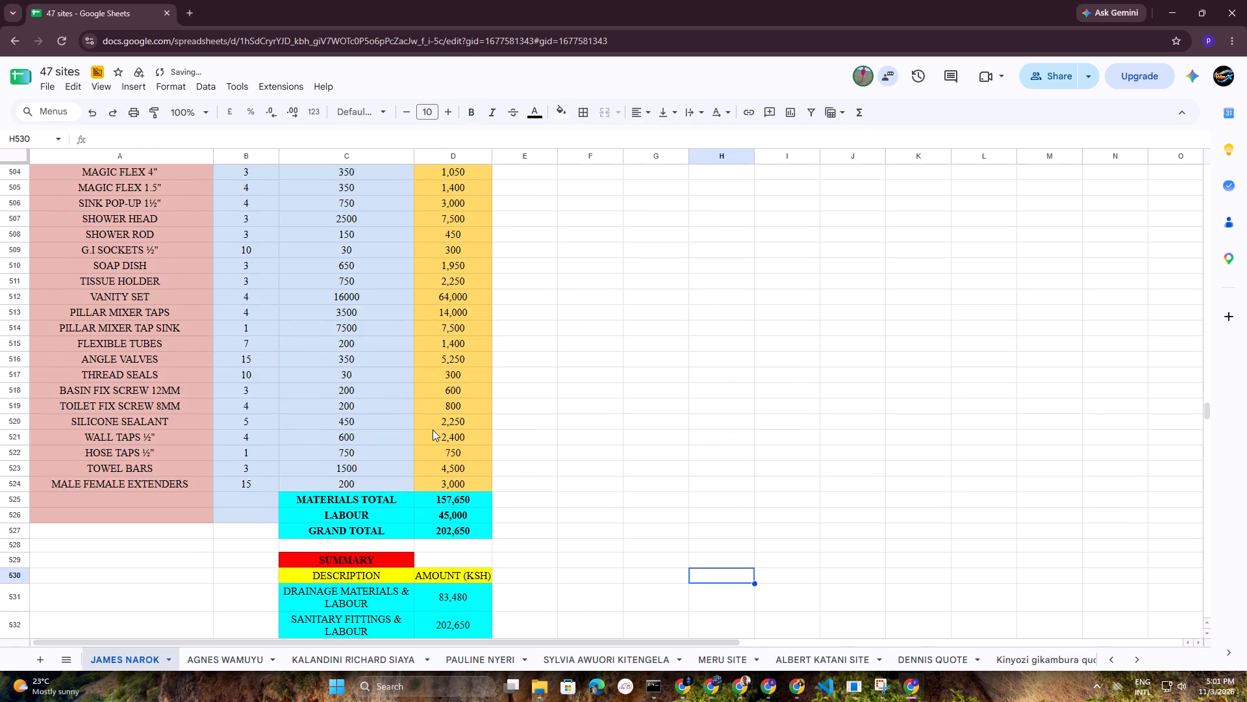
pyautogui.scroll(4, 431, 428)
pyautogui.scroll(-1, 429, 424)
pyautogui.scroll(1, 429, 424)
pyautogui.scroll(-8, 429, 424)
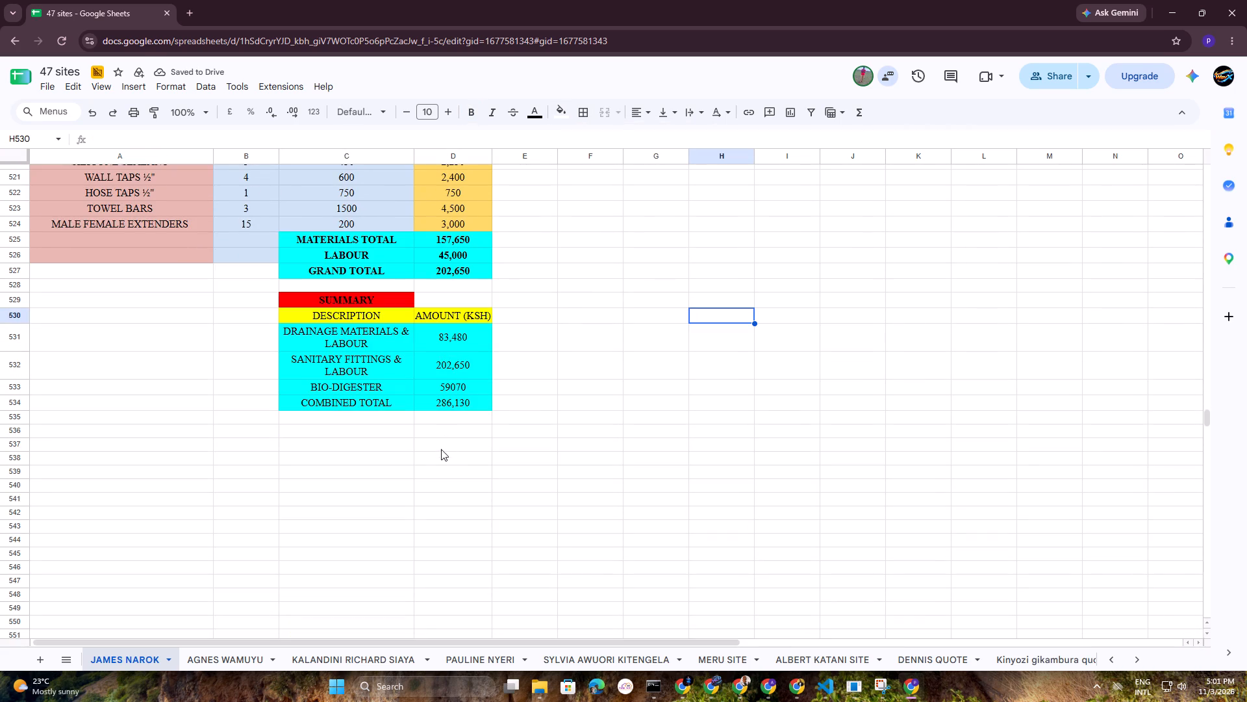
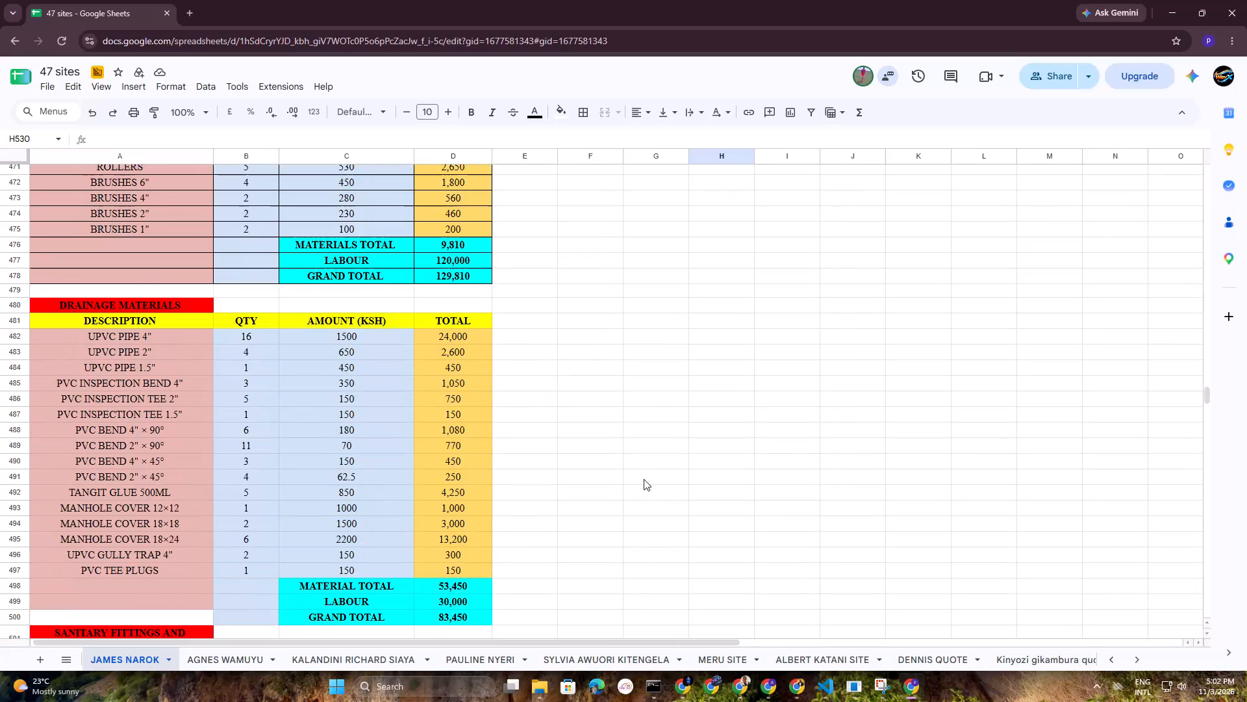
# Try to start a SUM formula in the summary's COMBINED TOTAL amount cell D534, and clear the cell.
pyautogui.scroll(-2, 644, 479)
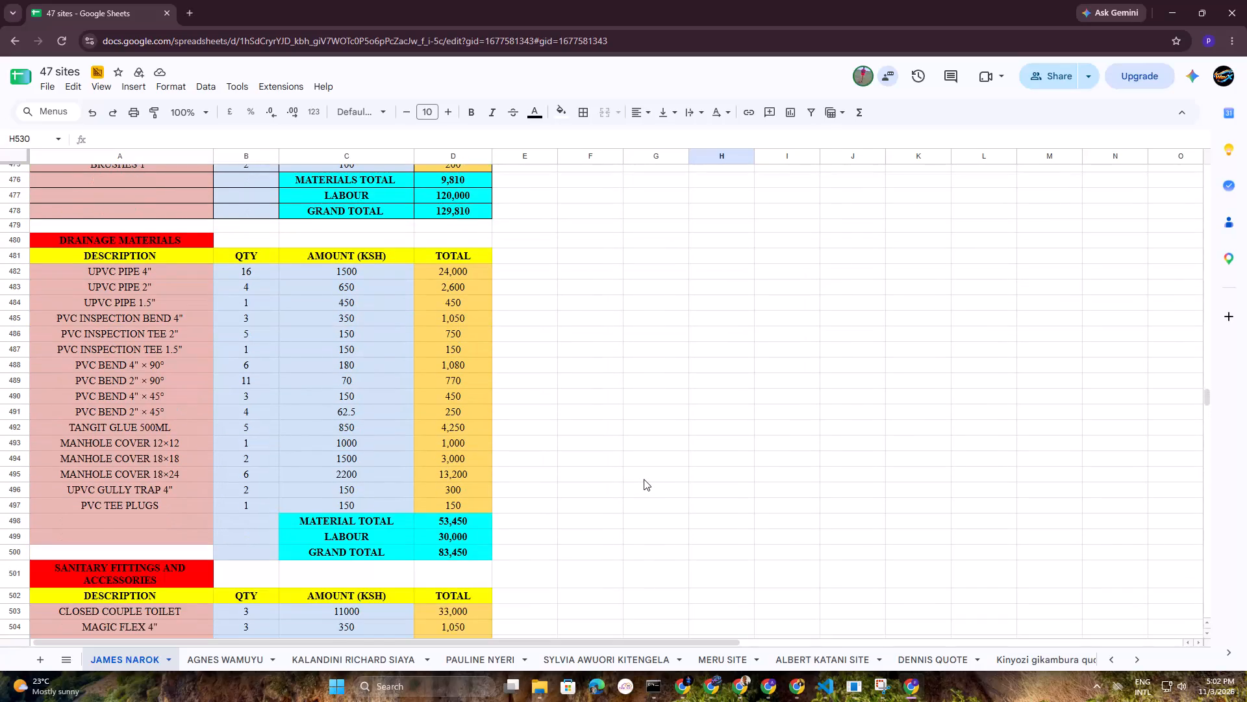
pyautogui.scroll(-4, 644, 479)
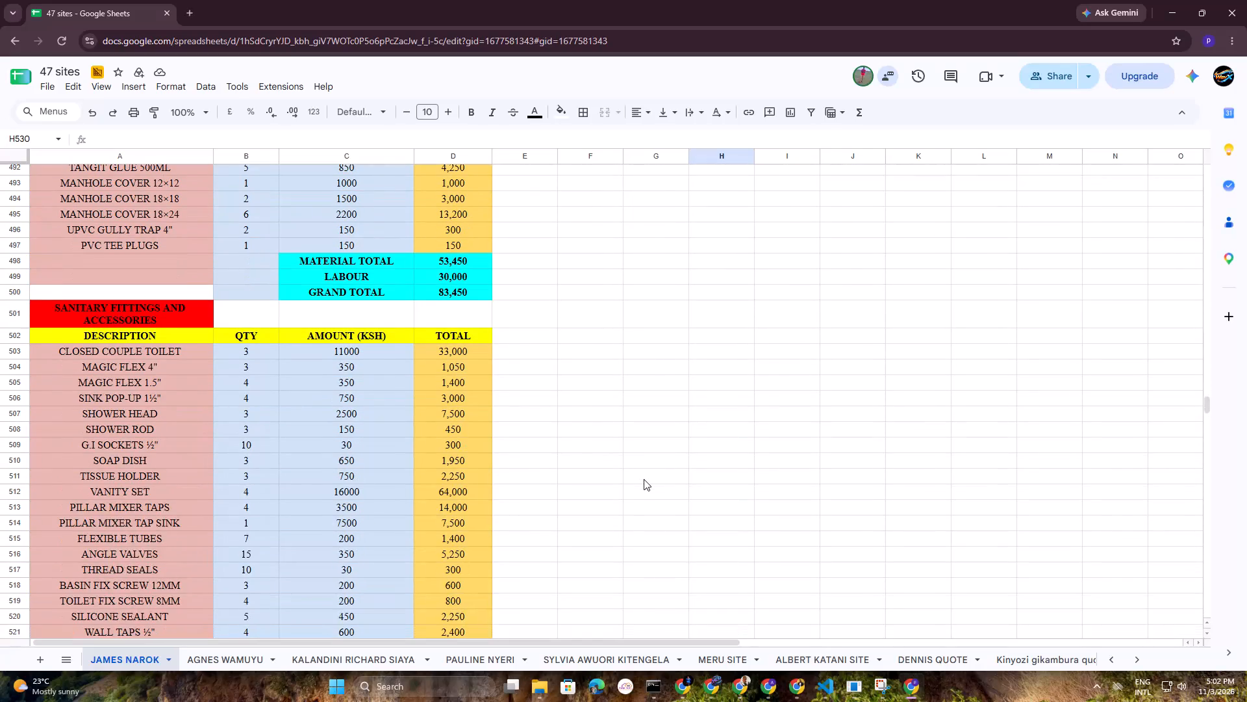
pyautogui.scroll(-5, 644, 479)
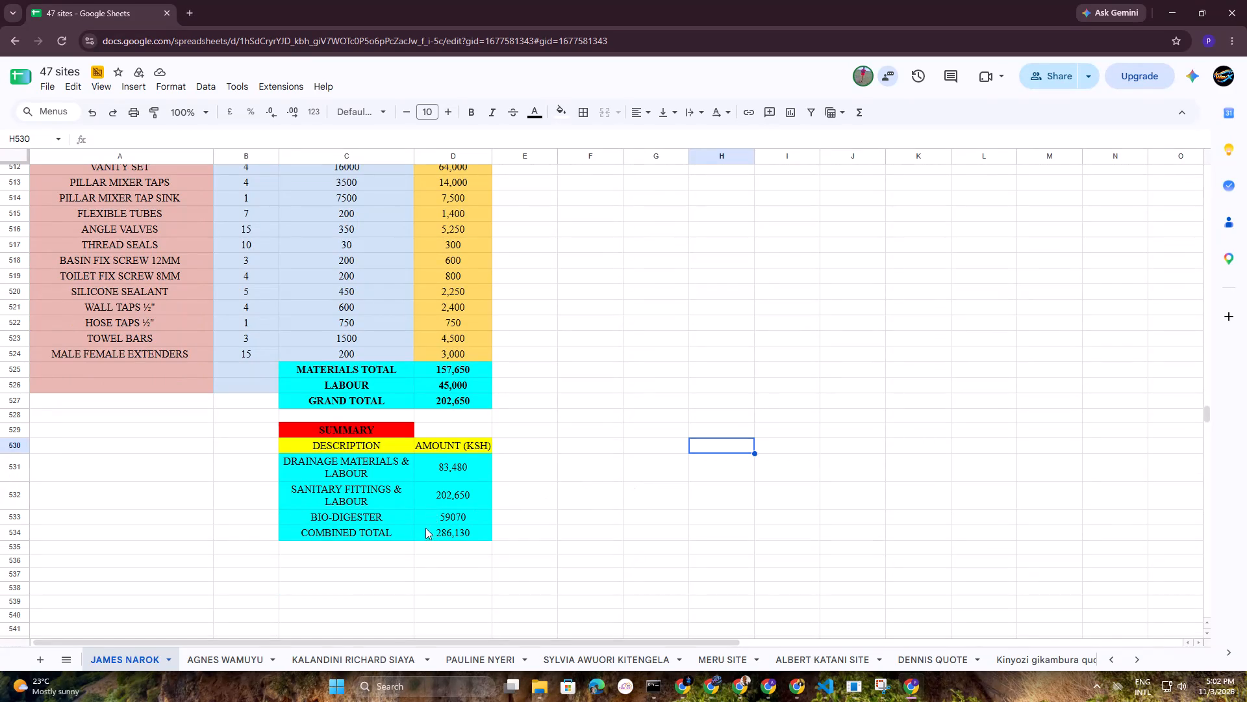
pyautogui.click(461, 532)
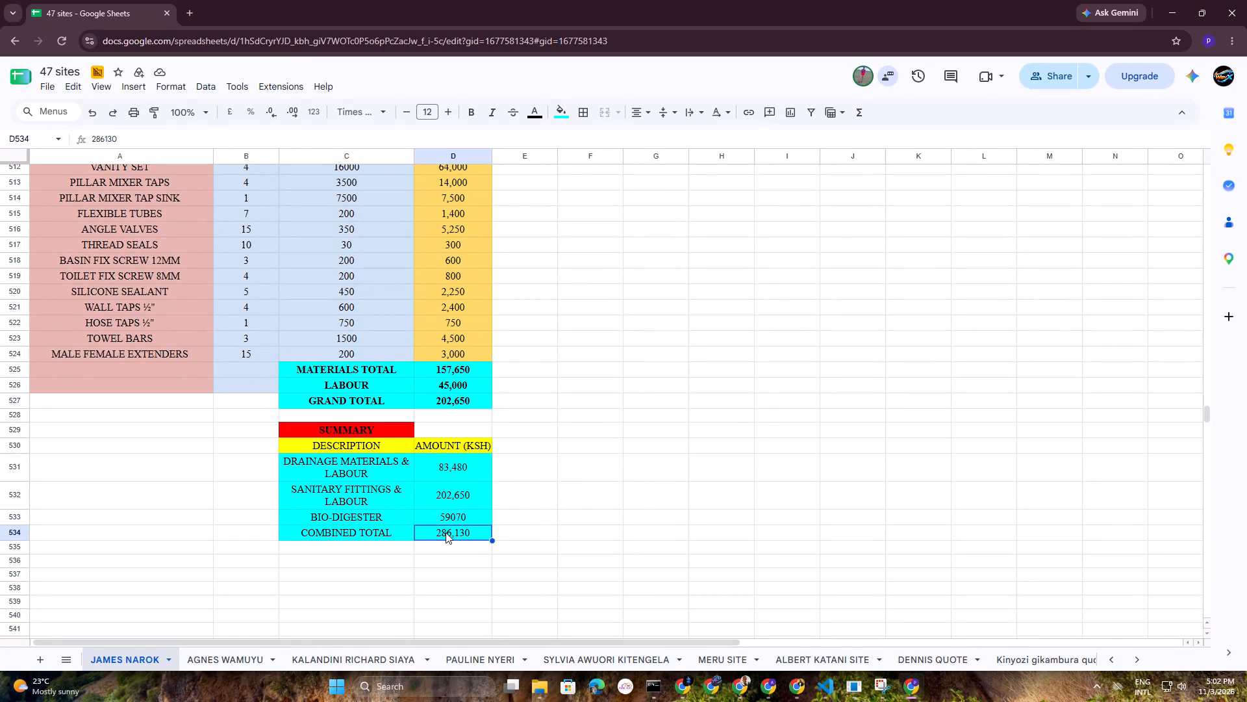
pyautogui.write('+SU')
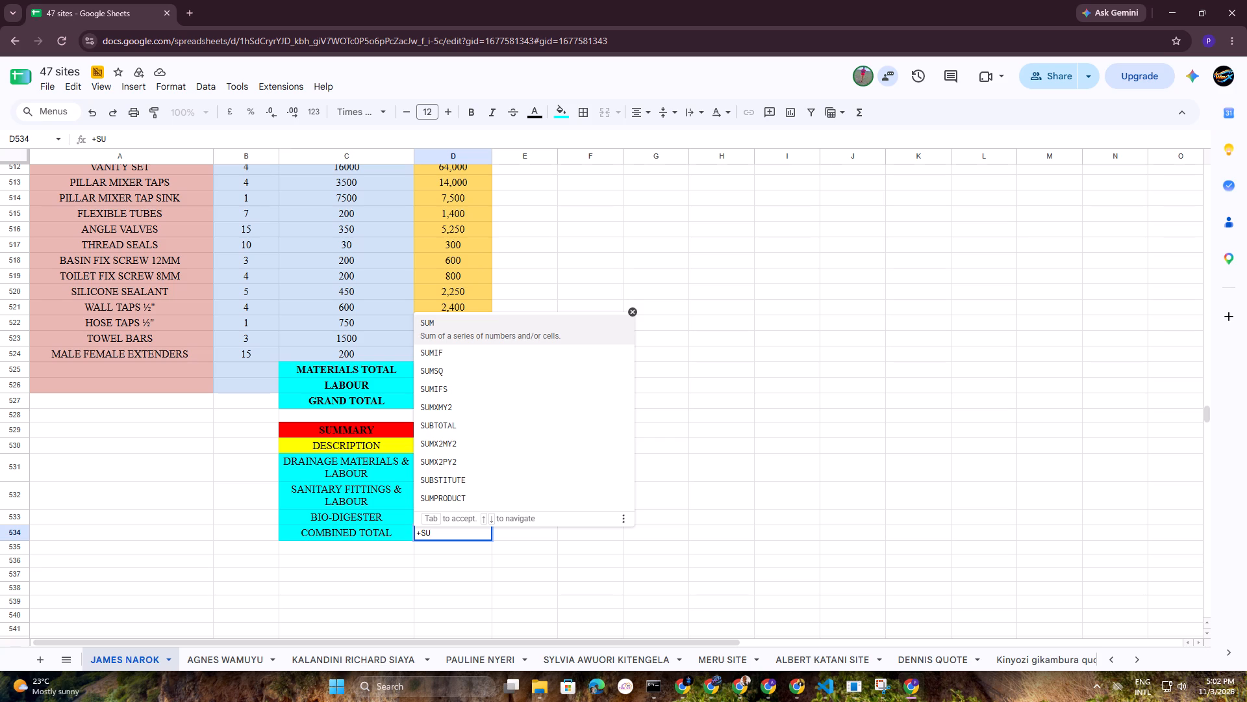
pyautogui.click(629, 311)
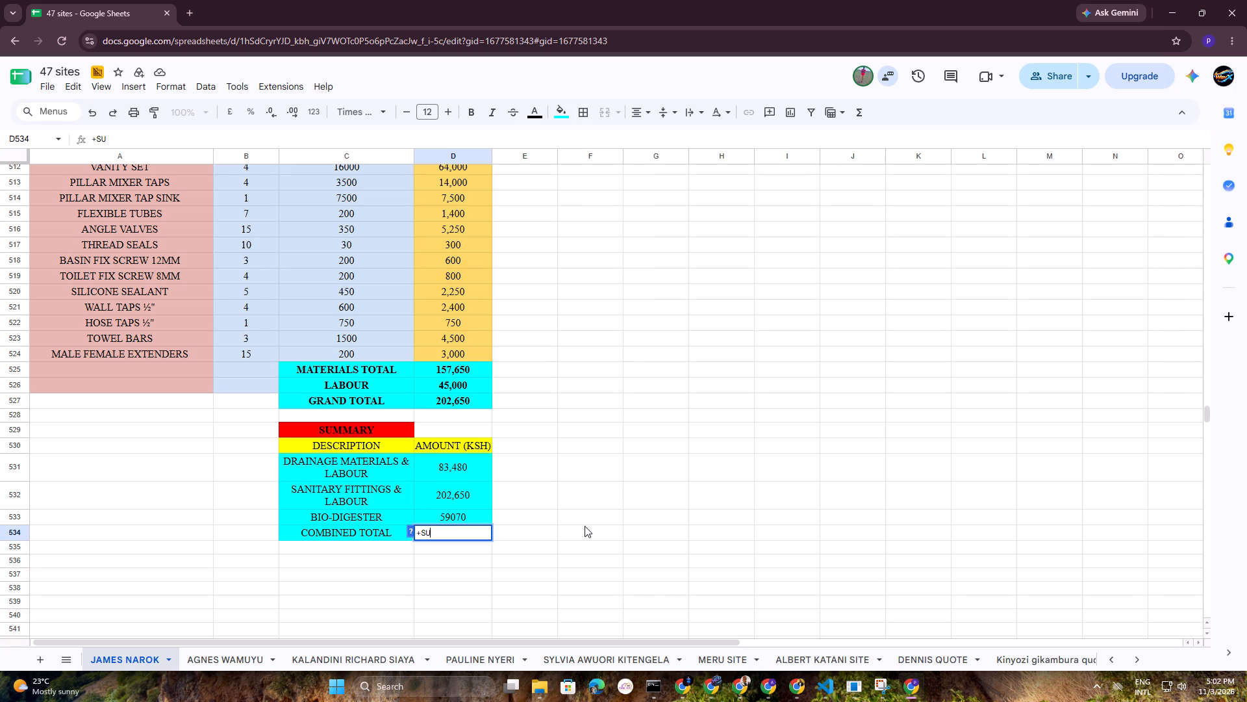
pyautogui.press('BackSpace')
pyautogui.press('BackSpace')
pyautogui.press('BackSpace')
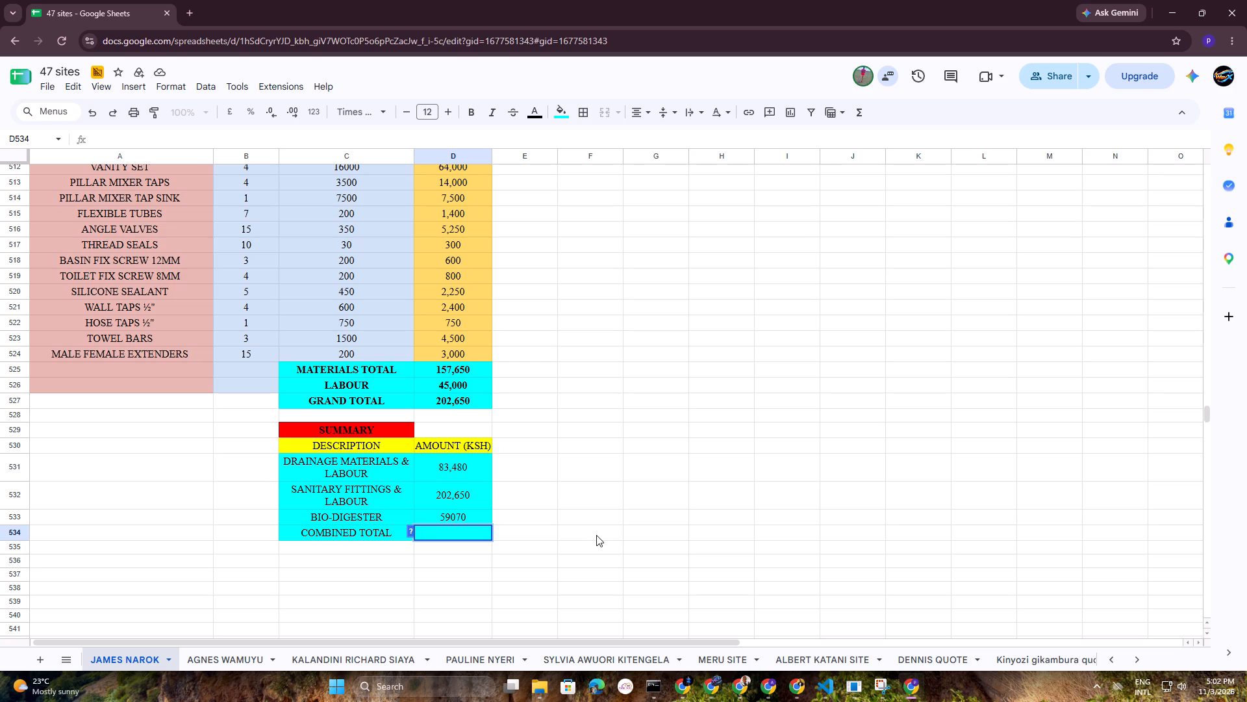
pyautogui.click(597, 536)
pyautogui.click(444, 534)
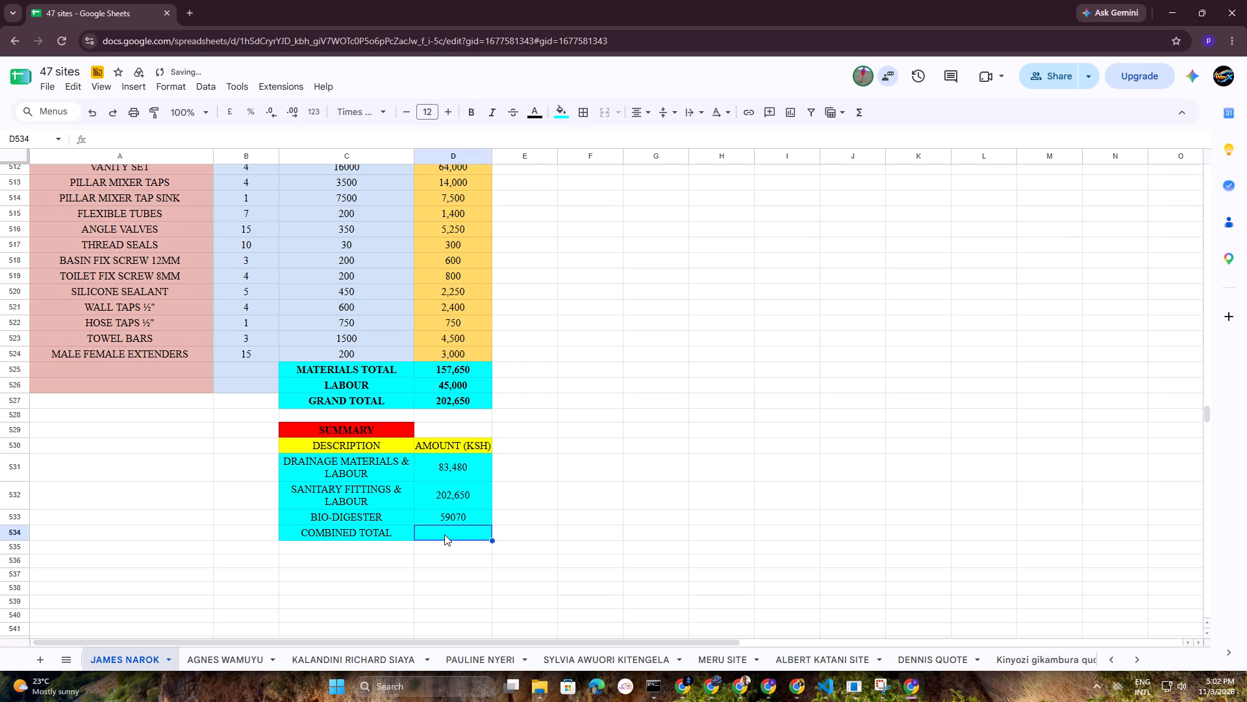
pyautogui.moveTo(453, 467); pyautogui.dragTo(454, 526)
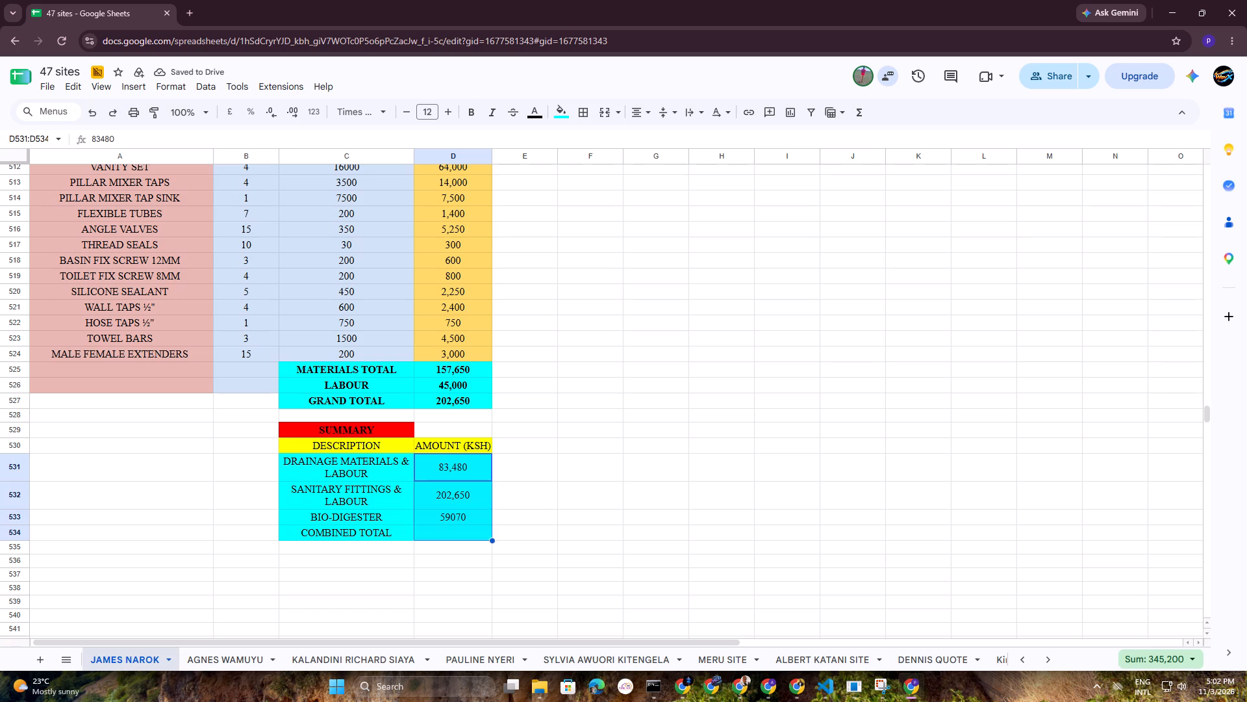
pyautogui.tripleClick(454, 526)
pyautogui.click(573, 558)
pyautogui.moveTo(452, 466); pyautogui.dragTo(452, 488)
# Enter 59070 as the BIO-DIGESTER amount in D533 and fill that cell down into the COMBINED TOTAL cell D534.
pyautogui.click(453, 519)
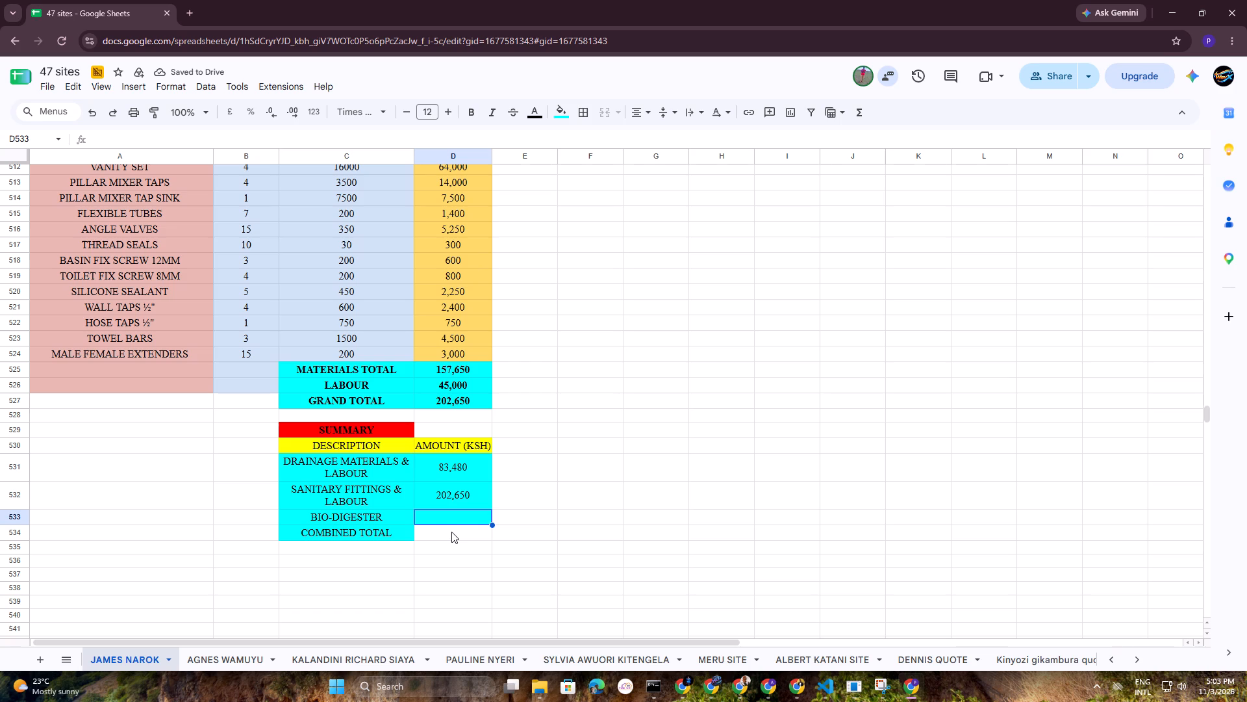
pyautogui.write('59070')
pyautogui.click(503, 552)
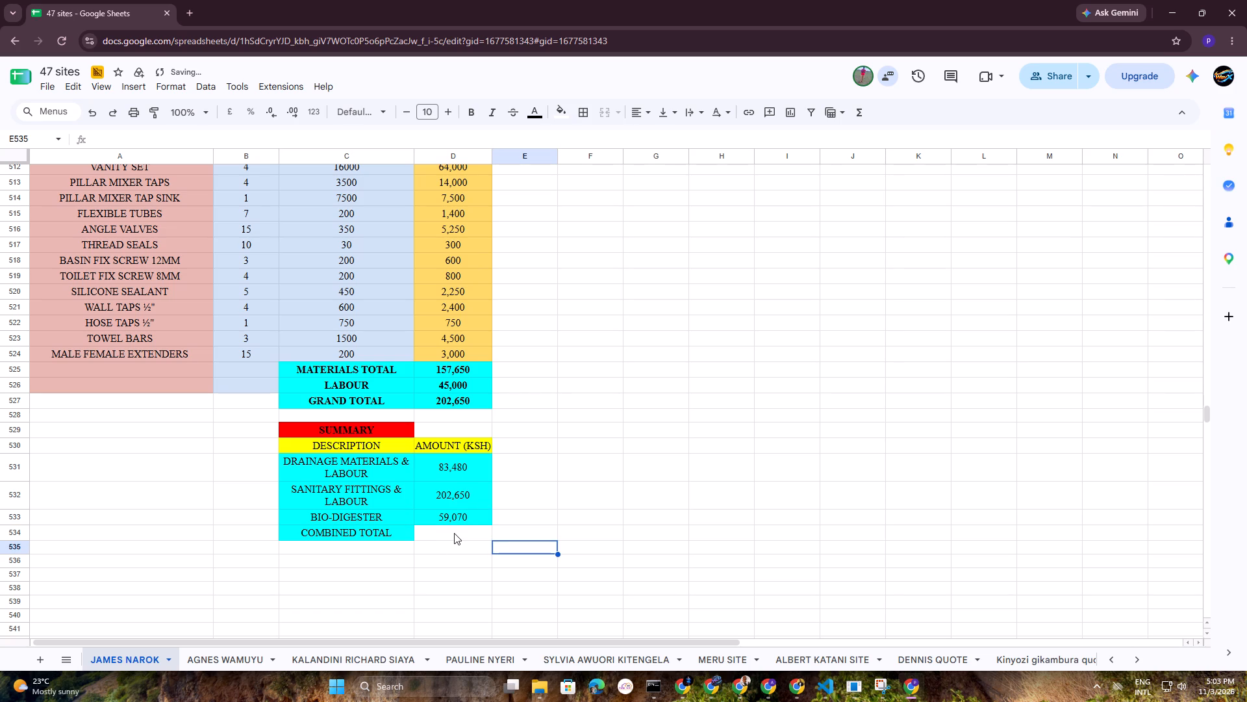
pyautogui.click(485, 524)
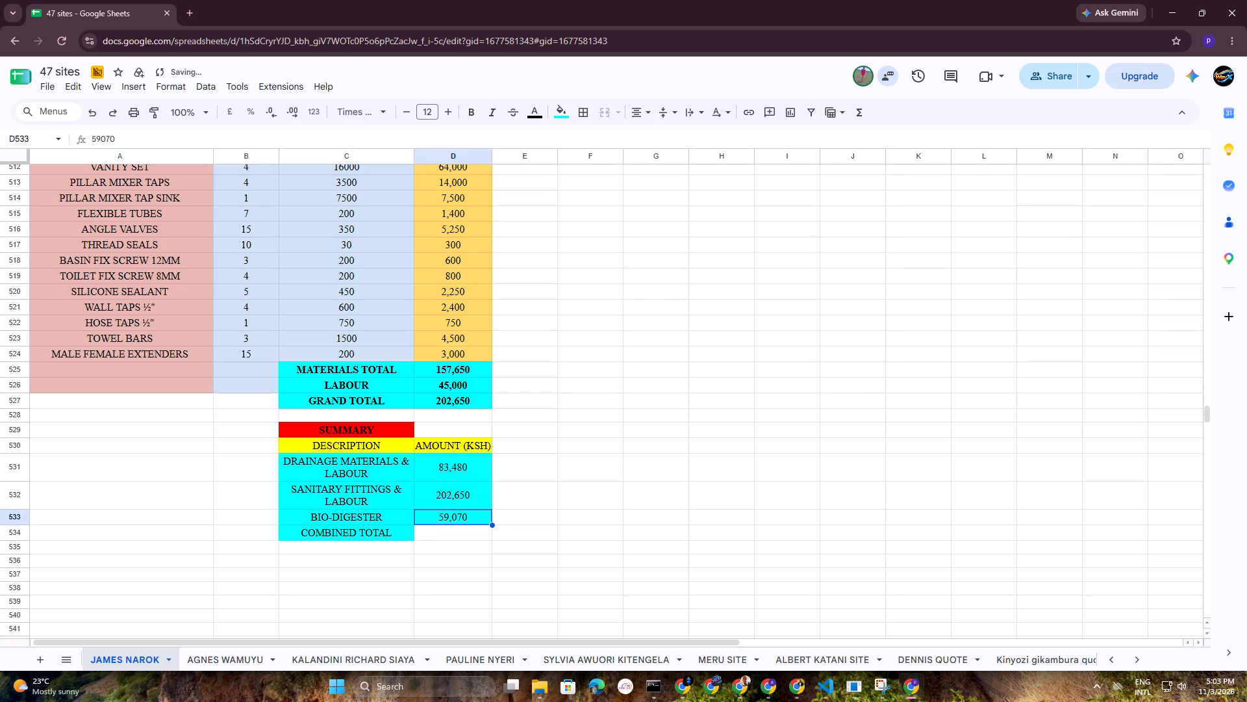
pyautogui.moveTo(491, 523); pyautogui.dragTo(492, 532)
pyautogui.click(551, 553)
# Enter the formula +SUM(D531:D533) in the summary's COMBINED TOTAL amount cell D534.
pyautogui.click(472, 534)
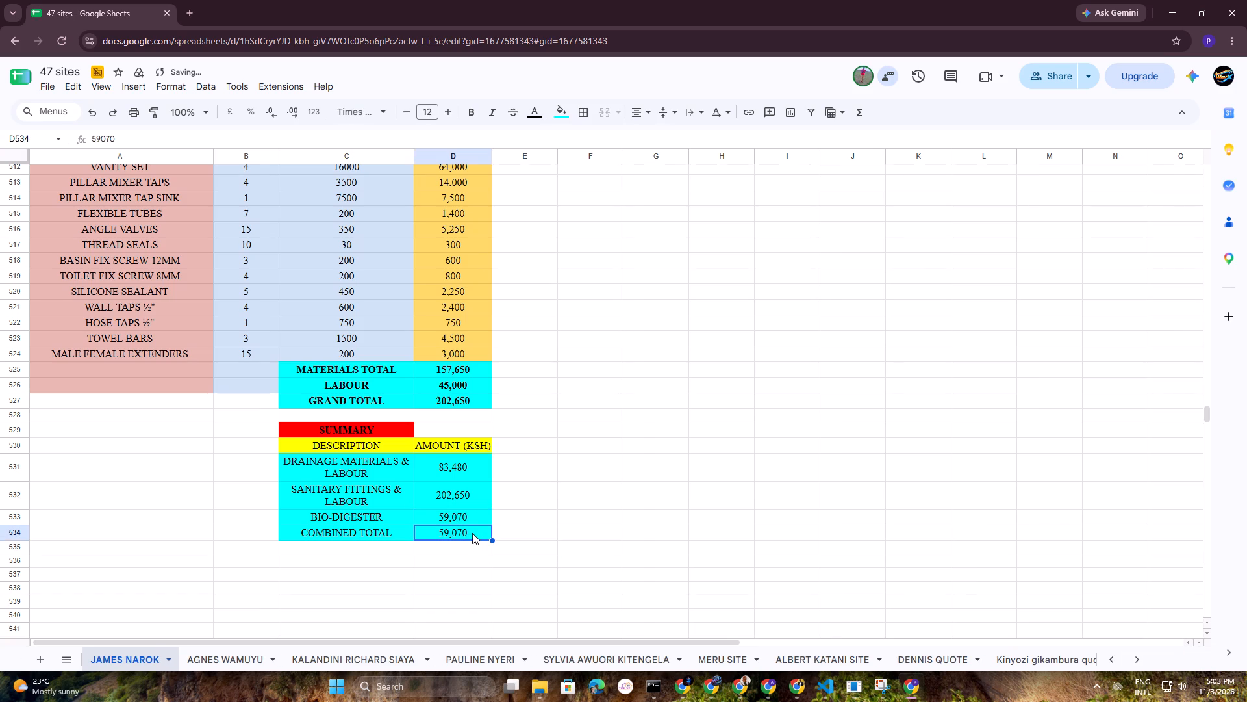
pyautogui.press('+')
pyautogui.press('s')
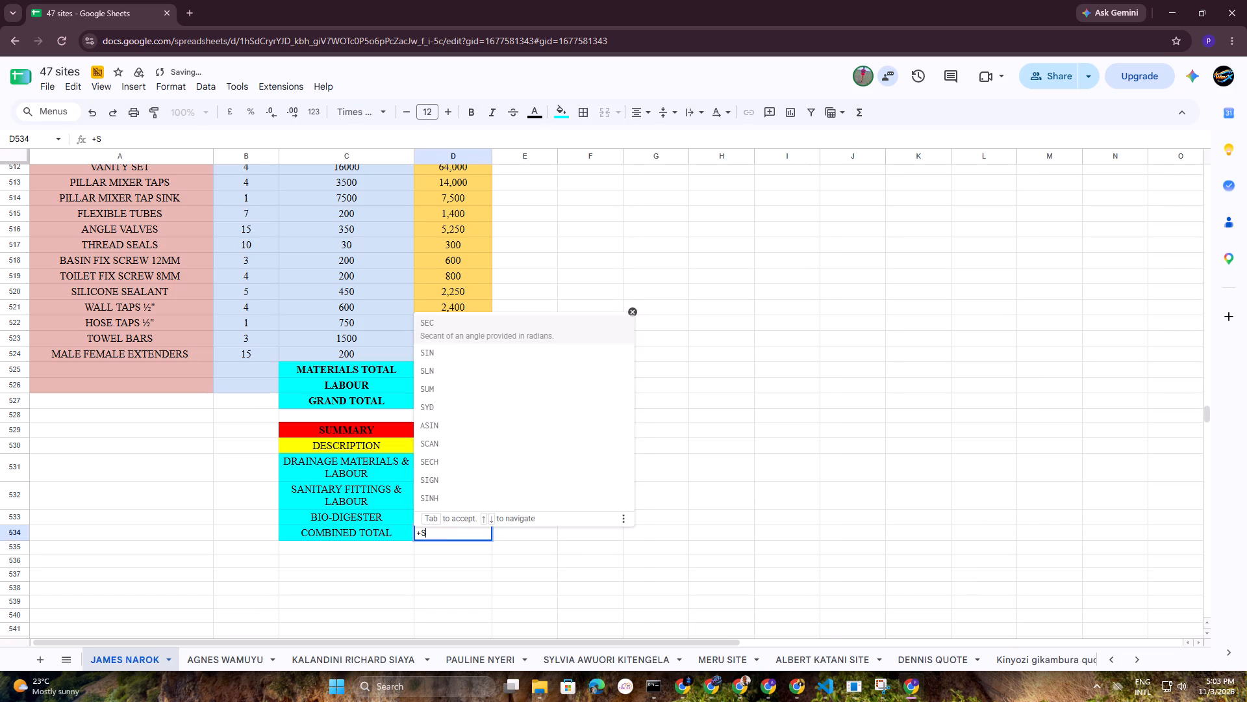
pyautogui.write('UM')
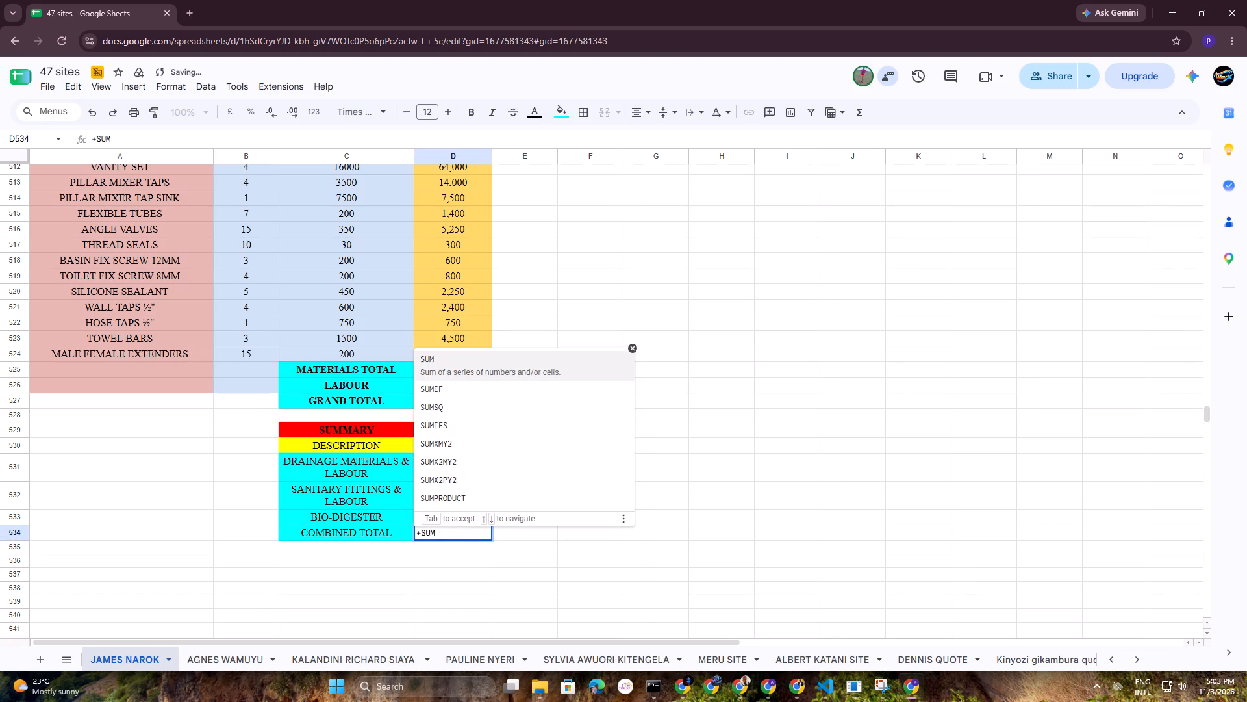
pyautogui.hotkey('shift', '(')
pyautogui.moveTo(451, 464); pyautogui.dragTo(461, 502)
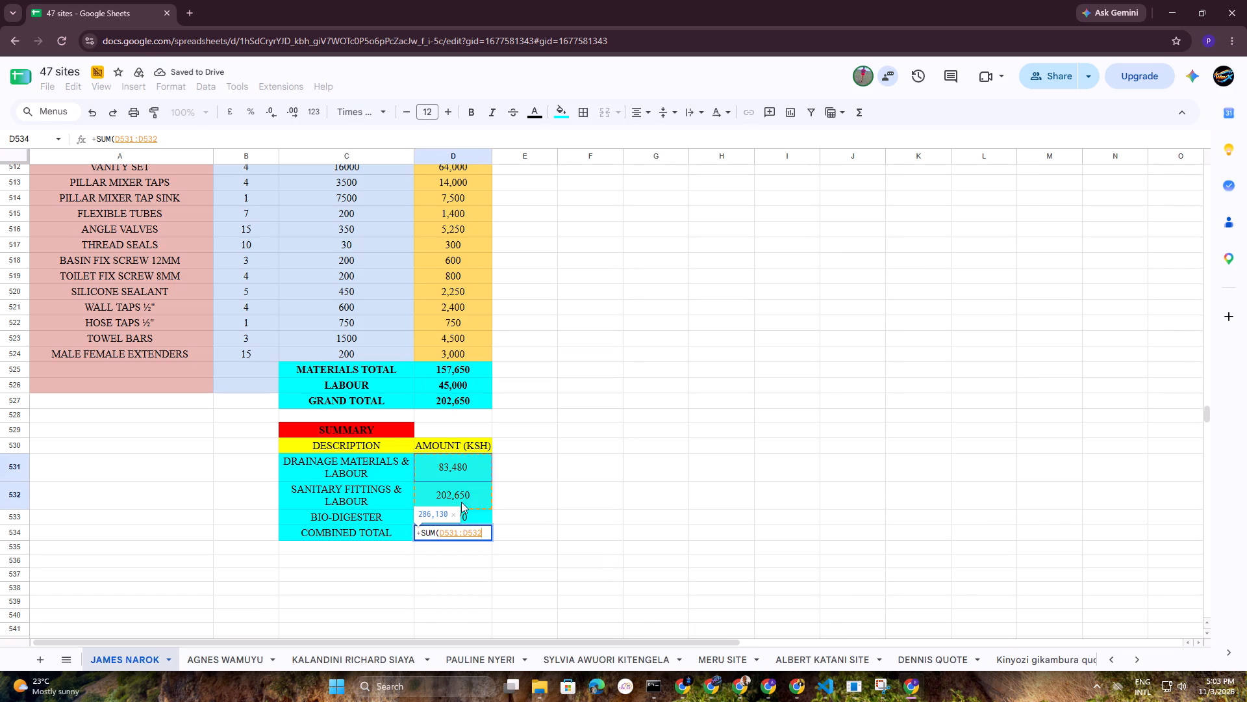
pyautogui.moveTo(461, 502); pyautogui.dragTo(464, 513)
pyautogui.hotkey('shift', ')')
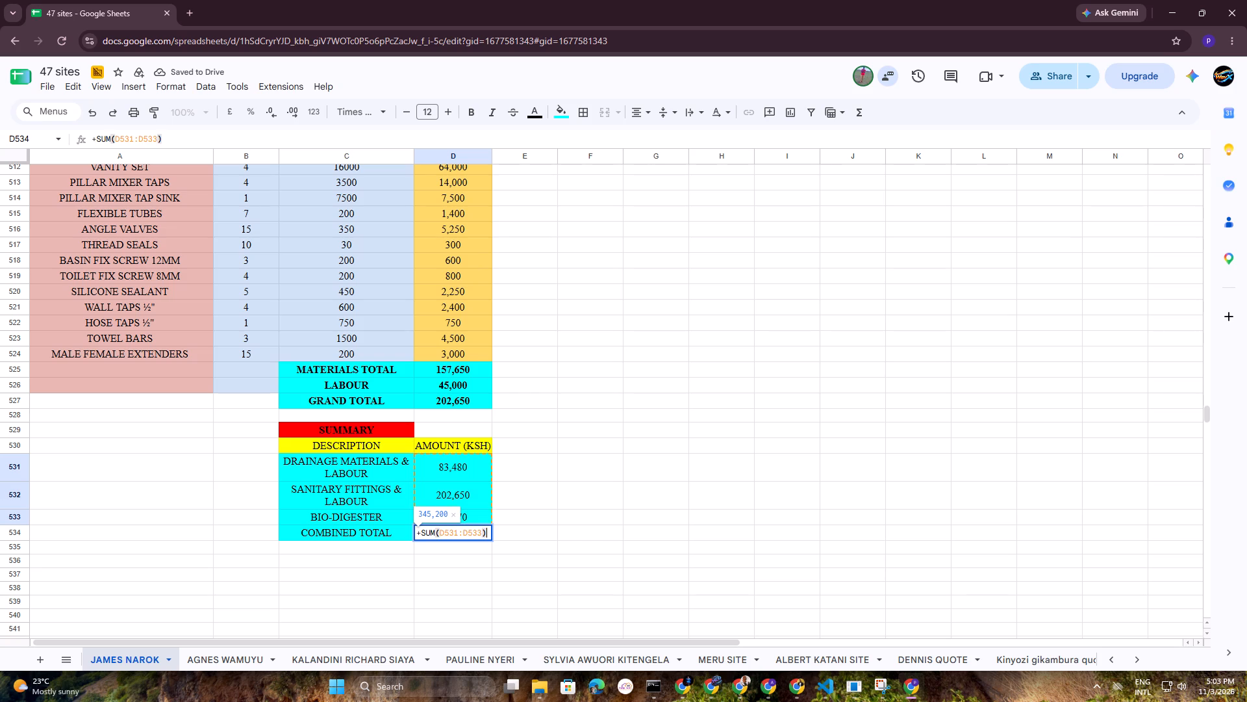
pyautogui.press('Return')
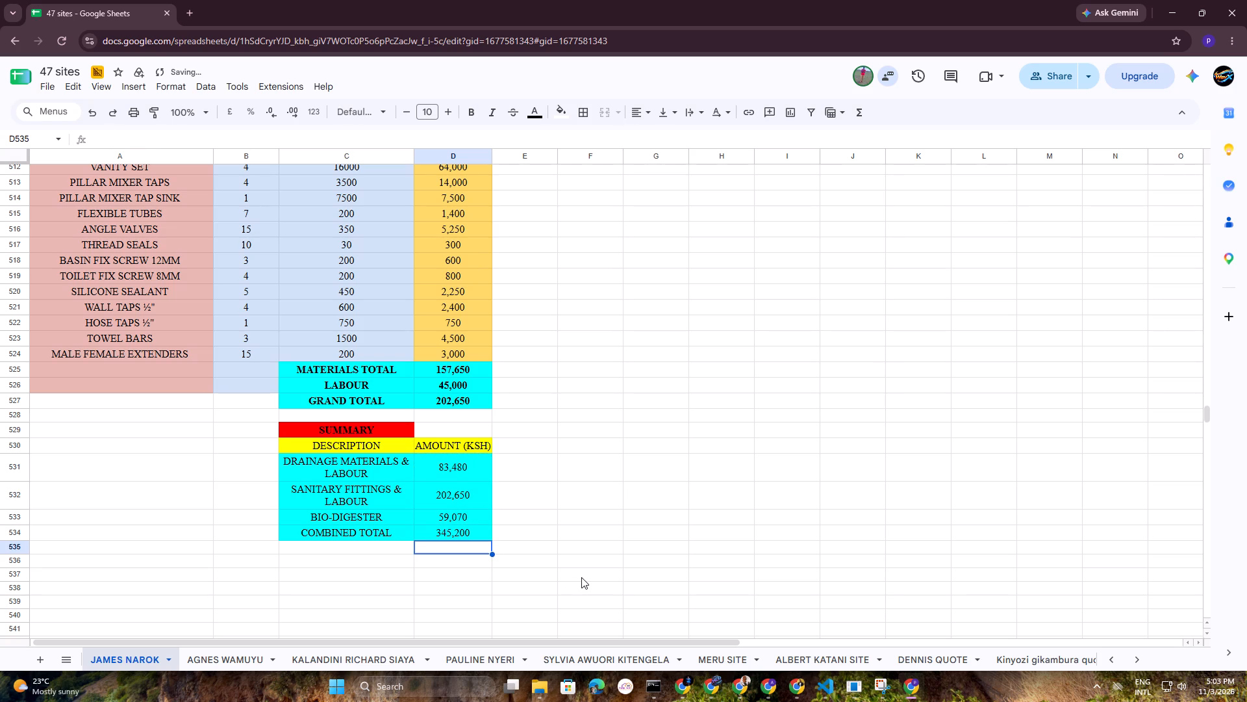
# Link the summary's DRAINAGE MATERIALS & LABOUR amount in D531 to the drainage table's GRAND TOTAL cell D500.
pyautogui.click(460, 469)
pyautogui.press('+')
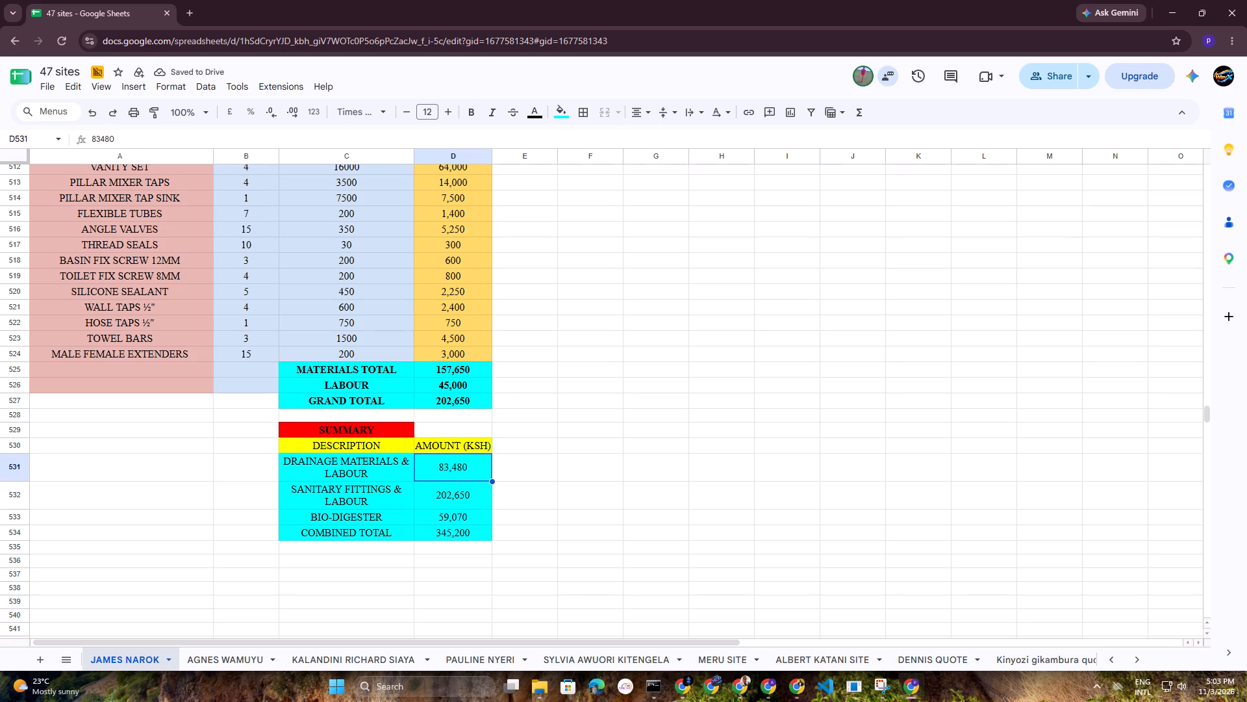
pyautogui.scroll(4, 551, 467)
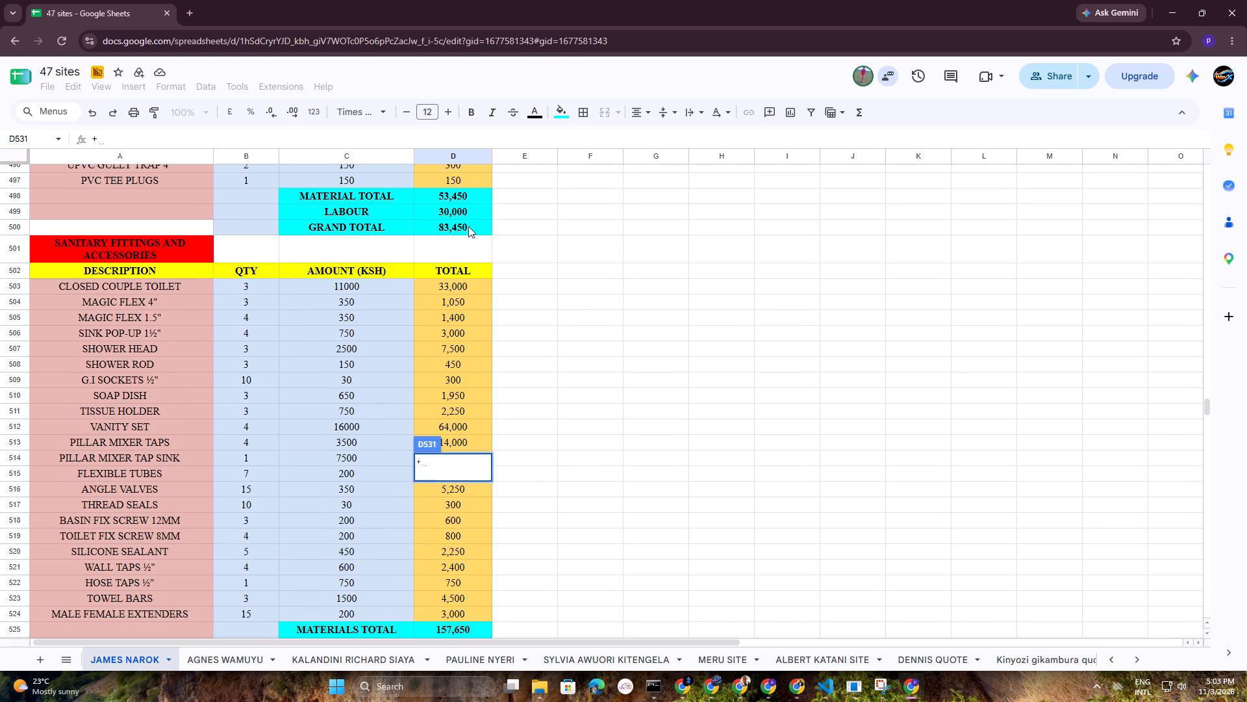
pyautogui.click(468, 226)
pyautogui.press('Return')
# Link the summary's SANITARY FITTINGS & LABOUR amount in D532 to the sanitary table's GRAND TOTAL cell D527.
pyautogui.scroll(-3, 626, 547)
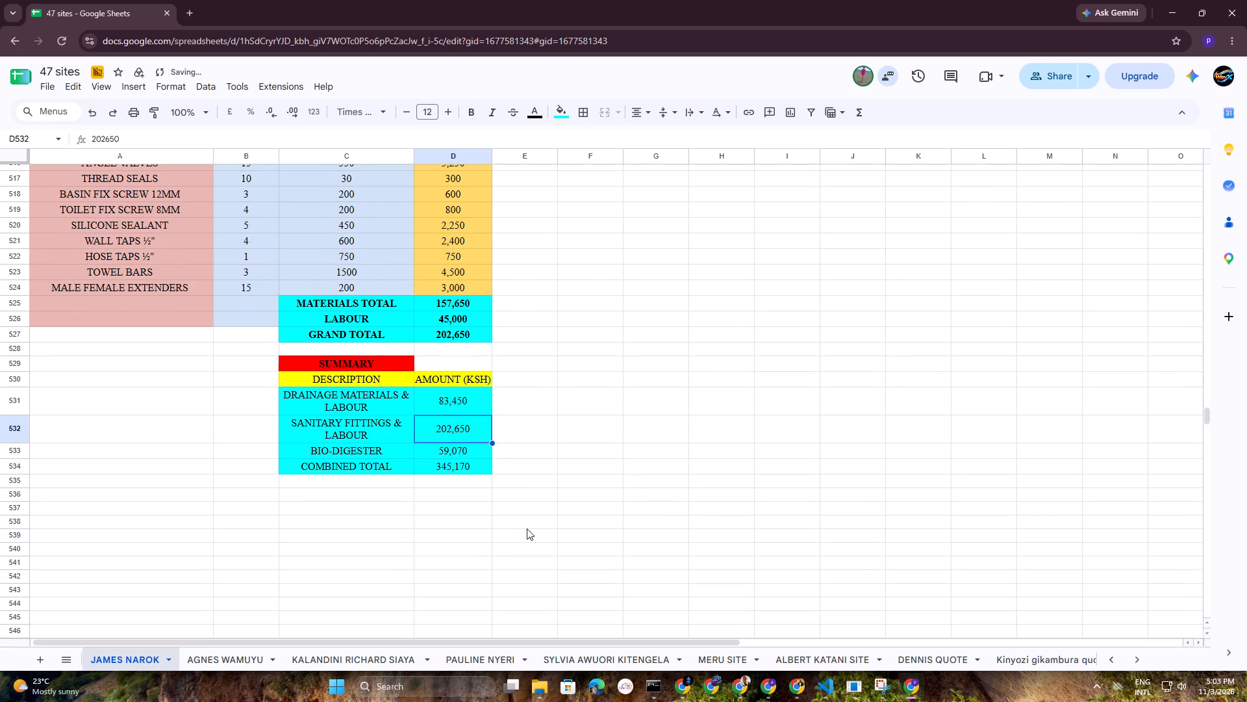
pyautogui.press('+')
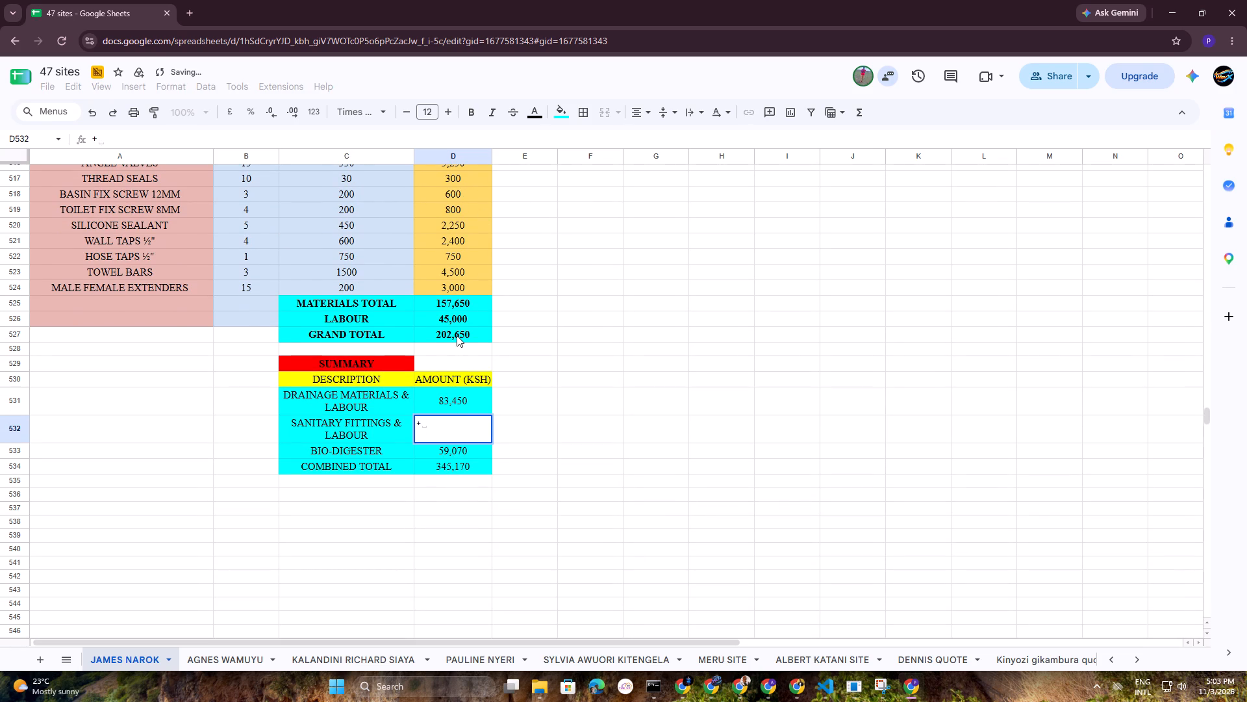
pyautogui.click(457, 335)
pyautogui.press('Return')
pyautogui.click(640, 490)
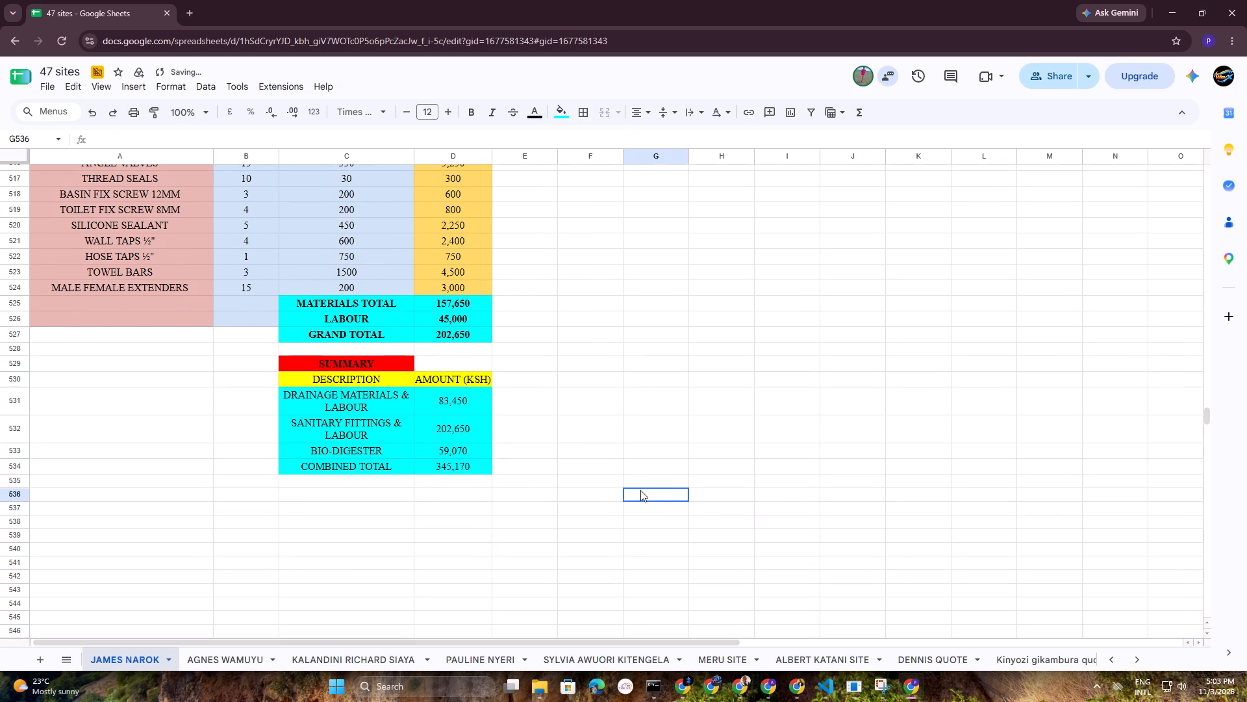
# Check the COMBINED TOTAL formula in D534 and look over the sanitary and drainage tables above.
pyautogui.doubleClick(449, 469)
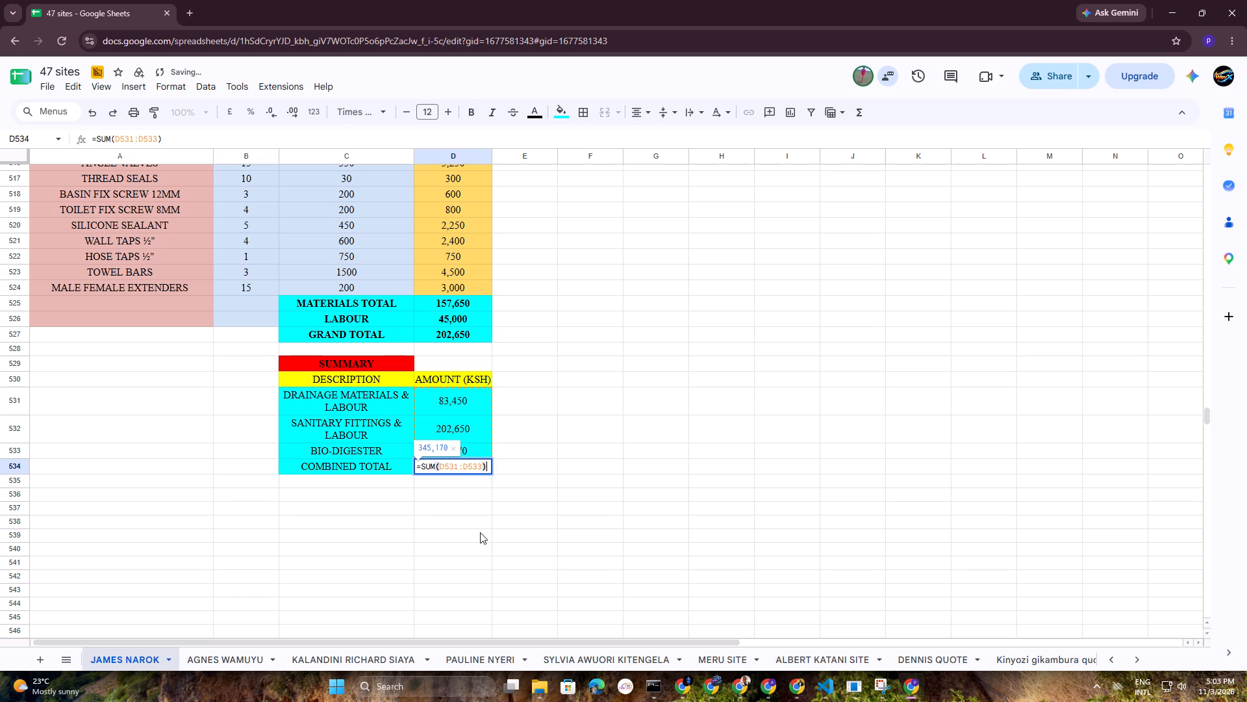
pyautogui.click(480, 532)
pyautogui.scroll(7, 543, 526)
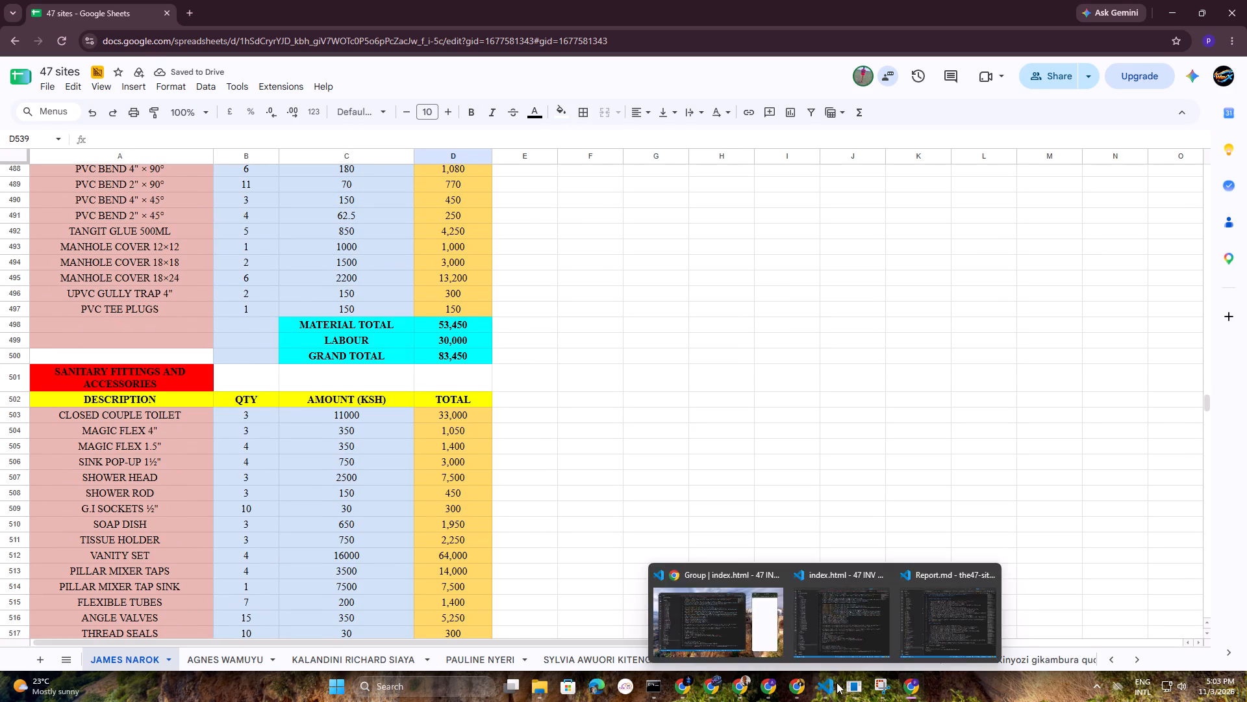
# Switch to the FLAT ROOF MAISONETTE project in Archicad.
pyautogui.click(857, 682)
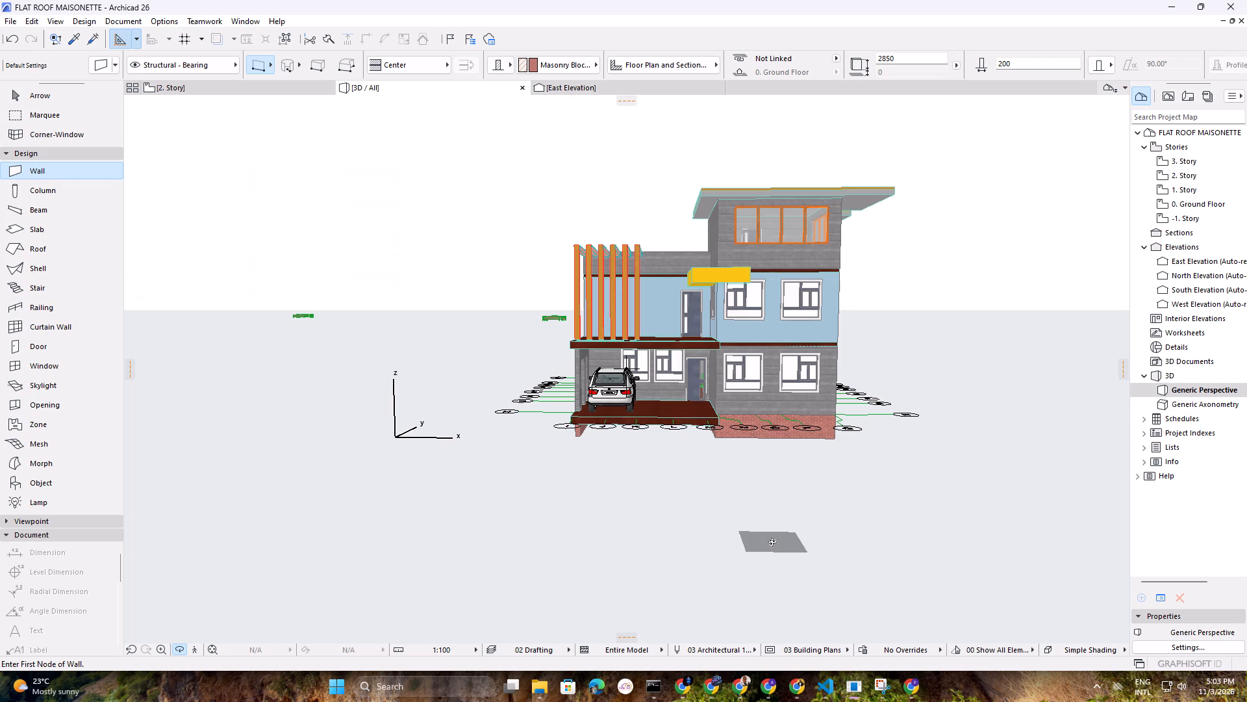
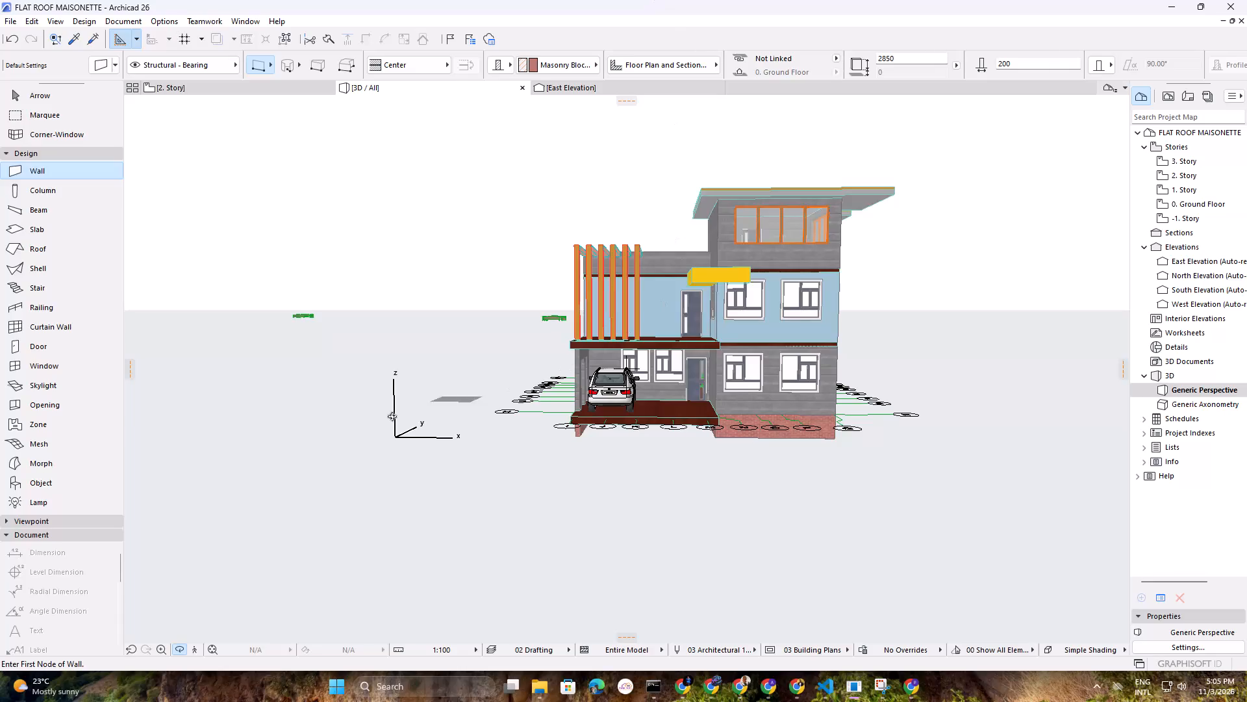
# Launch the Kuro app from the recently used applications.
pyautogui.click(409, 680)
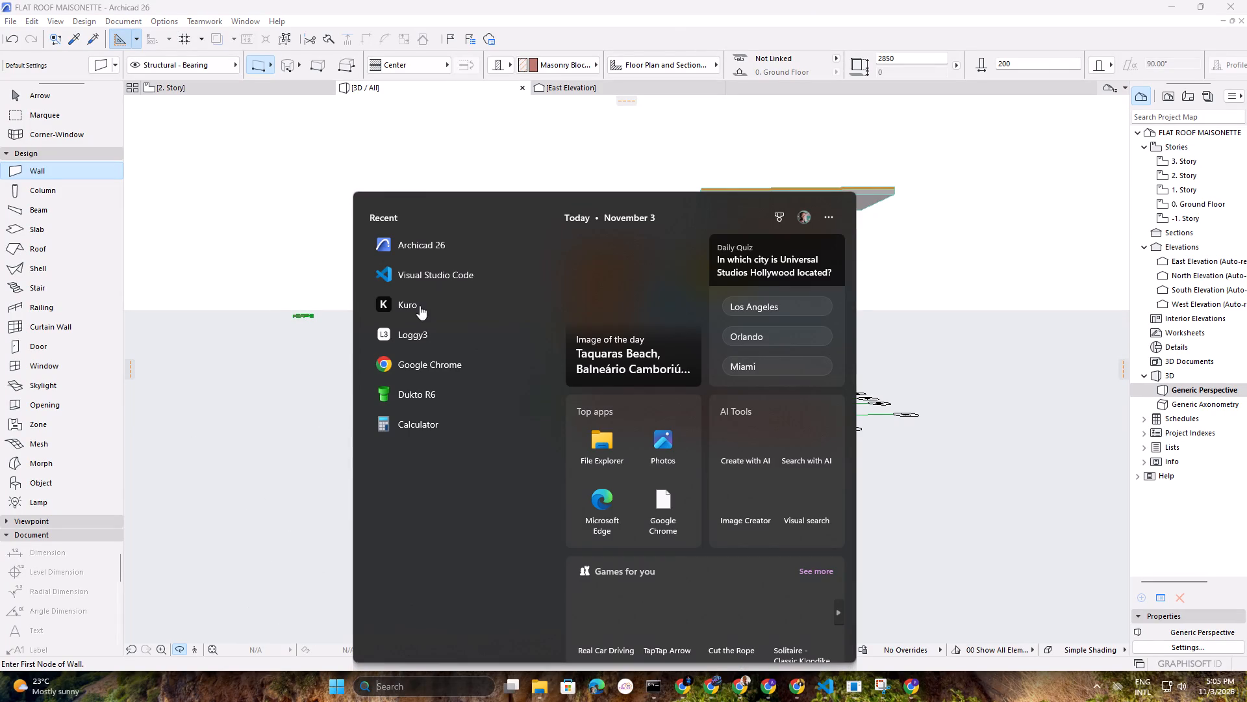
pyautogui.click(418, 308)
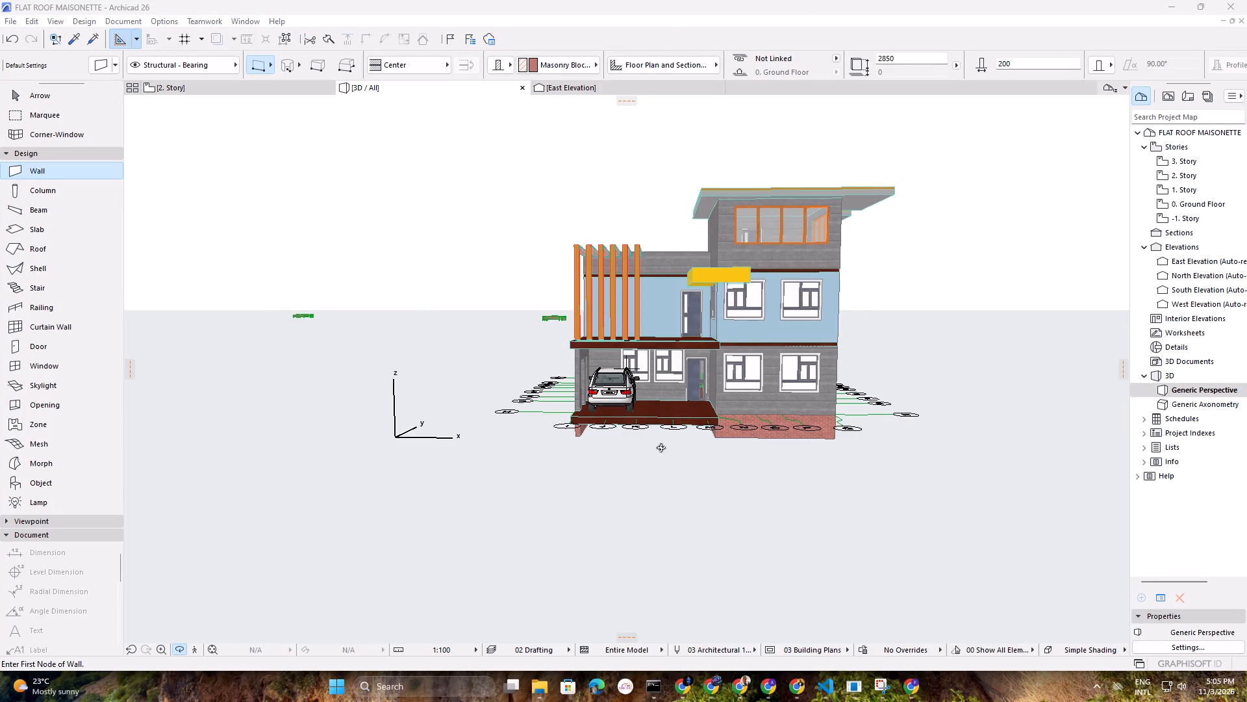
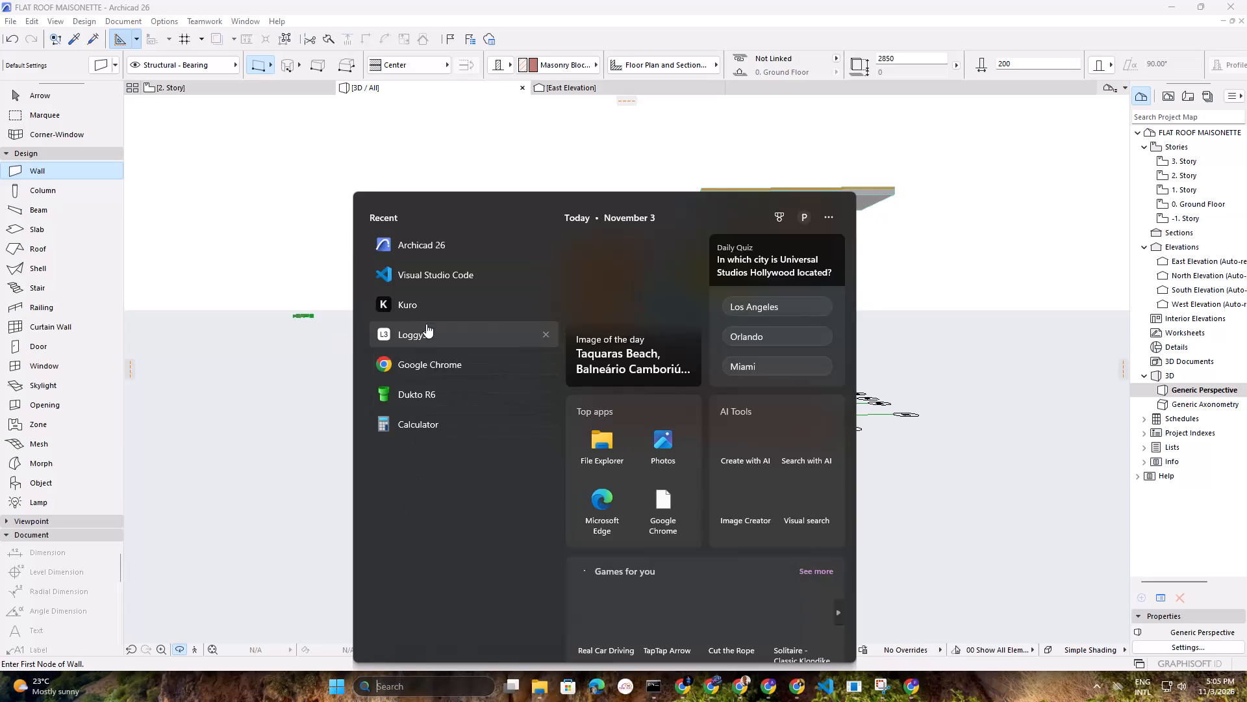
# Open the Kuro app from the recent applications.
pyautogui.click(429, 301)
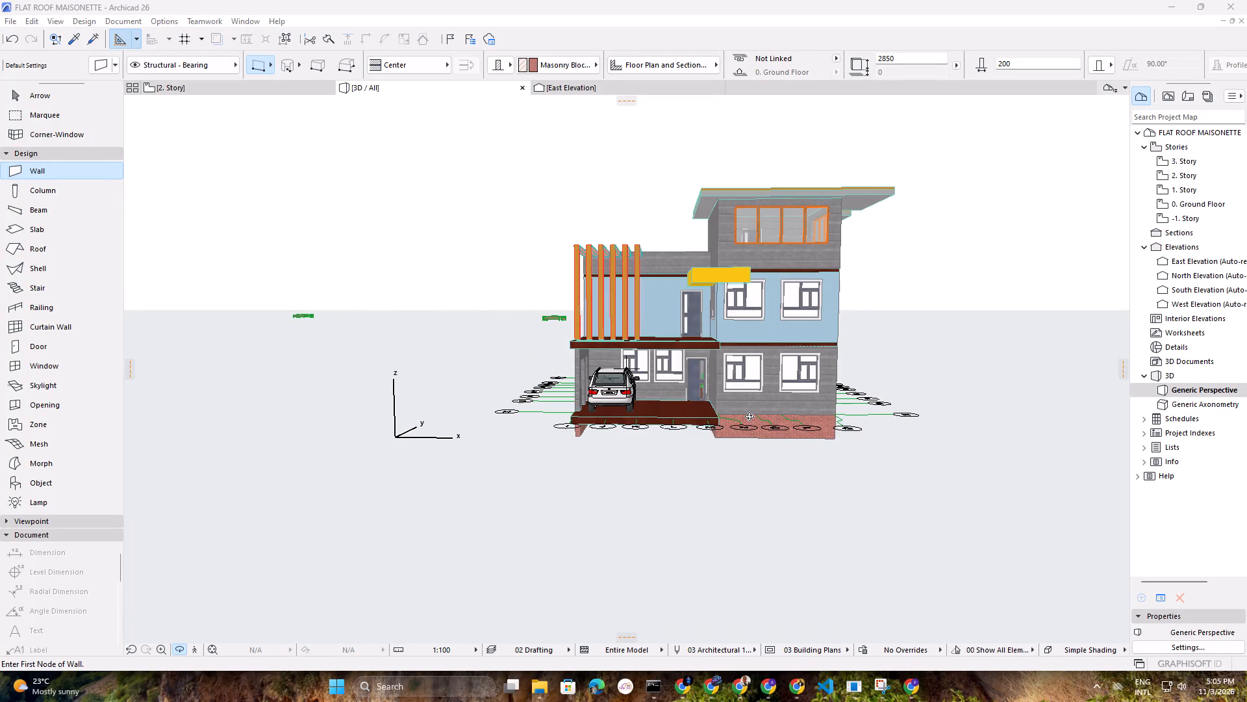